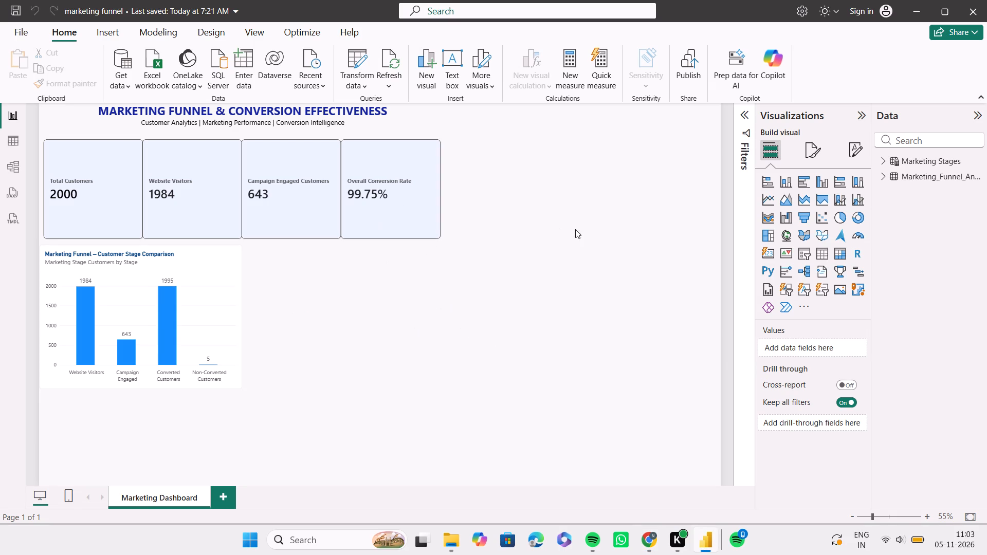
Switch to Power BI Desktop and start a new calculated table in the marketing funnel report.
click(161, 38)
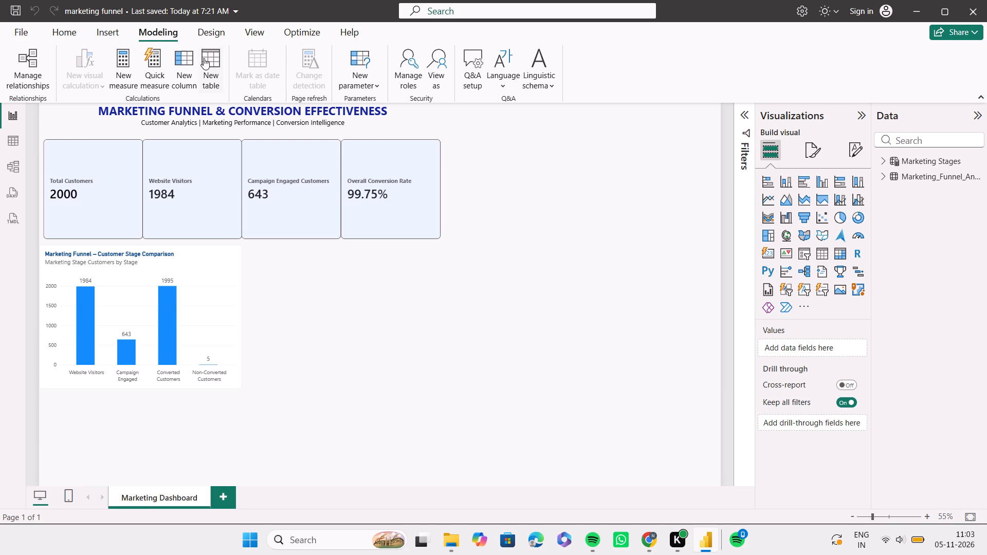
click(204, 58)
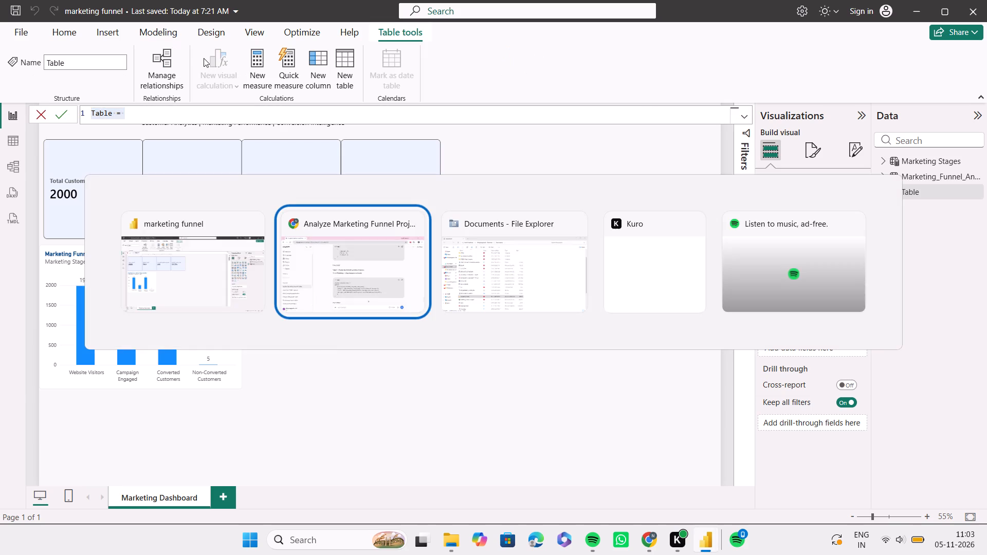
Switch back to the ChatGPT chat in Chrome and locate the DAX code for the Purchase Channels table.
scroll(367, 184, up, 2)
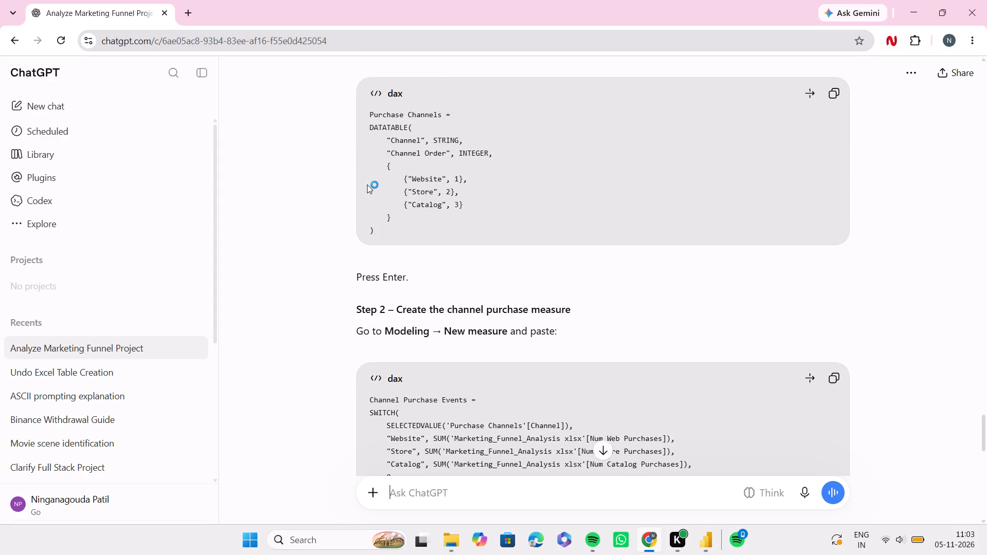
scroll(367, 184, up, 1)
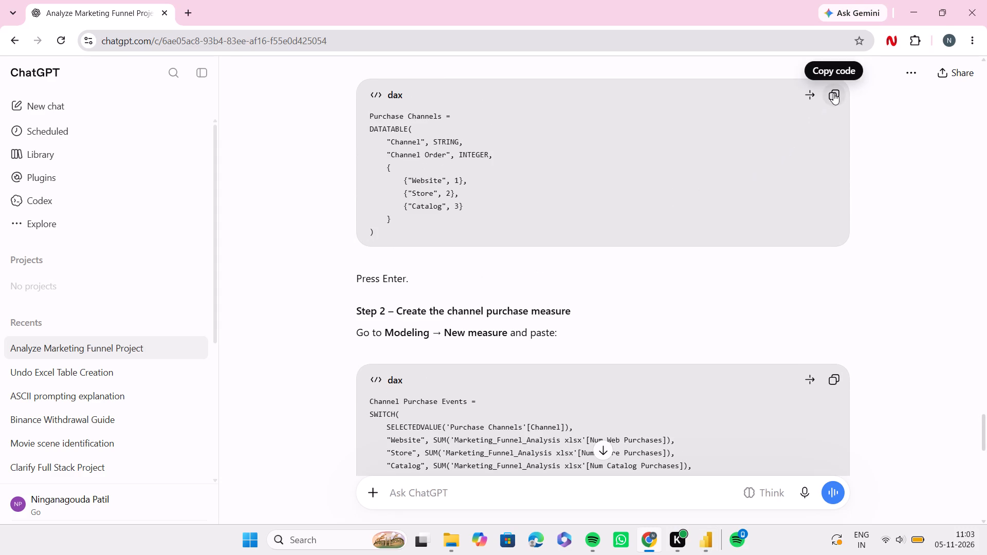
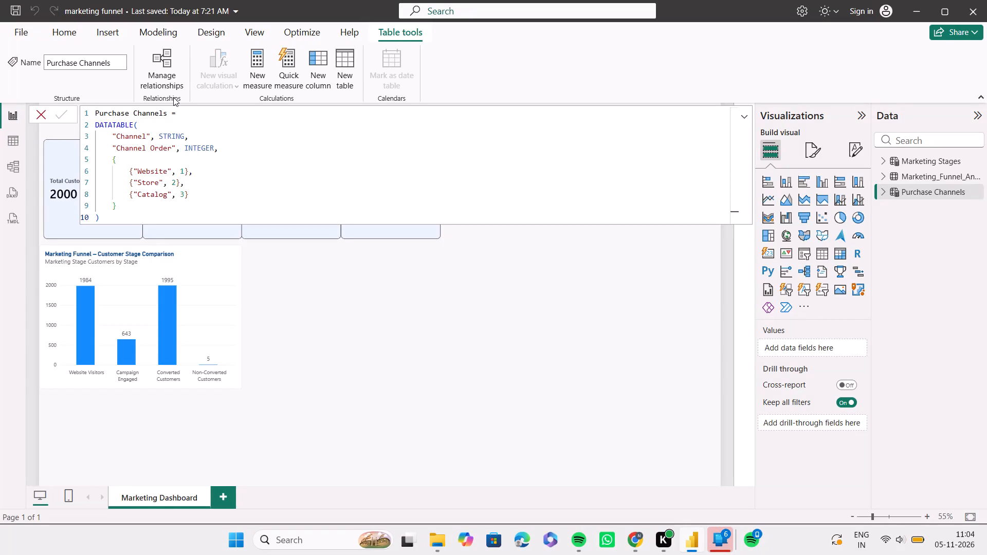
Collapse the expanded formula, switch to the ChatGPT chat in Chrome and copy the Channel Purchase Events DAX code from Step 2.
click(743, 116)
click(743, 116)
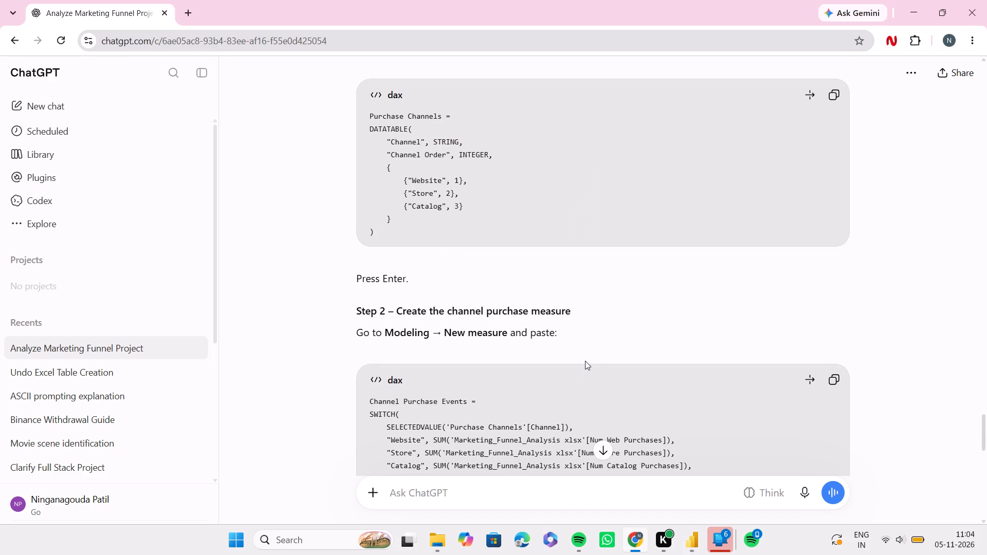
scroll(585, 361, down, 1)
scroll(585, 361, right, 1)
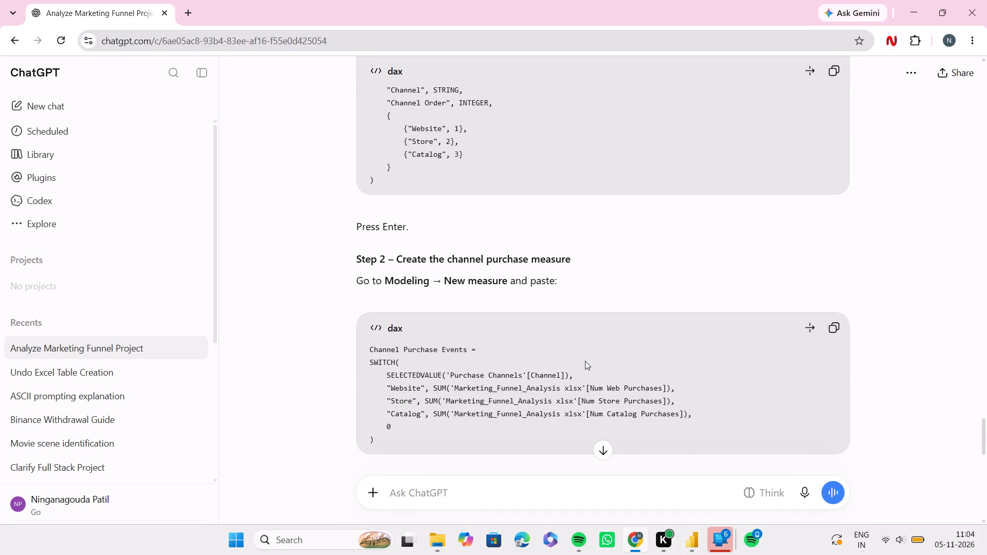
scroll(585, 361, right, 2)
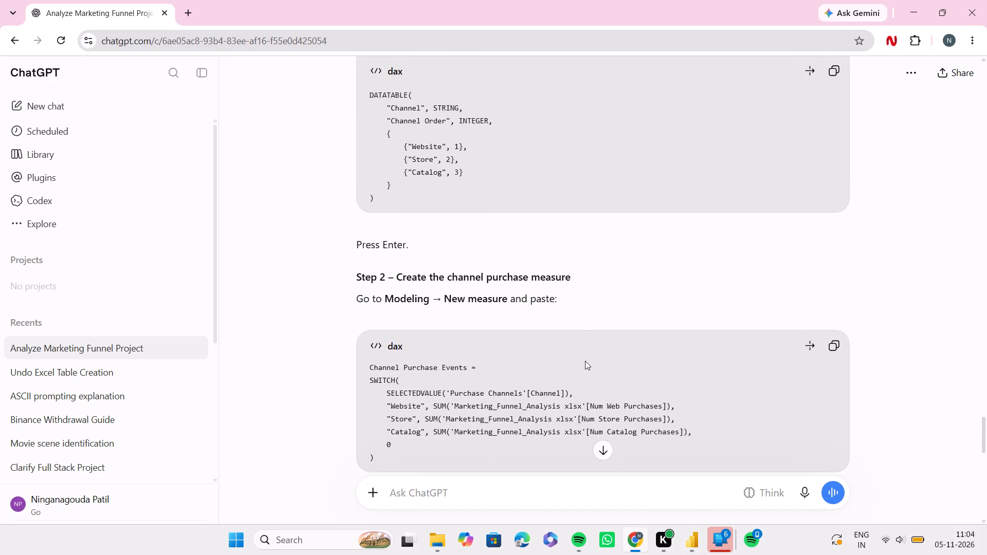
scroll(585, 361, right, 1)
click(832, 341)
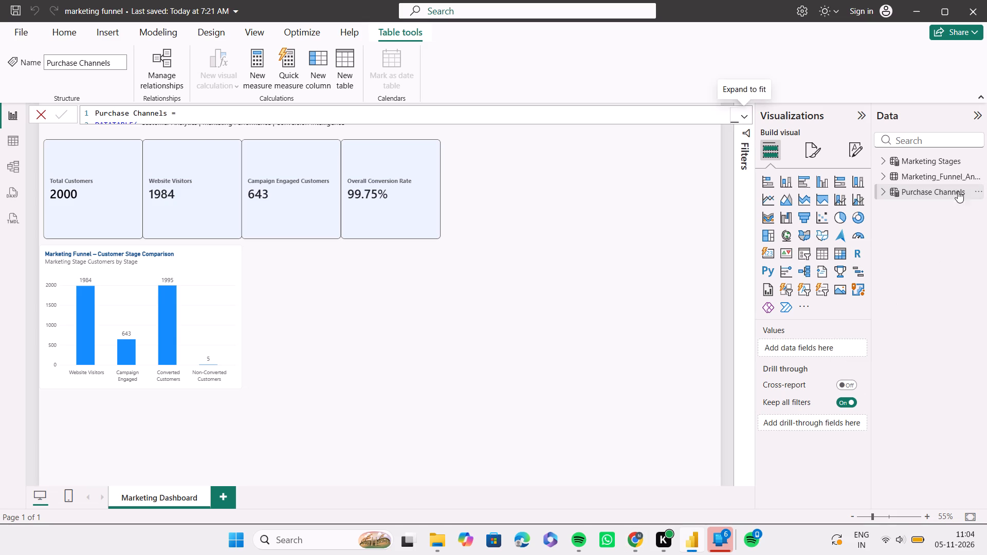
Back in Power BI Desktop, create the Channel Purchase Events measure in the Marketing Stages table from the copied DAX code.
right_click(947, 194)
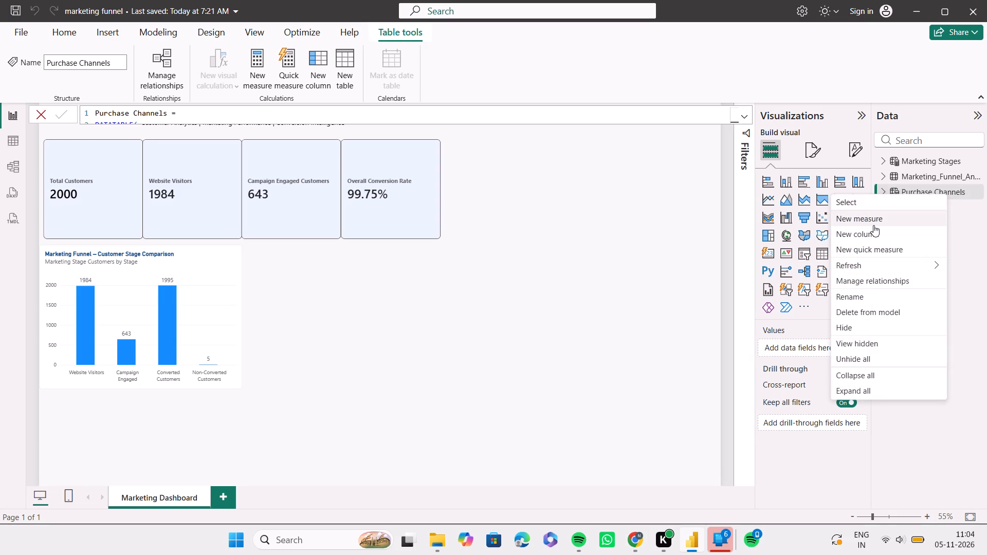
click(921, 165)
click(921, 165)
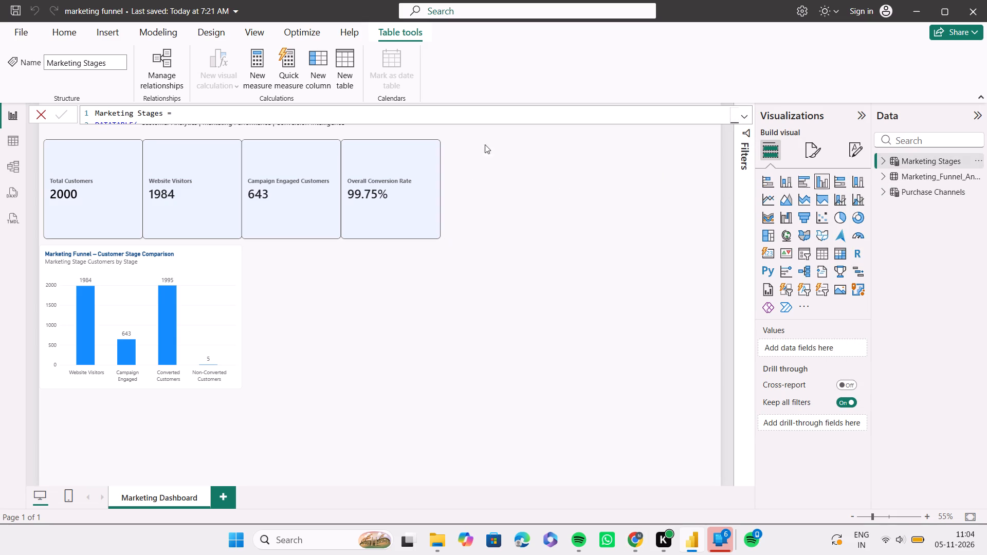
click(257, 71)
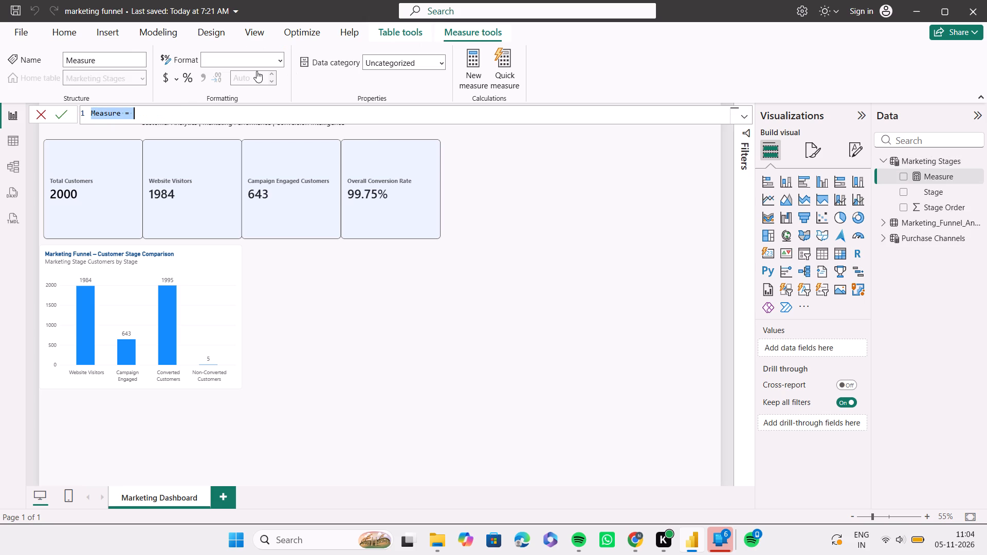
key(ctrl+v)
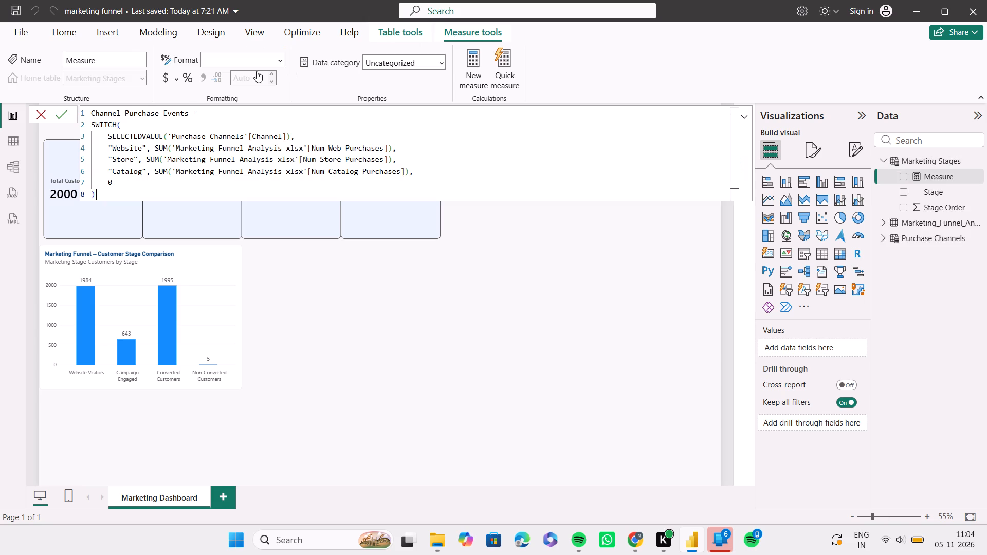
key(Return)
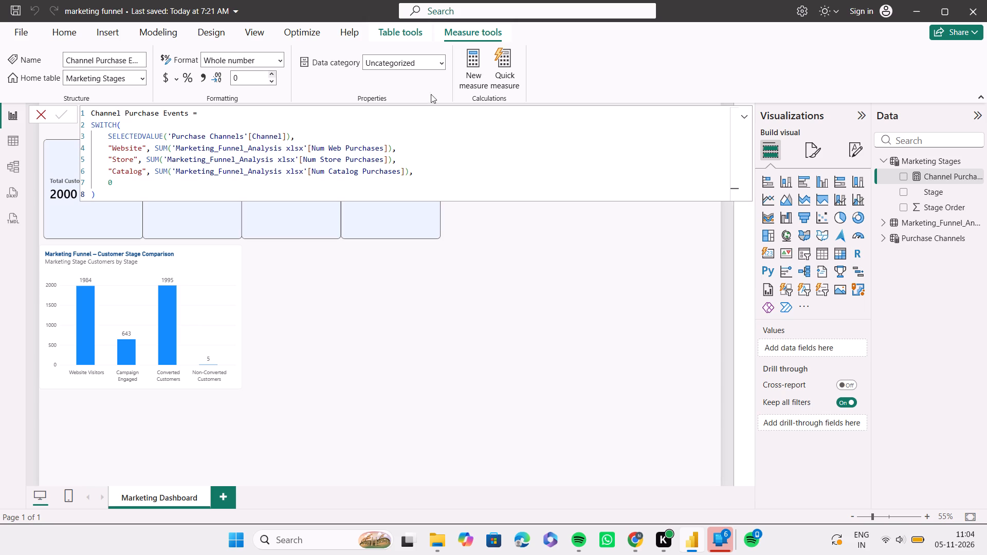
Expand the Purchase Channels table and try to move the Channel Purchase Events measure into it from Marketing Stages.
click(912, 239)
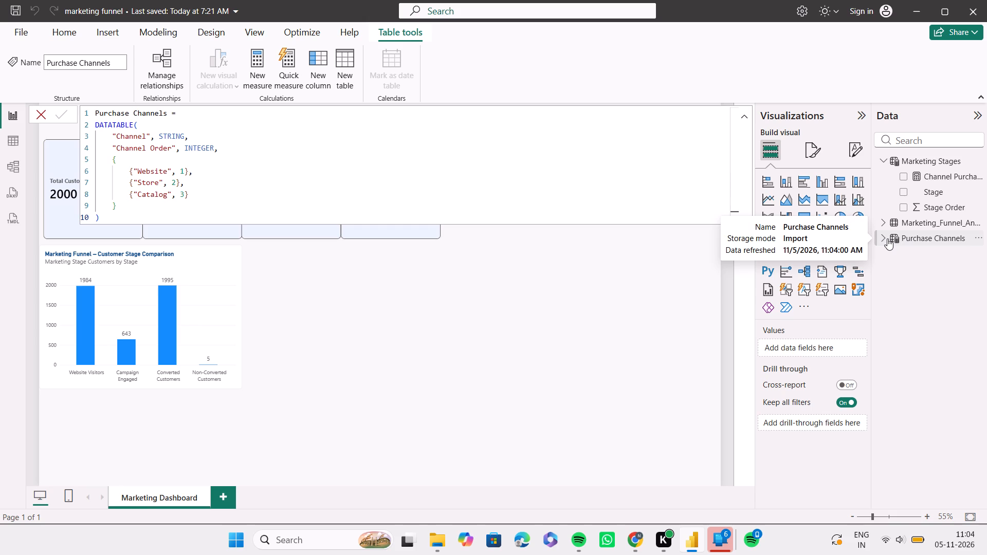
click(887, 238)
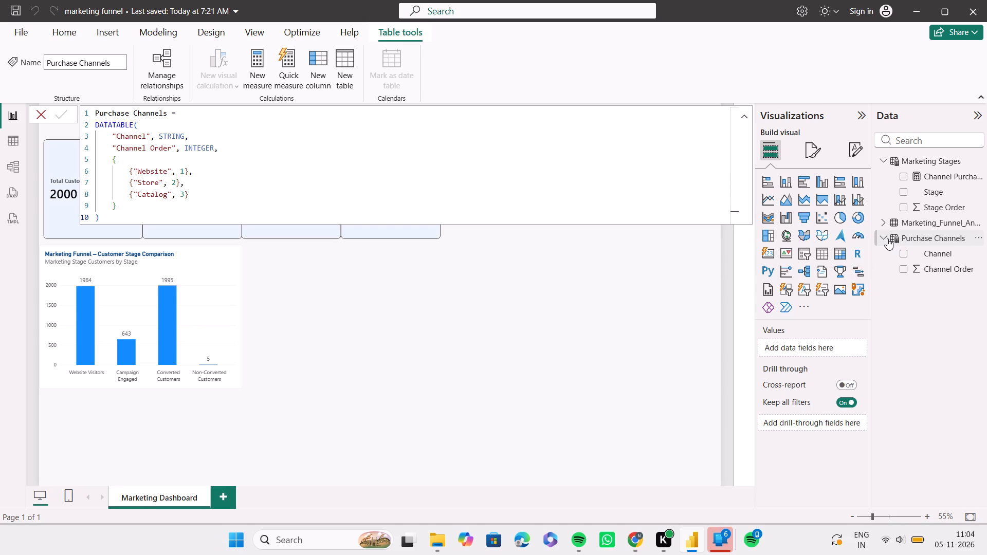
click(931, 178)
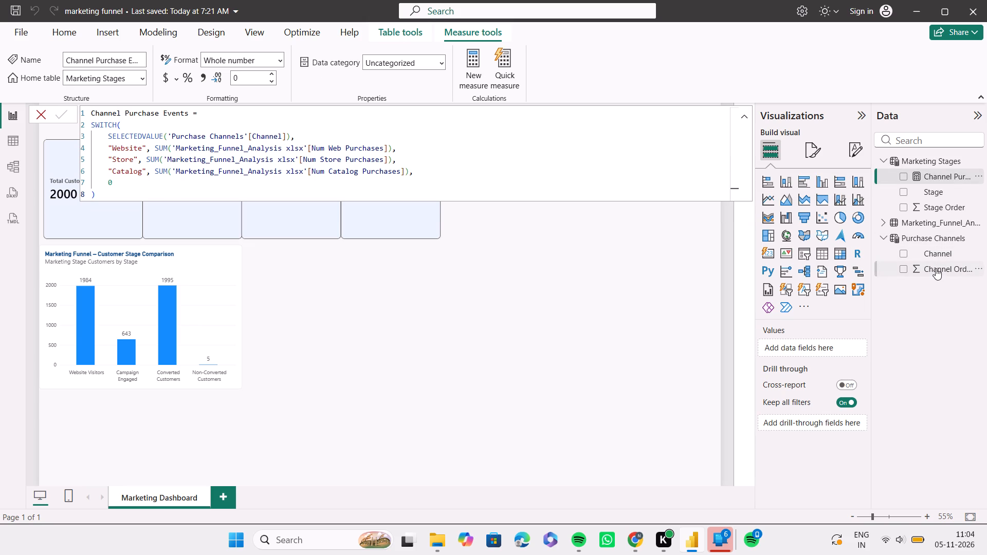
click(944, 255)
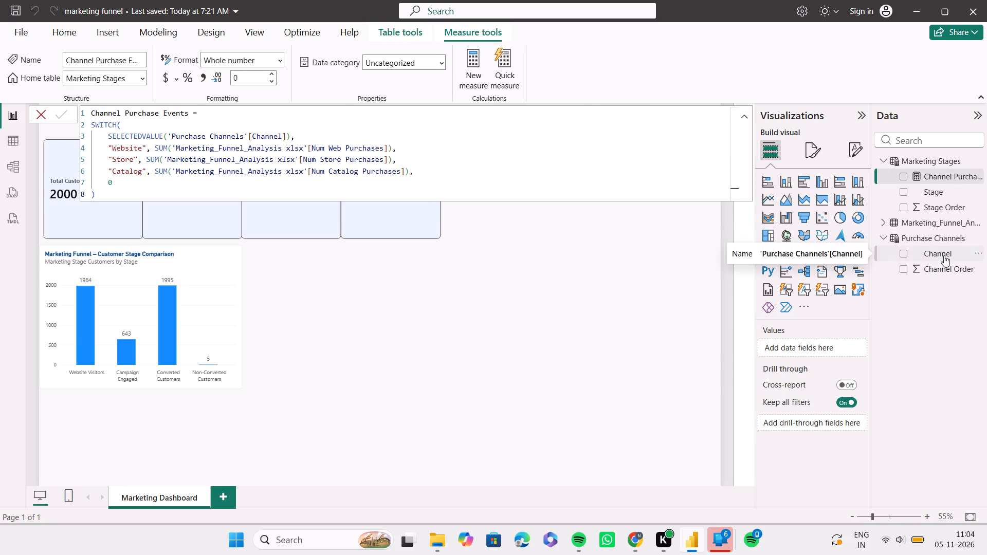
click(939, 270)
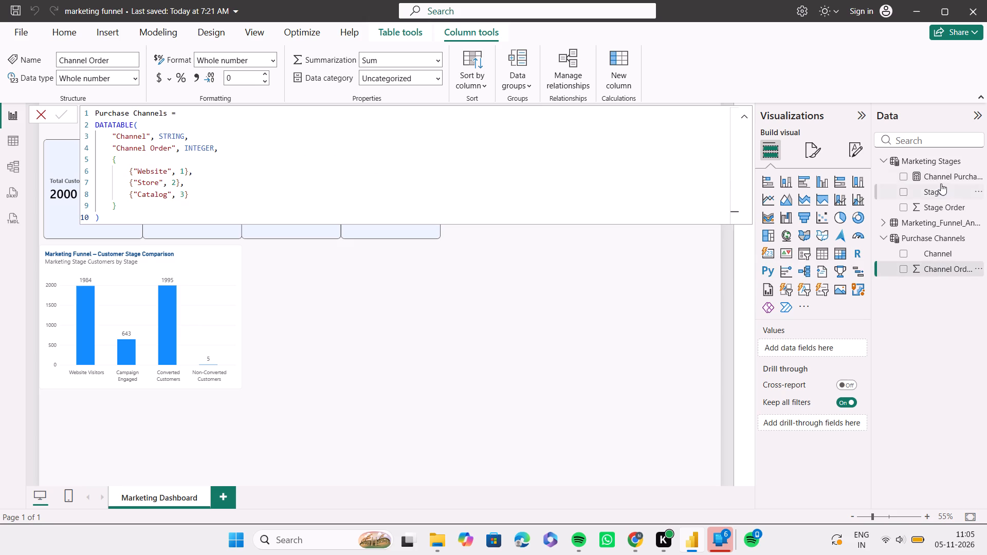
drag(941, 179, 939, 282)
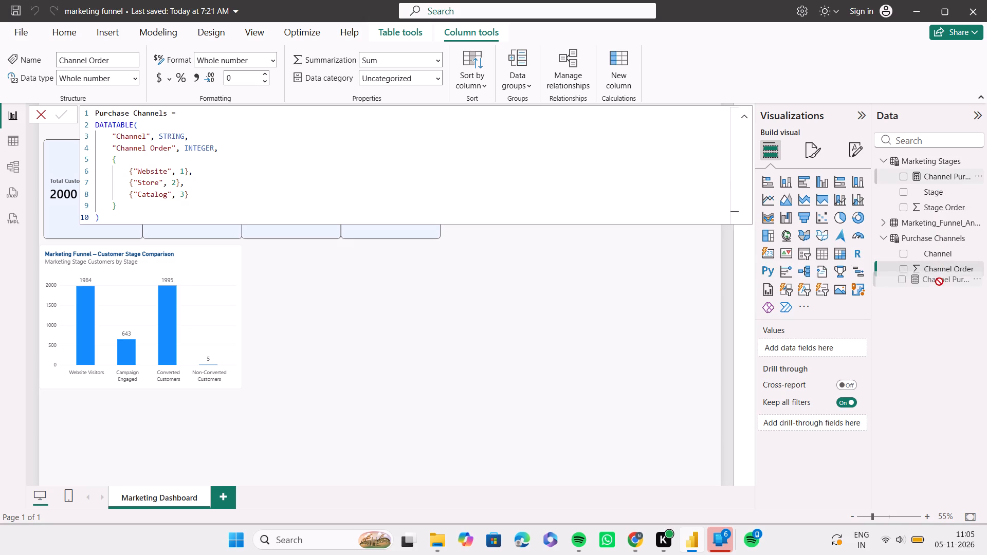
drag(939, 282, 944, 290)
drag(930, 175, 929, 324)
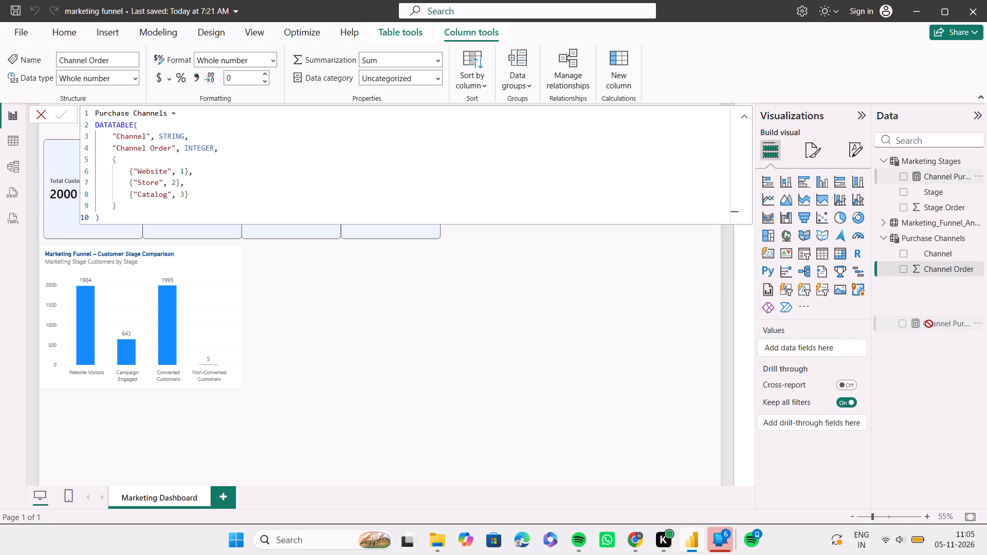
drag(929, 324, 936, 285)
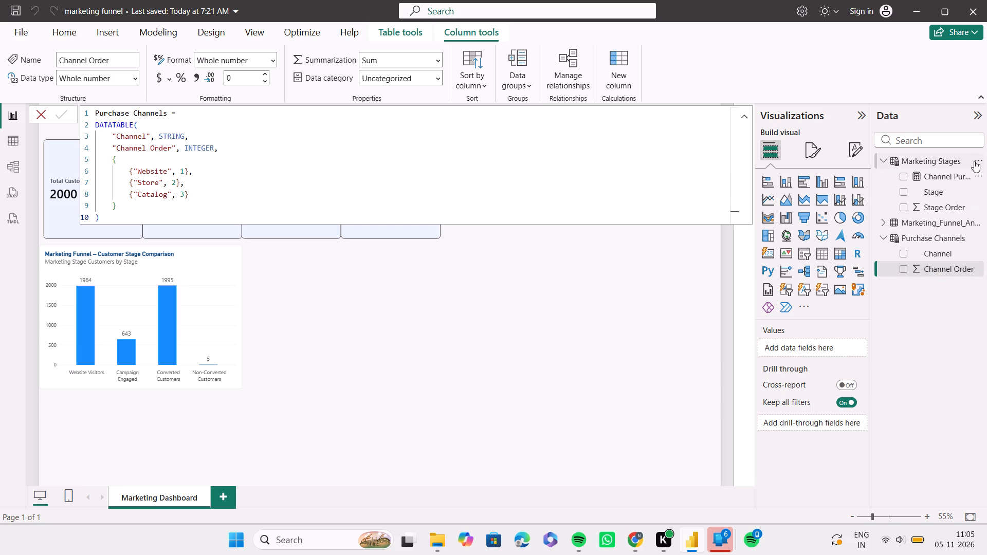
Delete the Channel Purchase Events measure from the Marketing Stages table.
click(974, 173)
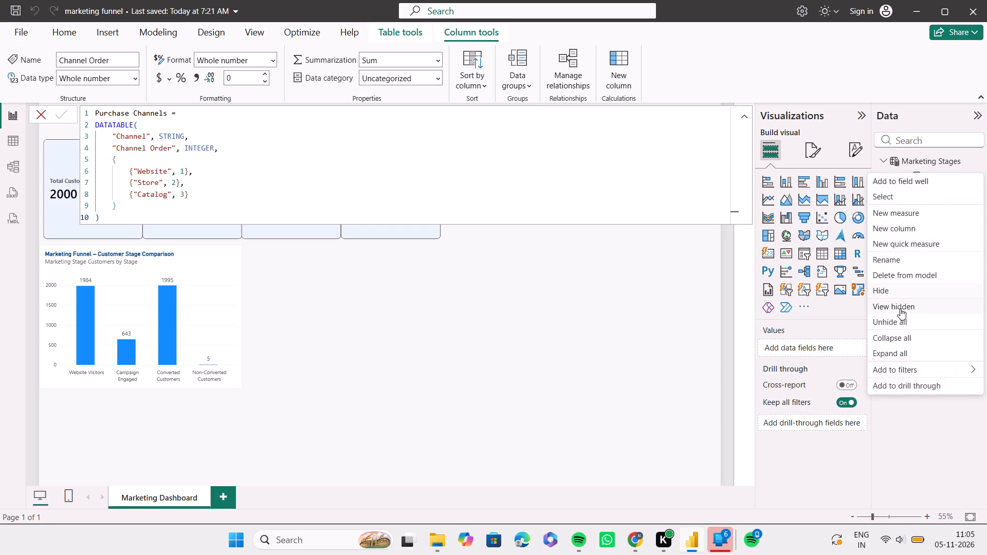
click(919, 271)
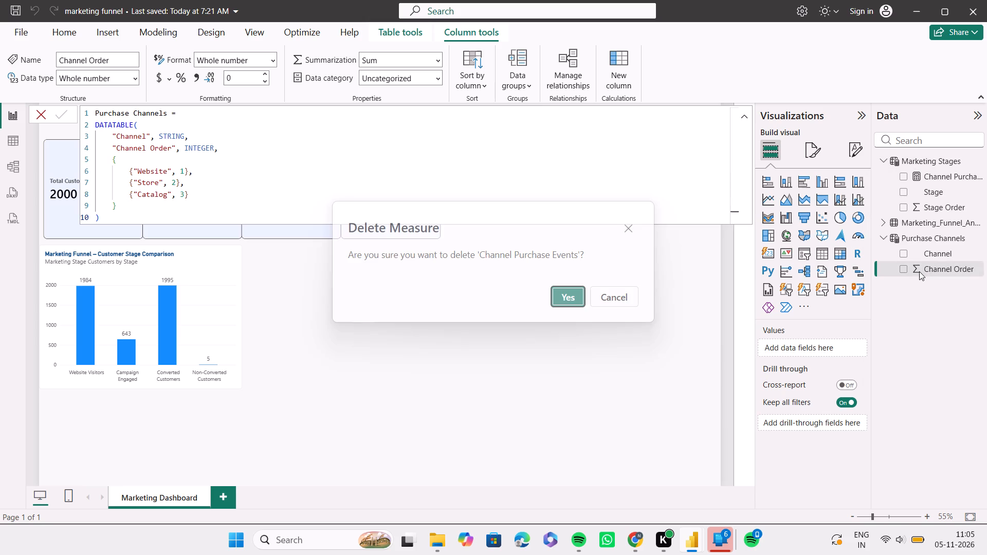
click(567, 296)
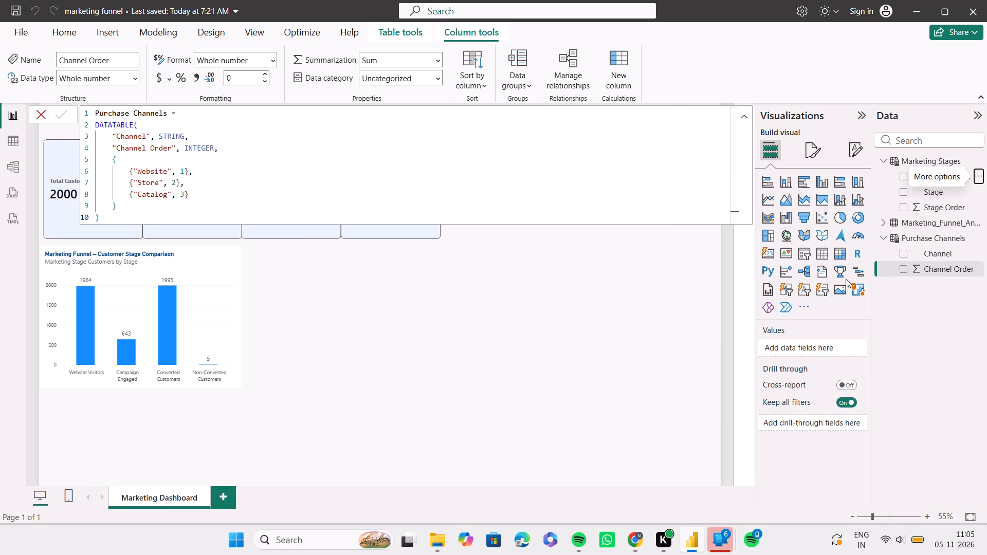
Create the Channel Purchase Events measure in the Purchase Channels table from the copied DAX code, and collapse the formula editor.
right_click(929, 226)
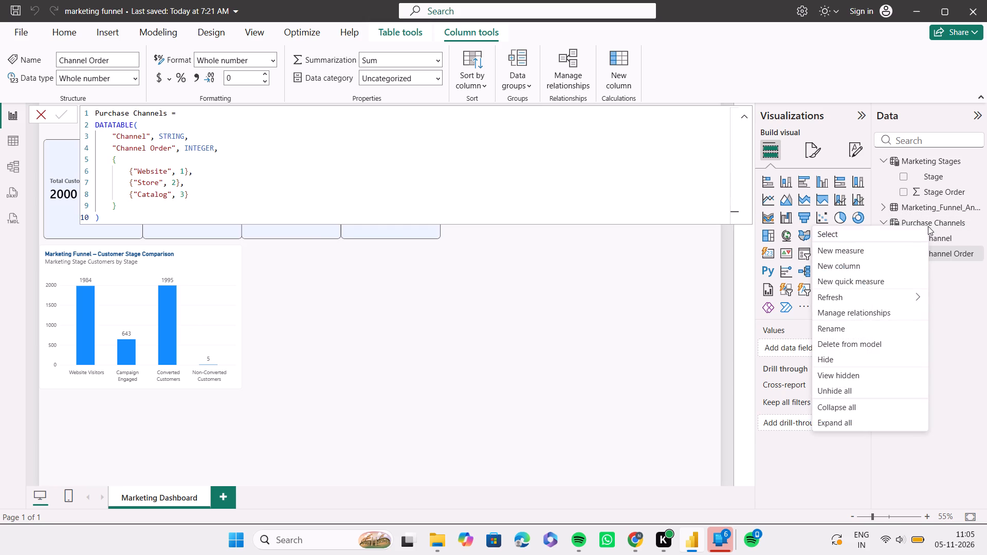
click(853, 252)
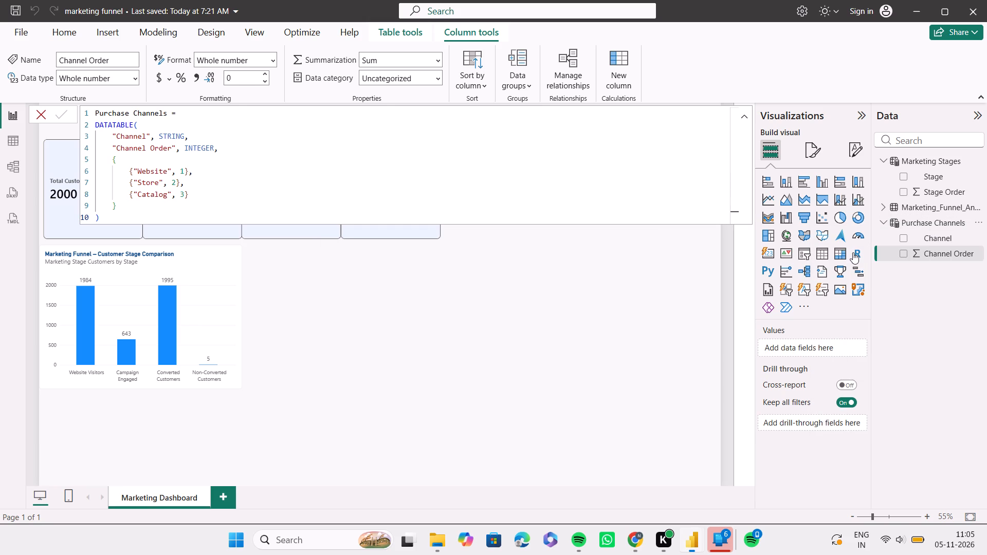
key(ctrl+v)
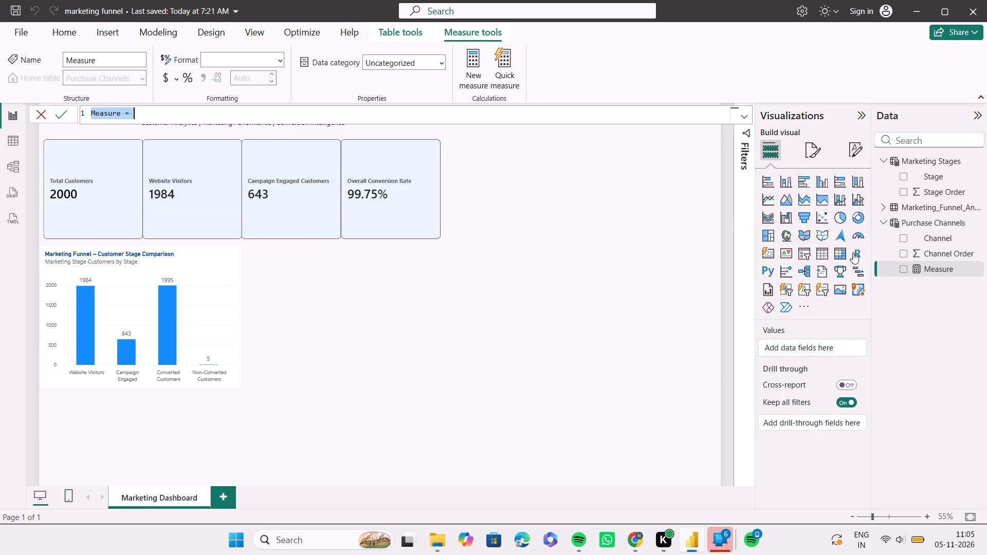
key(Return)
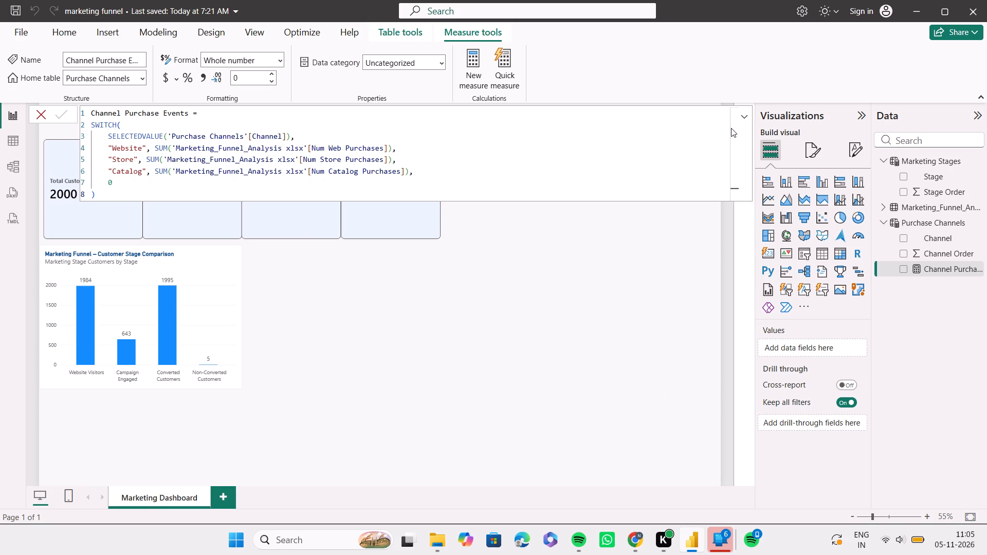
click(742, 117)
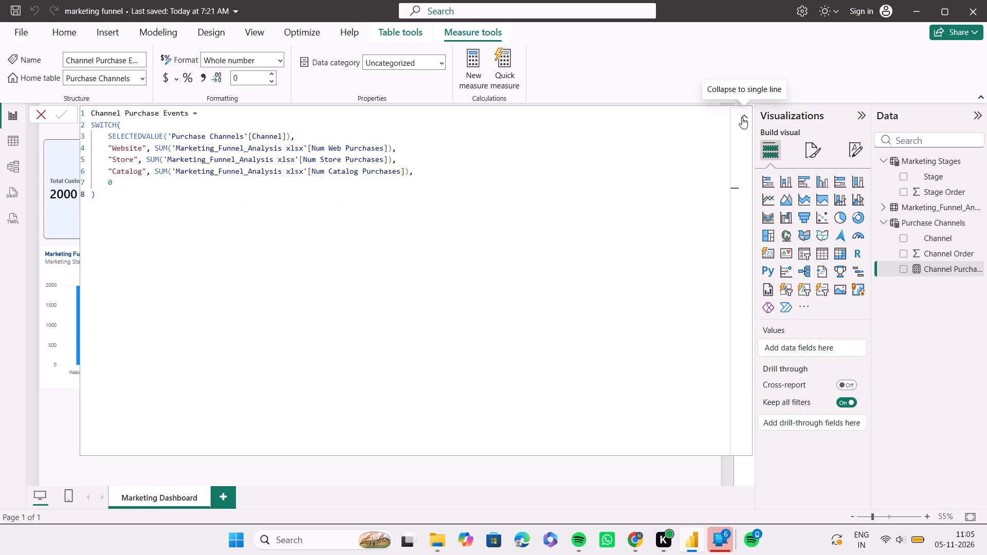
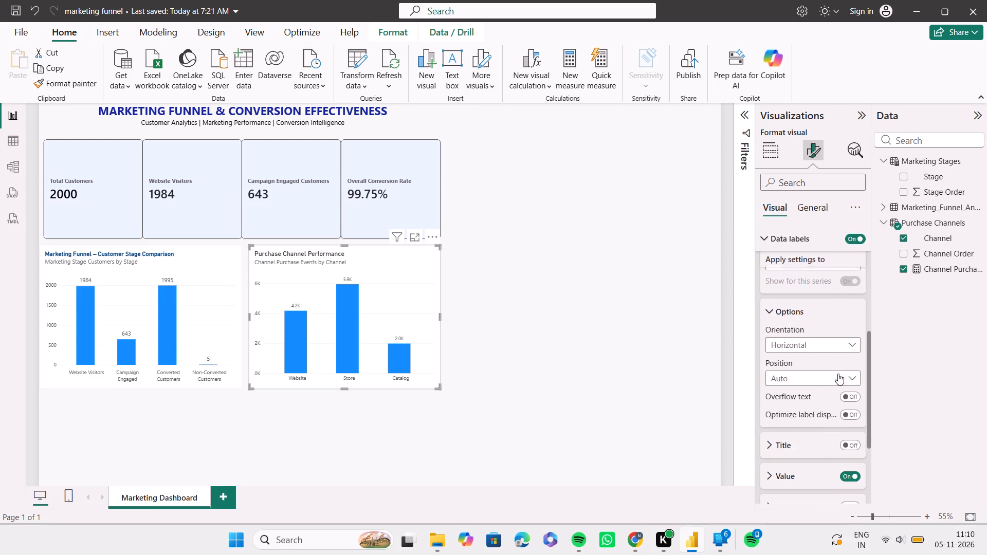
scroll(838, 374, down, 1)
click(776, 410)
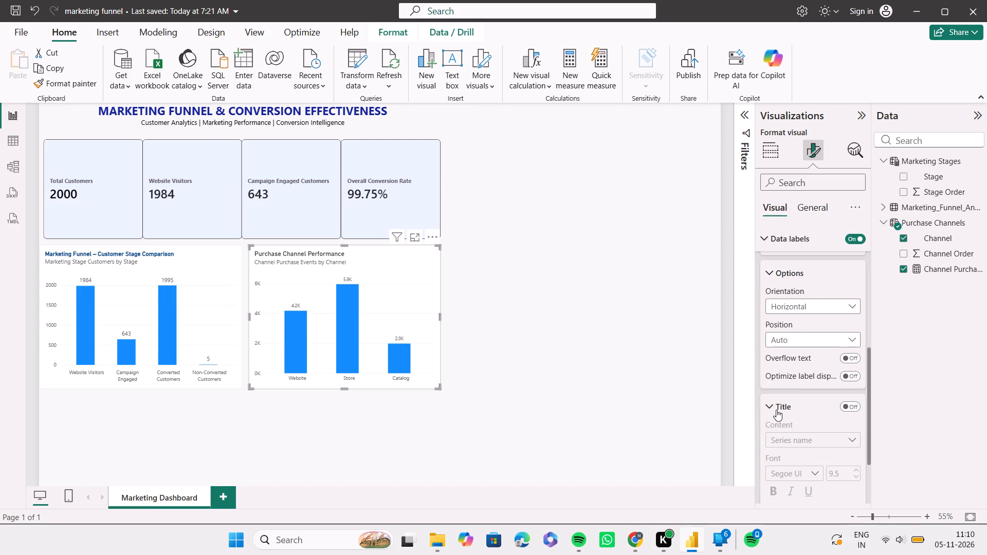
scroll(776, 410, down, 1)
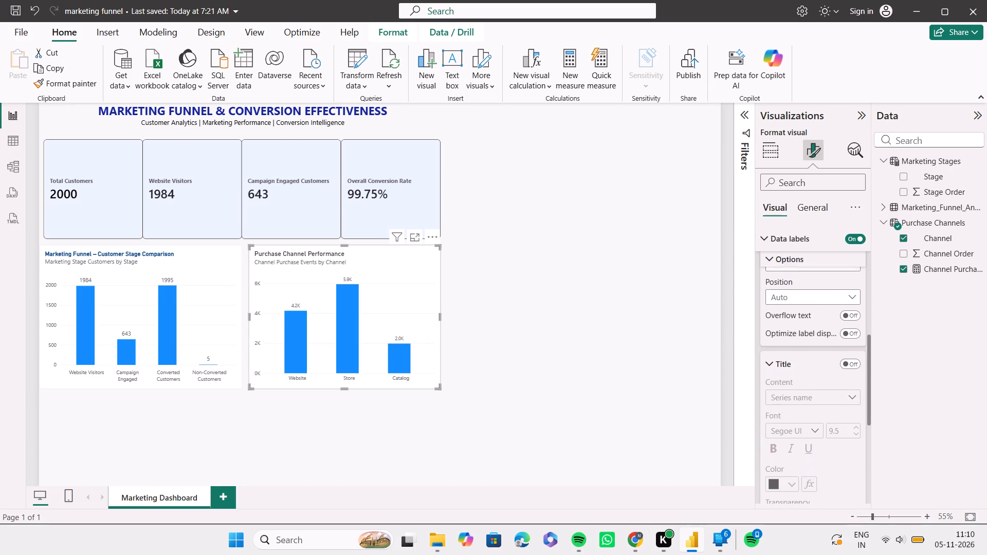
scroll(776, 410, down, 1)
scroll(776, 410, up, 1)
Set the title font size of the Purchase Channel Performance chart to 16.
click(815, 206)
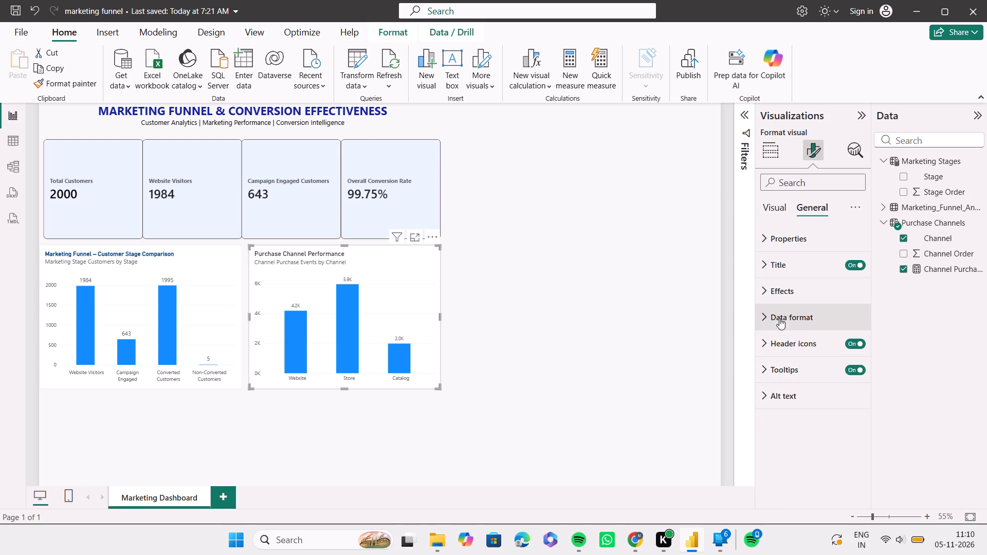
click(776, 270)
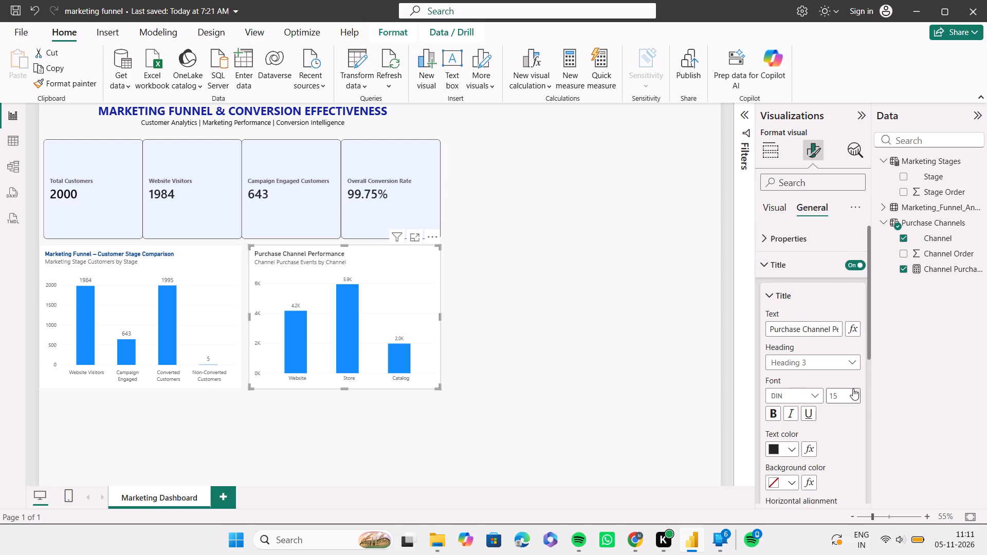
double_click(854, 391)
triple_click(856, 404)
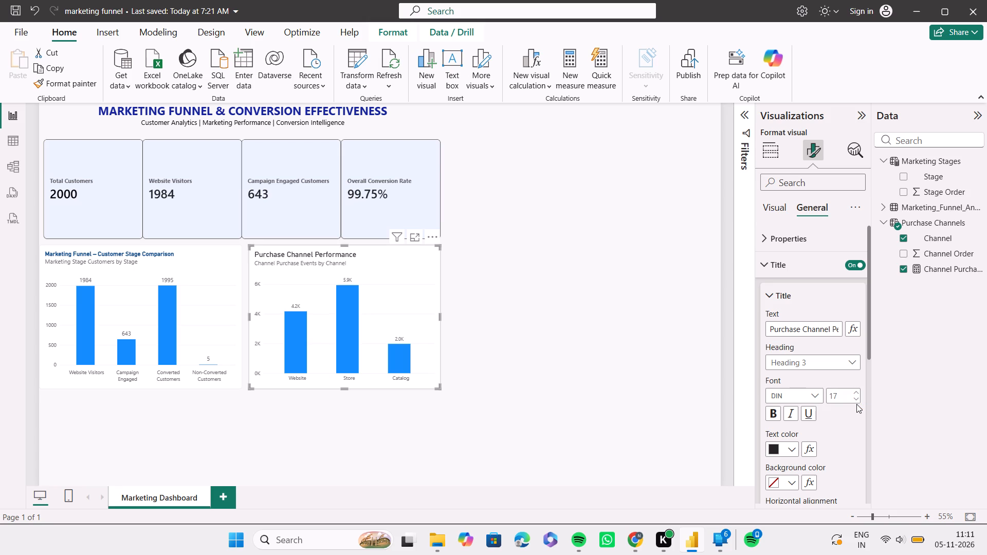
double_click(856, 397)
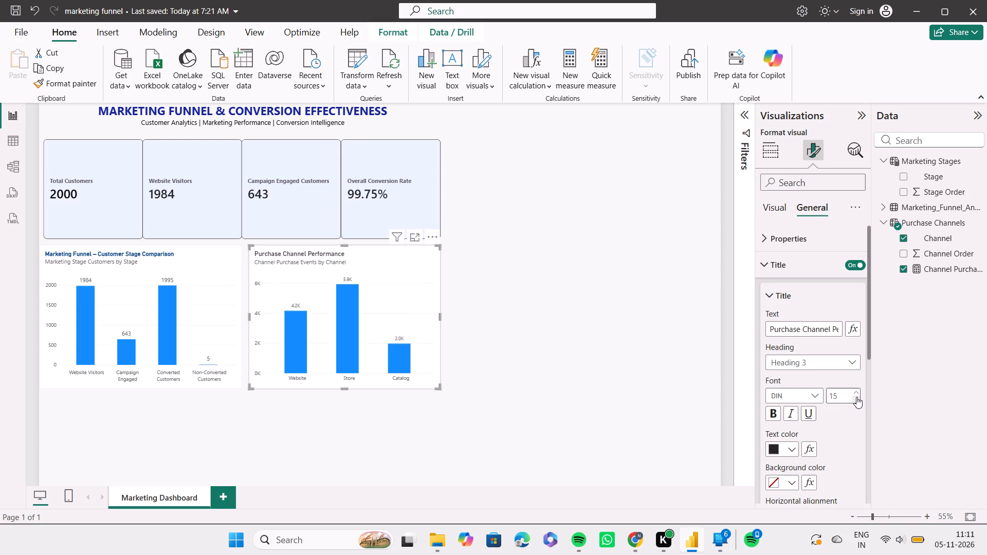
click(856, 391)
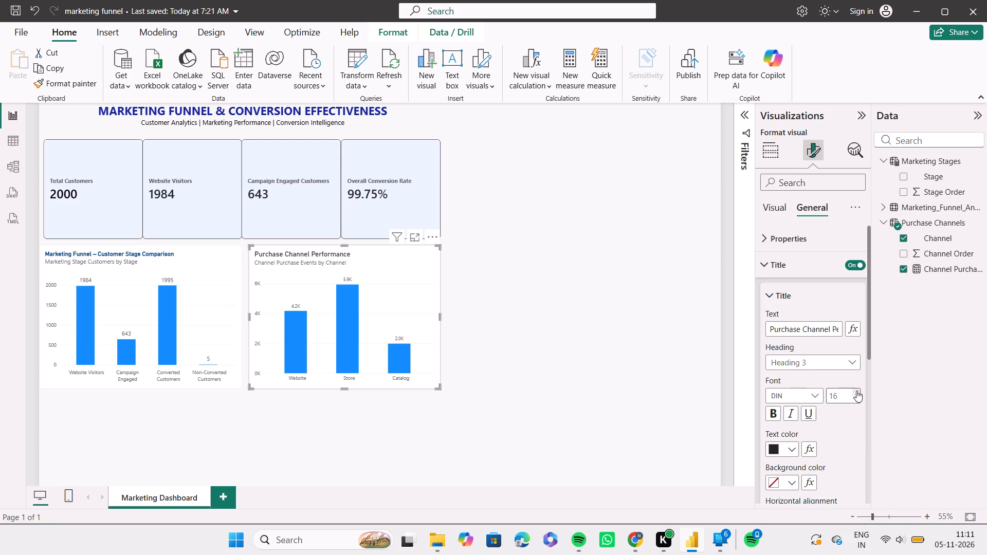
Check the funnel chart's title formatting and set the Purchase Channel Performance chart's title font size to 14 to match.
click(163, 254)
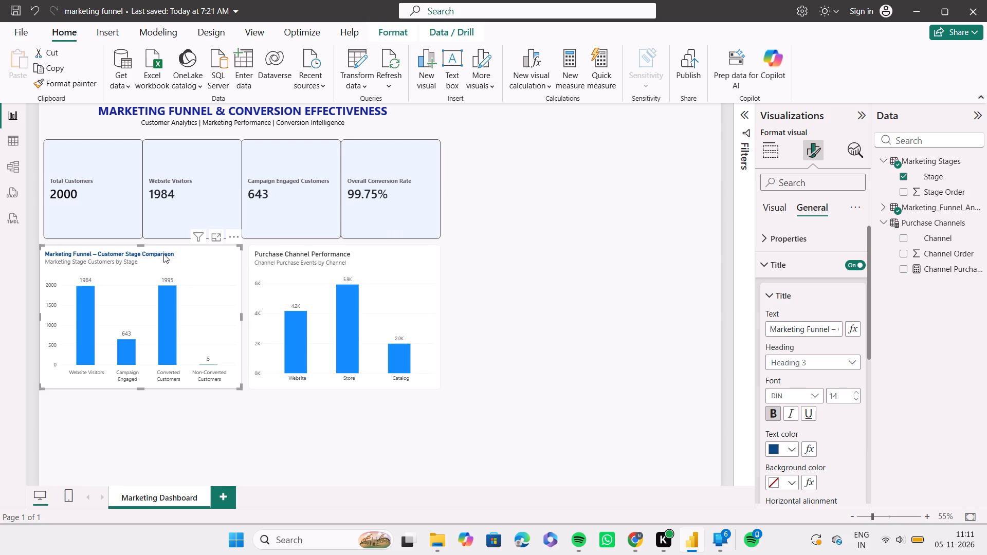
click(299, 252)
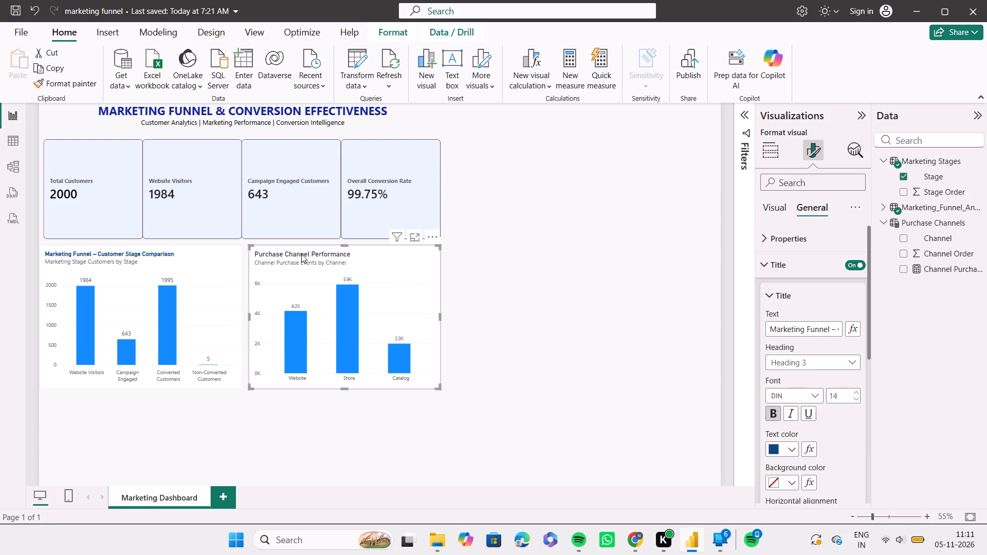
double_click(854, 390)
click(858, 403)
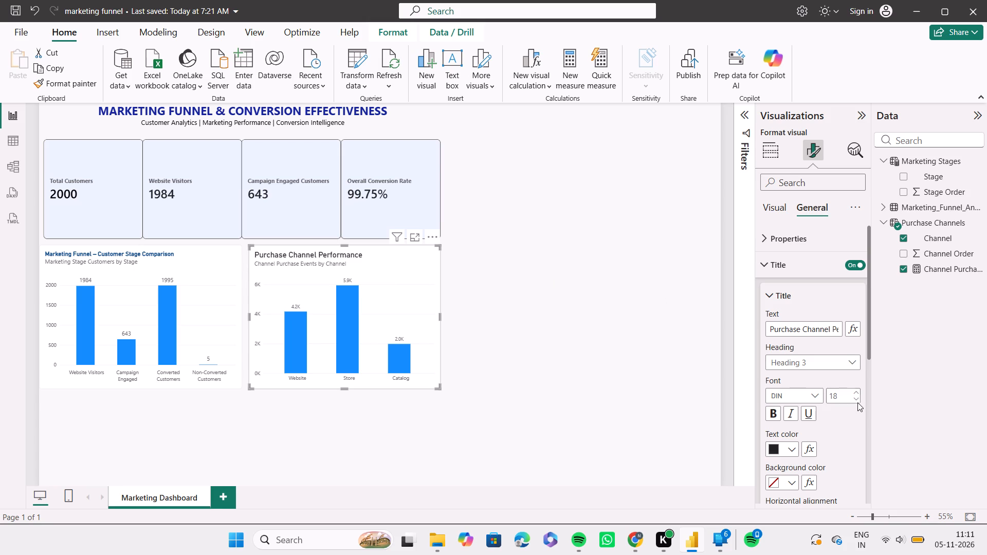
triple_click(856, 401)
click(856, 401)
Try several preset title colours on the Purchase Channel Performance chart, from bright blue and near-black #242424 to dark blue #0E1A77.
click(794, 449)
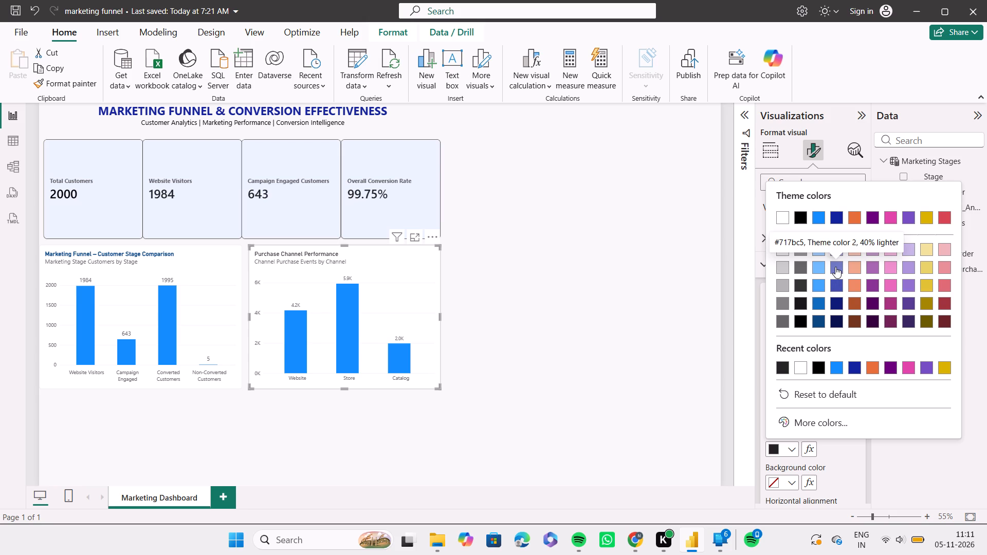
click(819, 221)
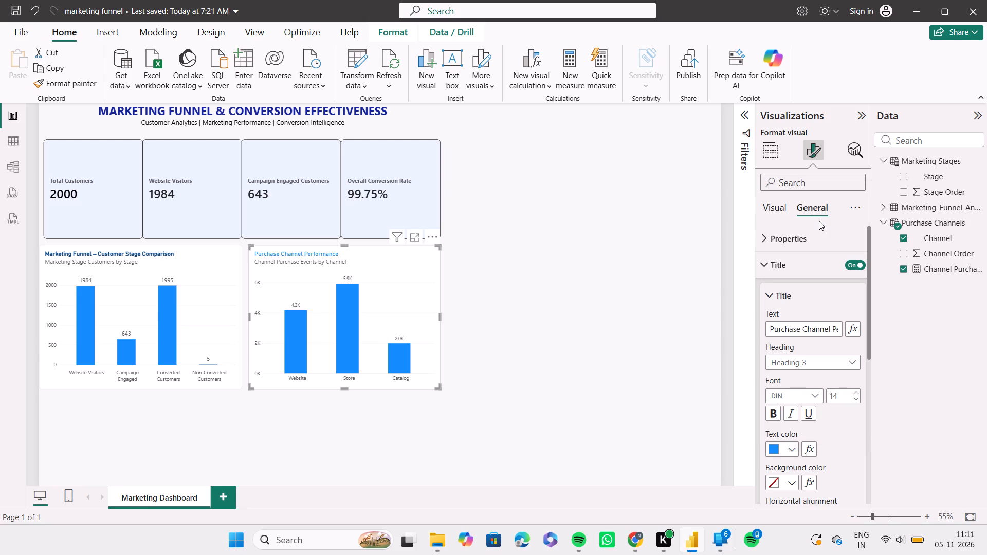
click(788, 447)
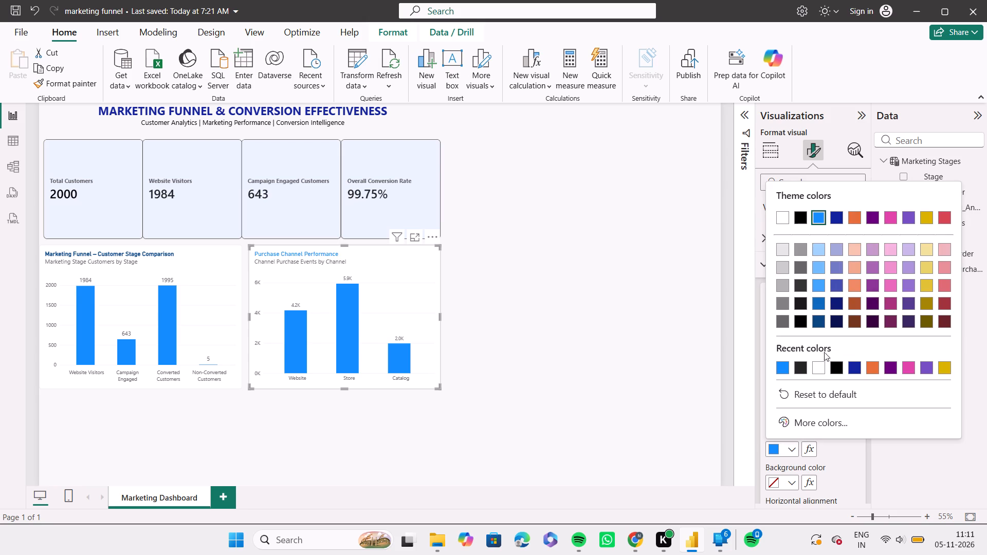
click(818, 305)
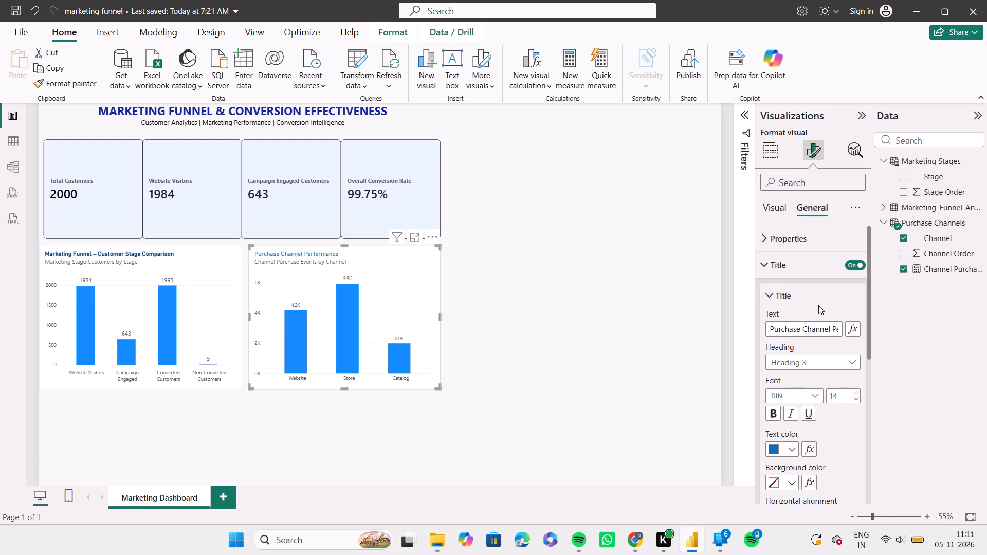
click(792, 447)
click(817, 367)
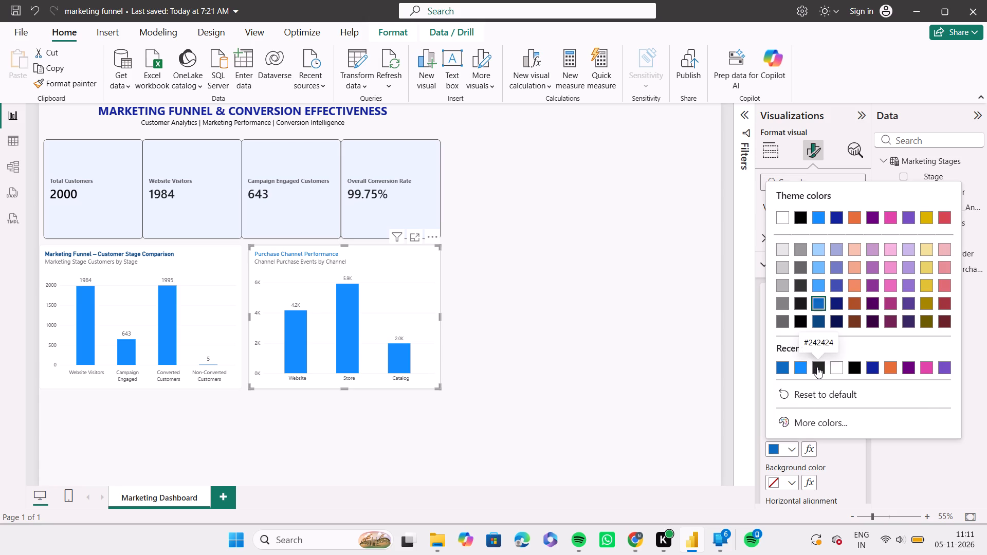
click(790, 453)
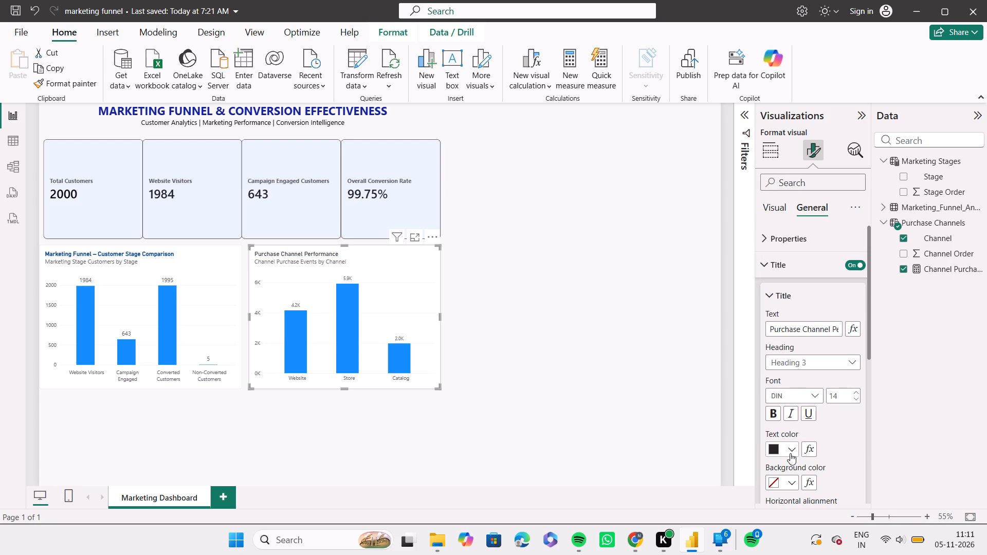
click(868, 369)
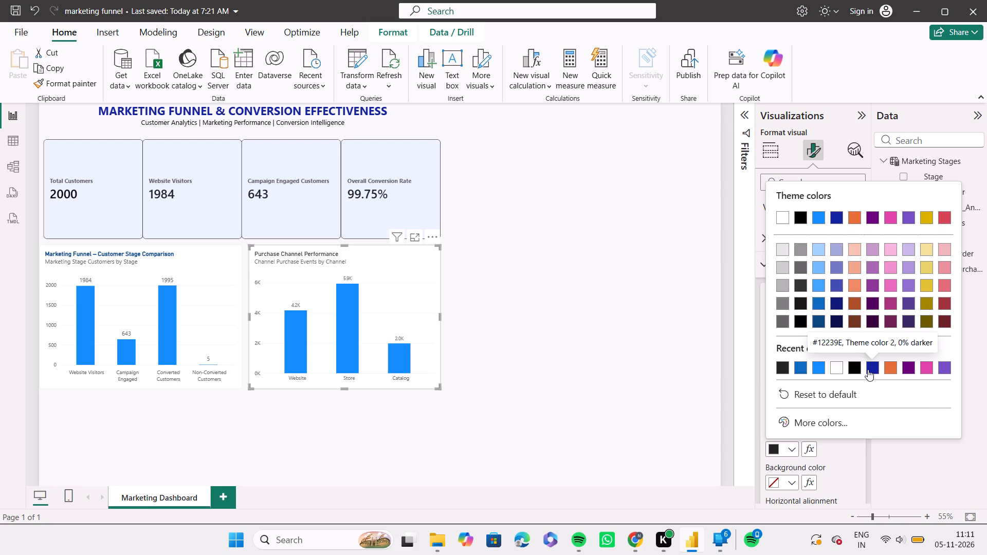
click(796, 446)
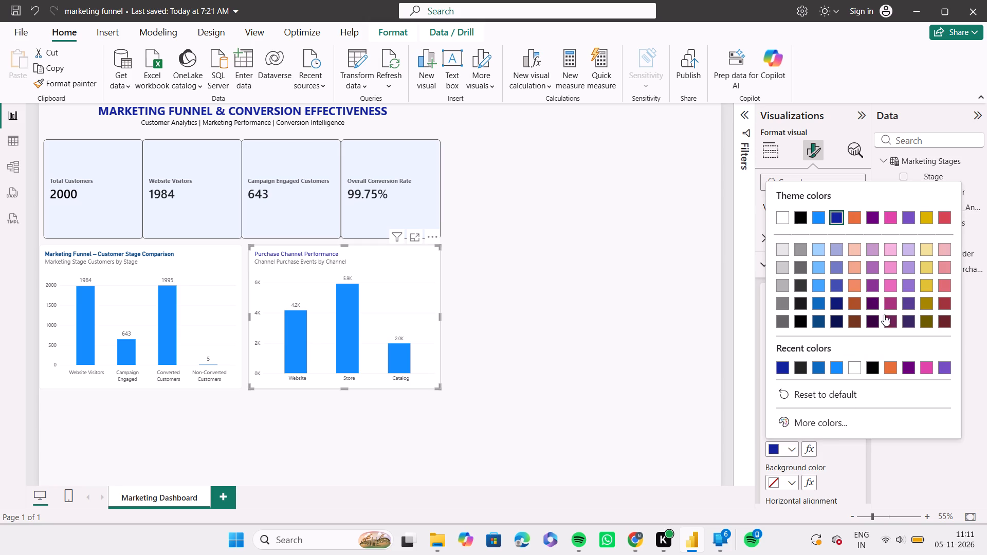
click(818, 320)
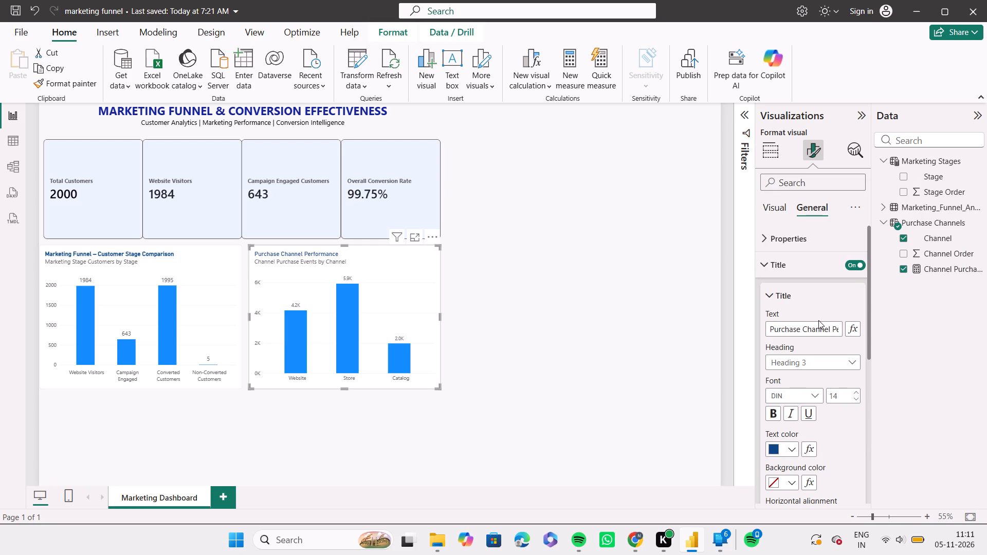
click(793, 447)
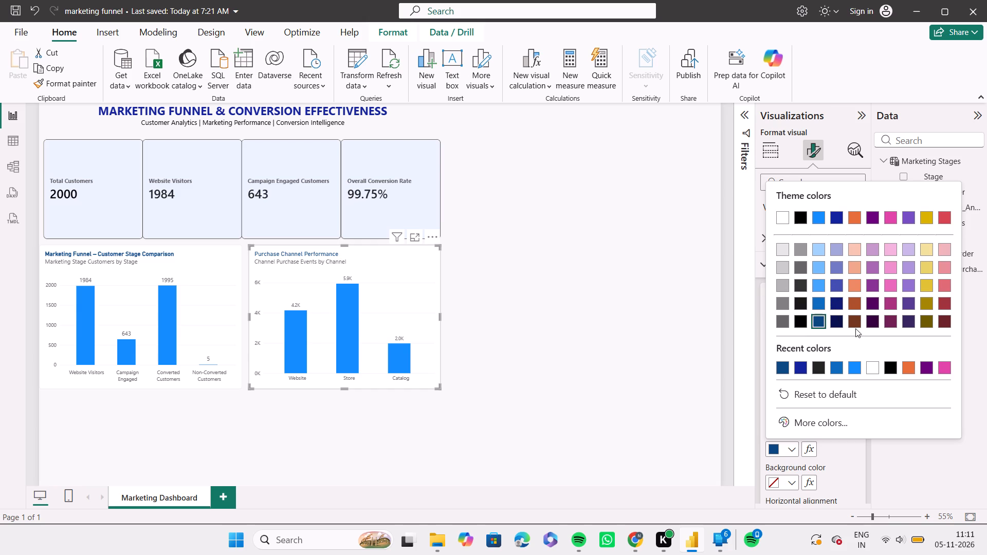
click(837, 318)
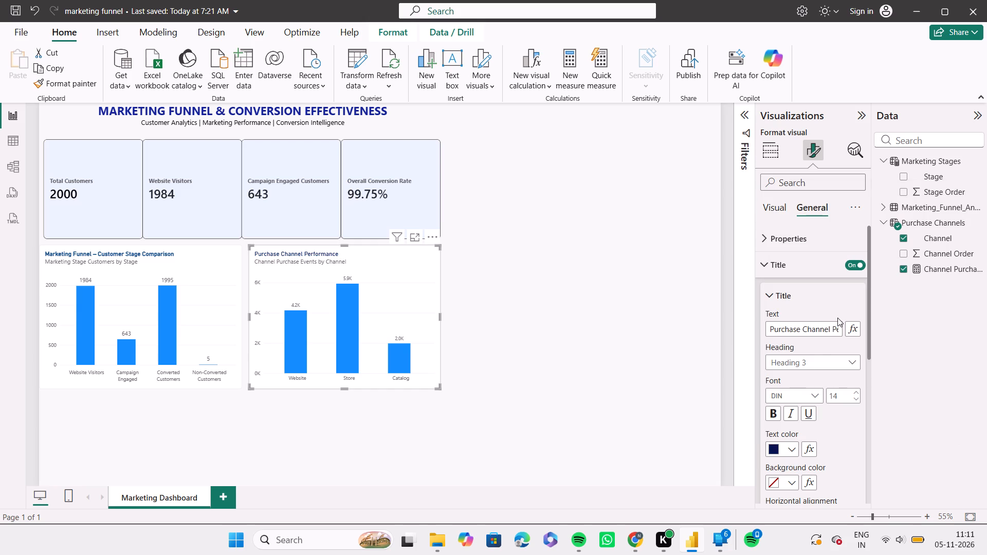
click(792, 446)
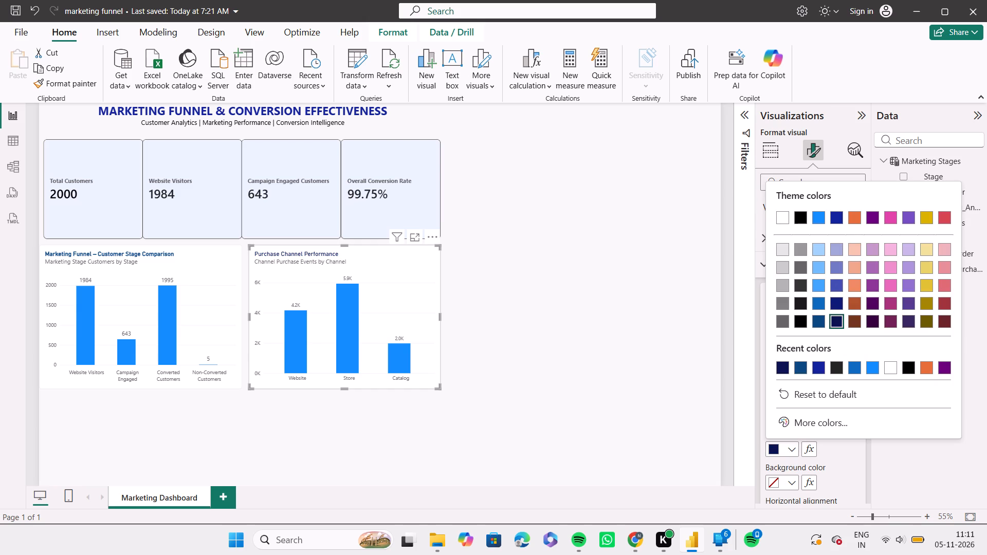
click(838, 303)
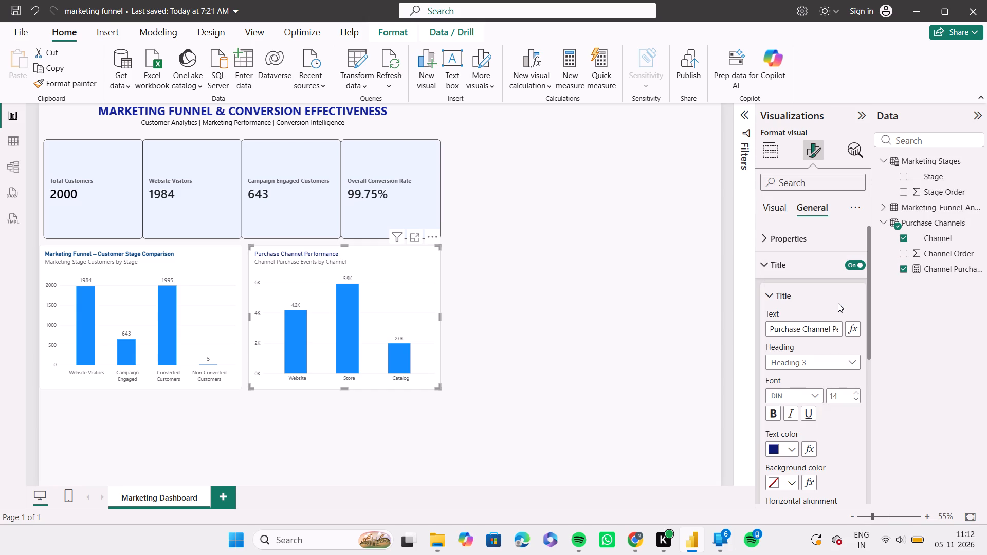
Mix a custom dark blue, #1D2A95, as the title text colour of the Purchase Channel Performance chart.
click(793, 445)
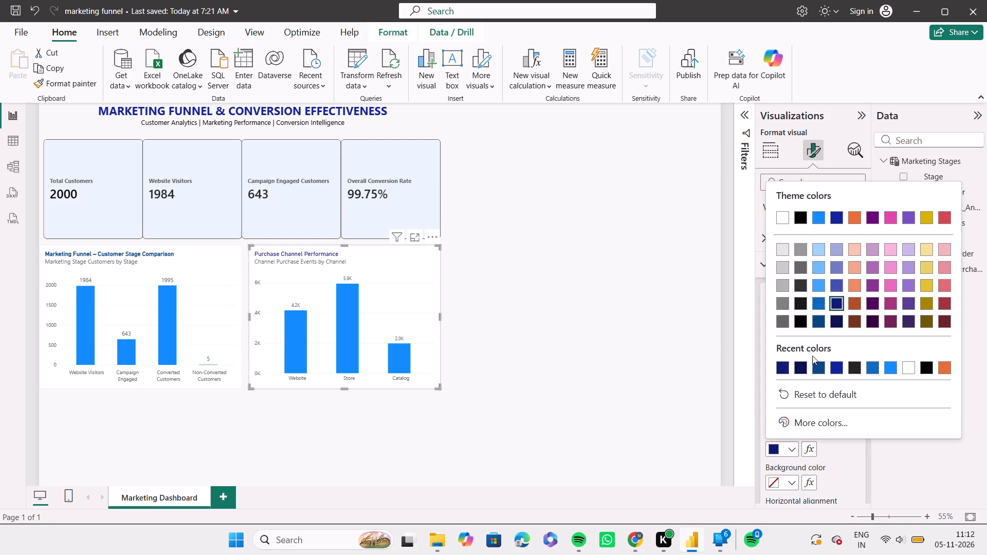
scroll(896, 358, left, 1)
click(802, 422)
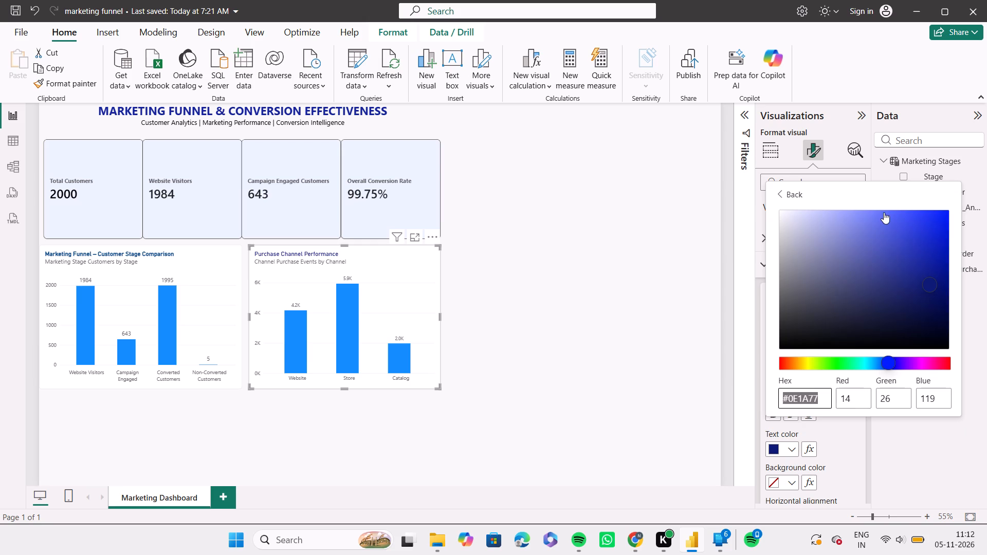
double_click(922, 213)
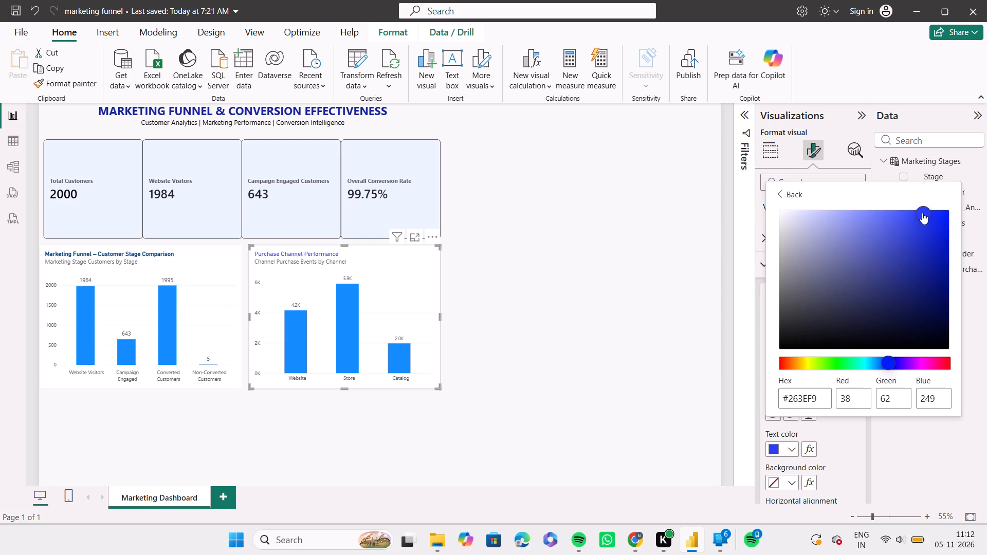
click(930, 218)
click(931, 223)
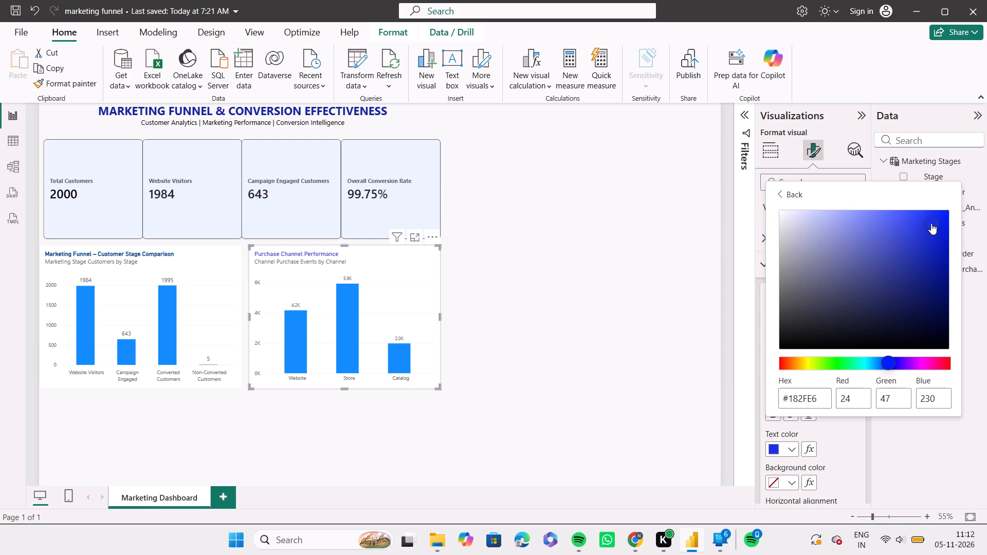
click(931, 223)
click(917, 274)
click(923, 302)
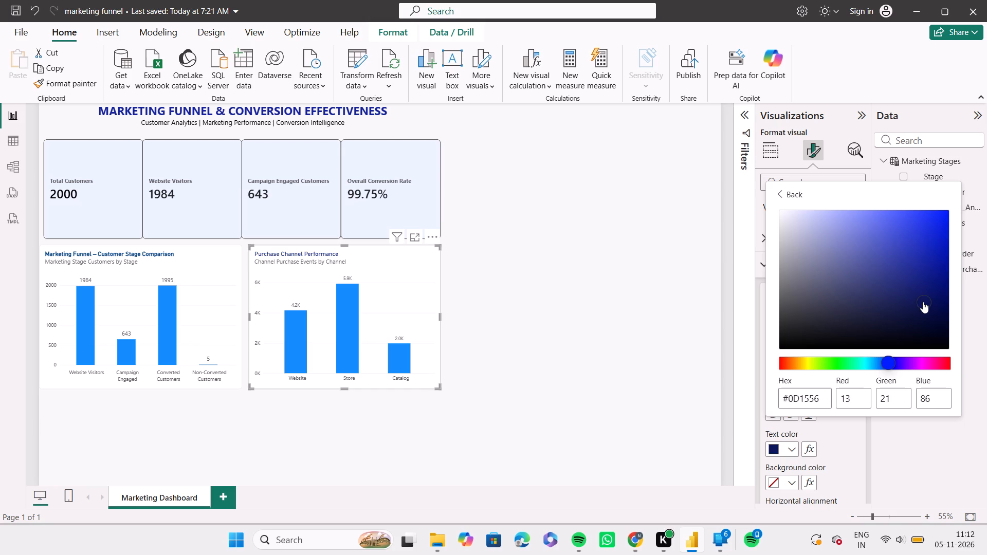
click(940, 292)
click(906, 292)
click(894, 291)
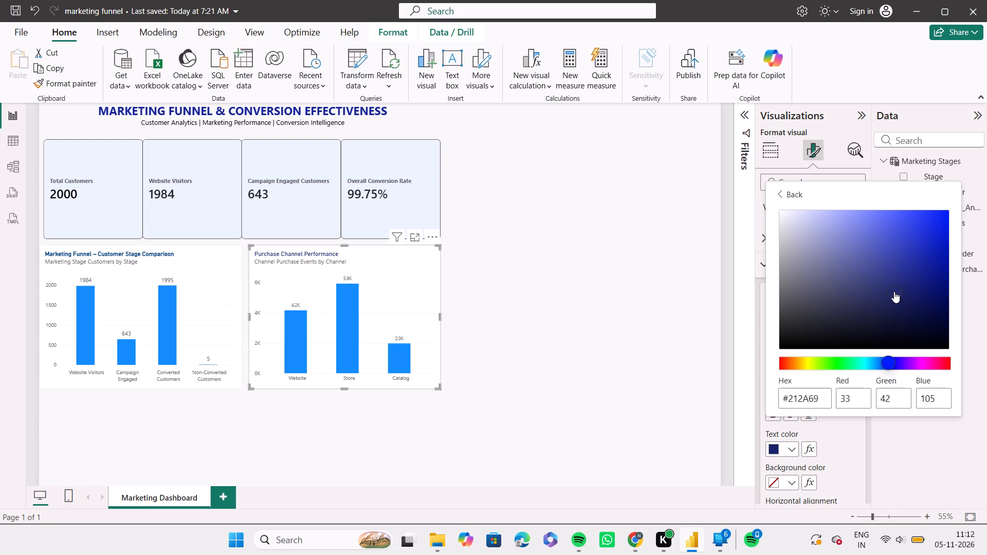
click(889, 284)
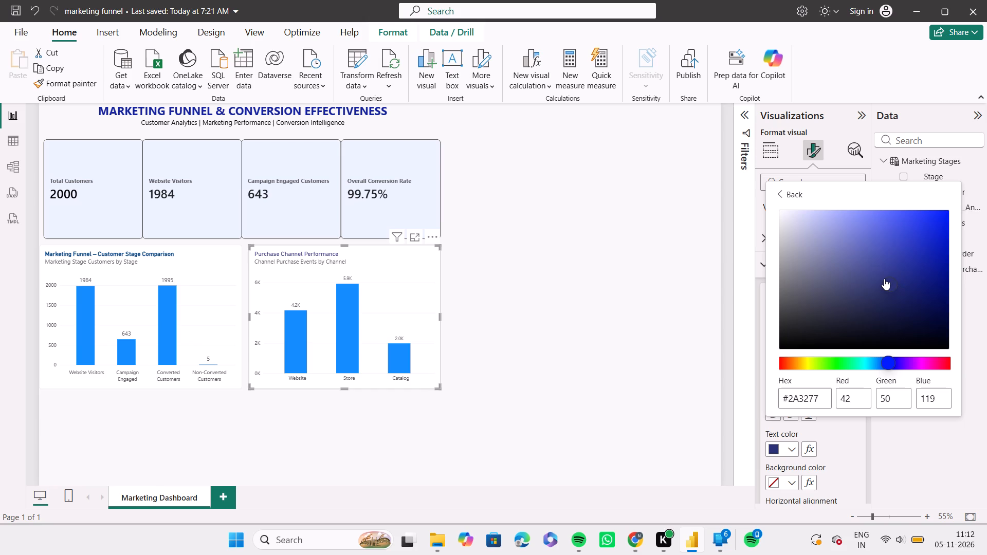
click(884, 279)
click(894, 274)
click(912, 269)
click(916, 267)
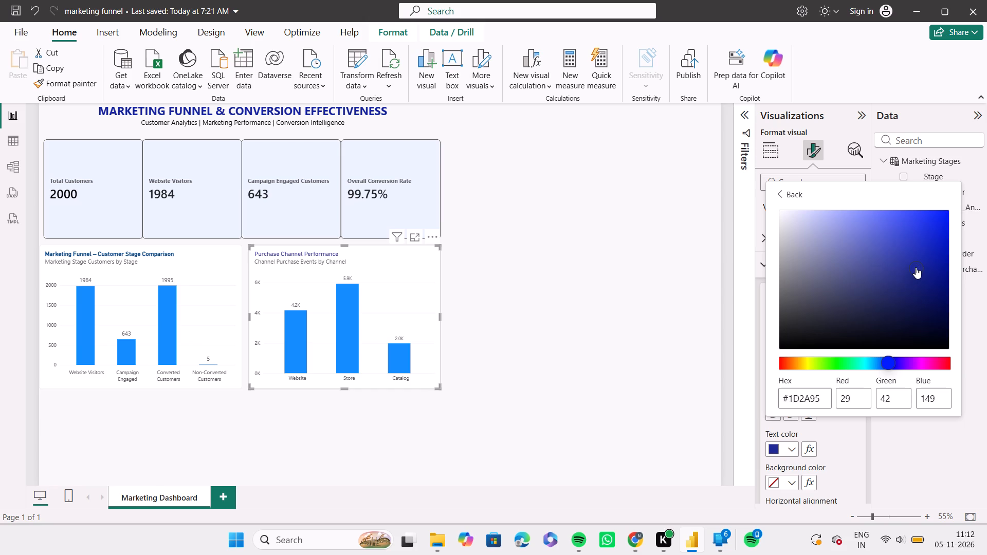
click(785, 188)
click(778, 197)
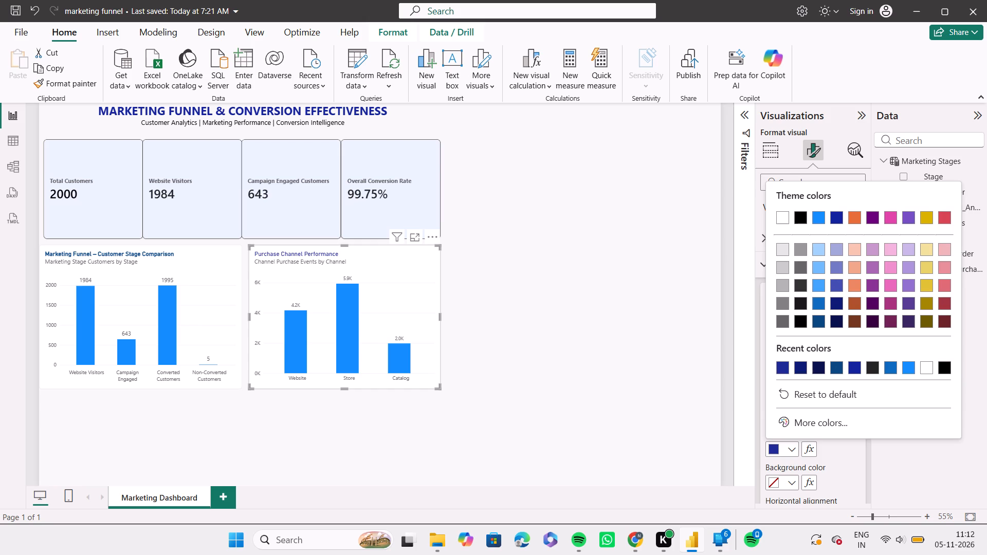
click(913, 463)
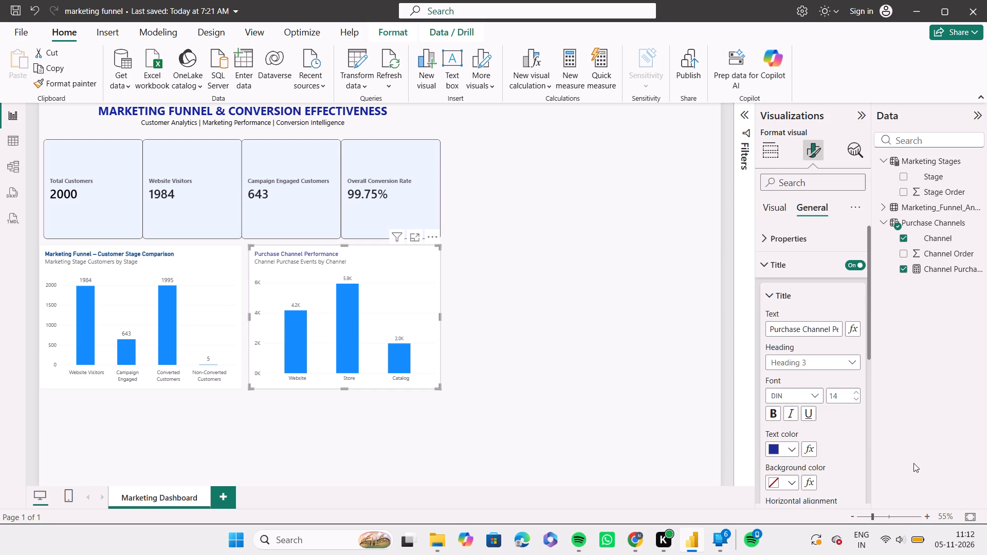
Make the Purchase Channel Performance chart's title bold.
click(773, 413)
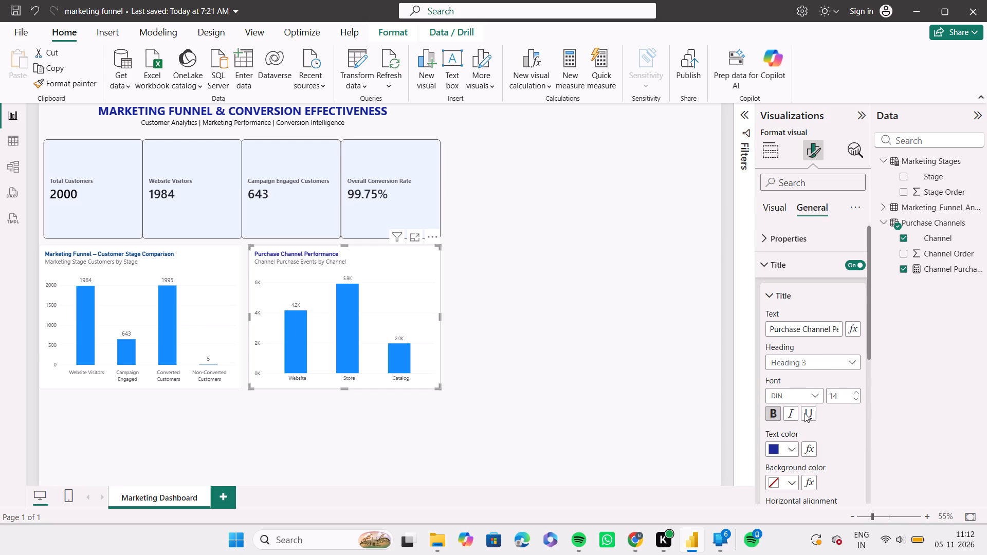
Look through the Purchase Channel Performance chart's general formatting, including the data format options and the fields they apply to.
scroll(803, 415, down, 2)
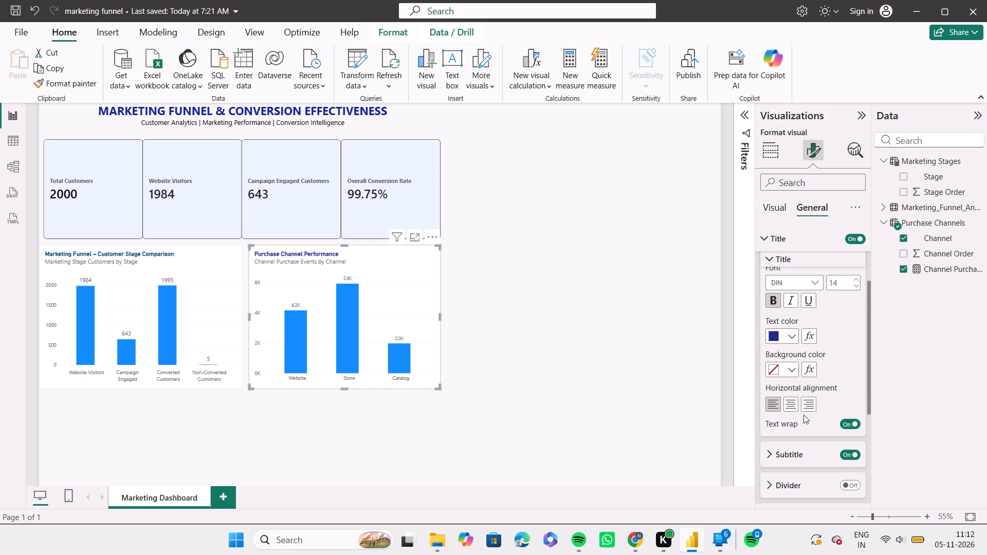
scroll(803, 415, down, 3)
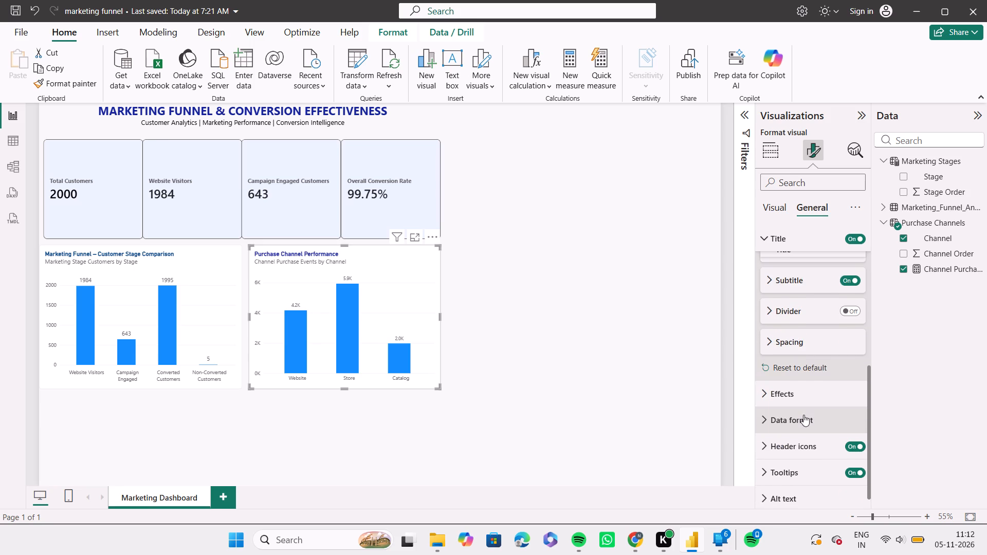
scroll(803, 415, down, 1)
click(771, 409)
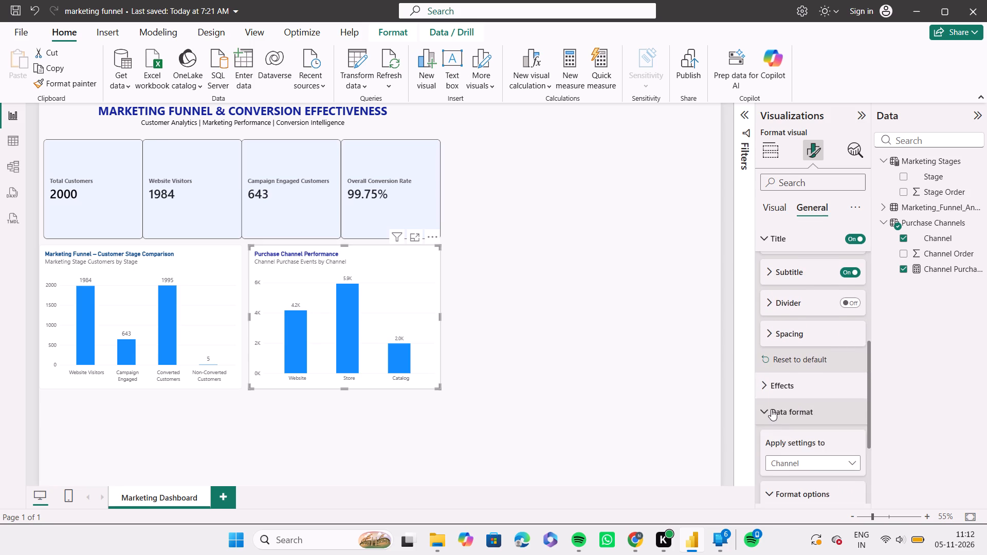
scroll(771, 409, down, 1)
click(792, 414)
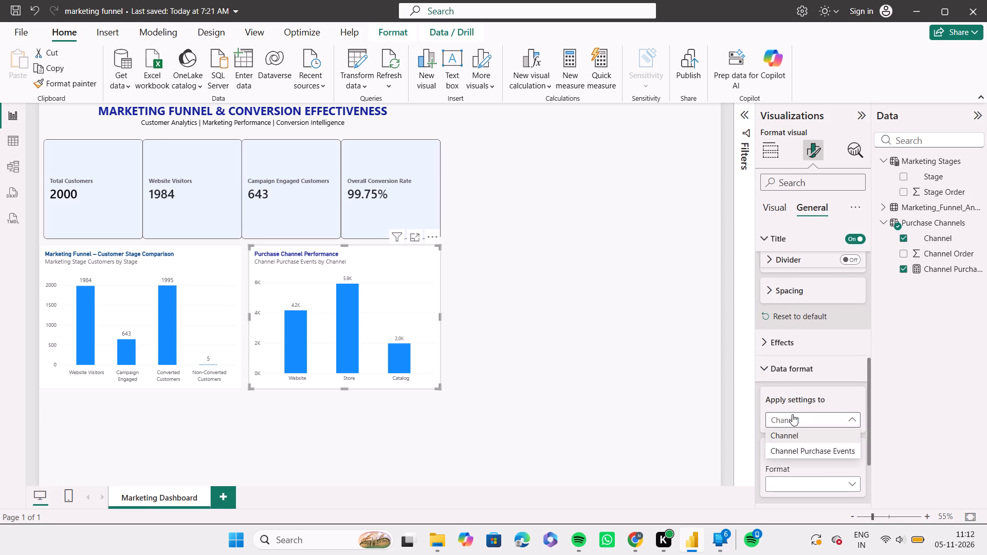
click(792, 414)
scroll(792, 414, down, 2)
scroll(792, 414, up, 1)
click(776, 341)
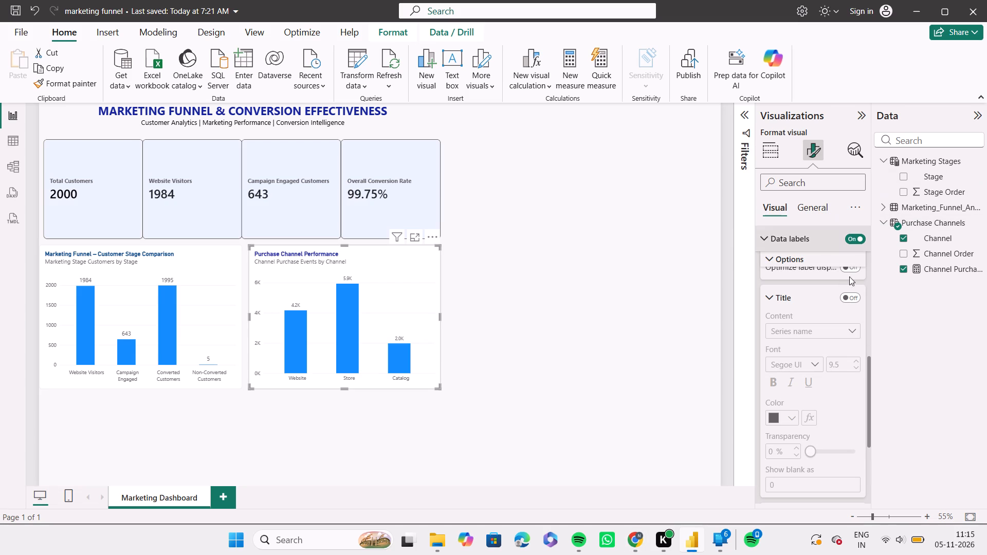
scroll(830, 289, up, 6)
scroll(830, 289, down, 1)
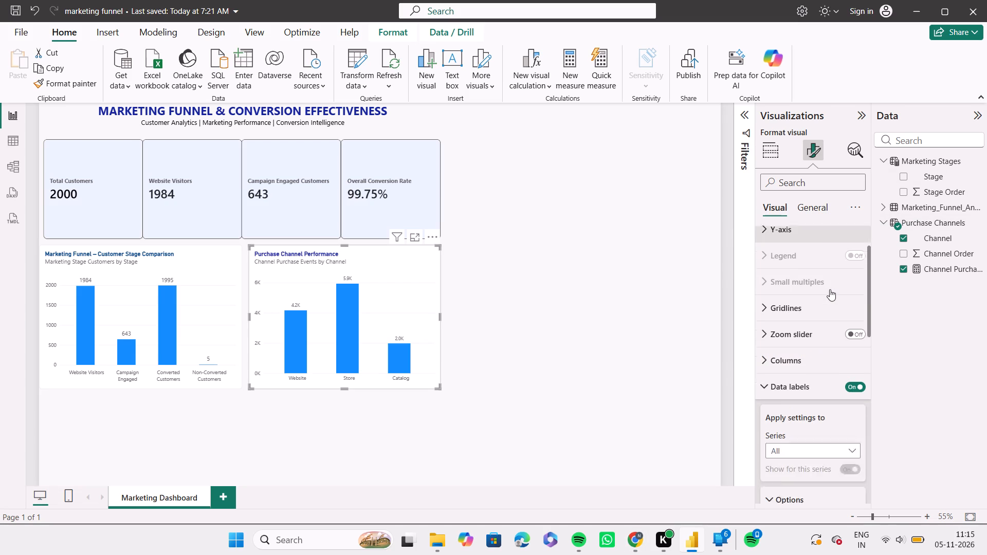
scroll(830, 289, down, 1)
scroll(830, 289, up, 1)
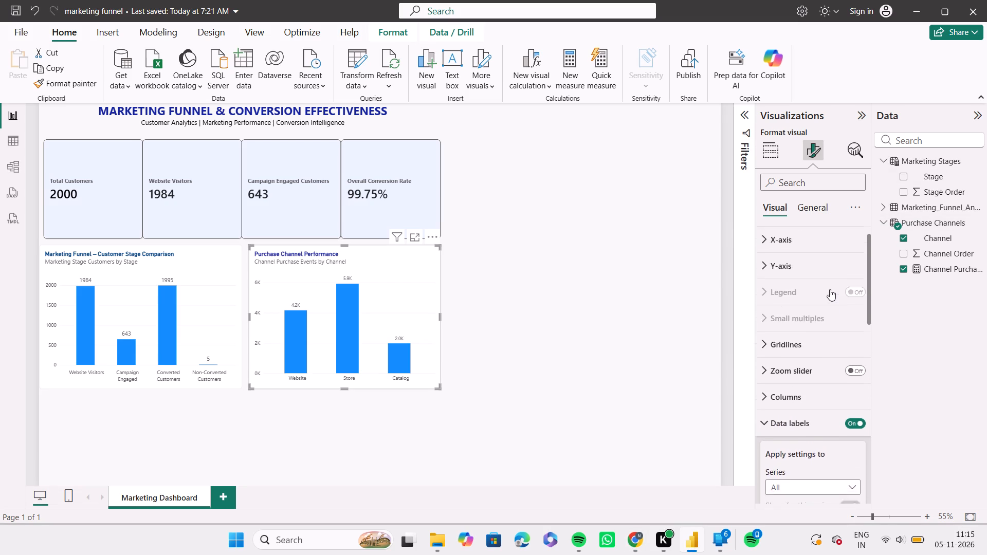
scroll(830, 289, down, 1)
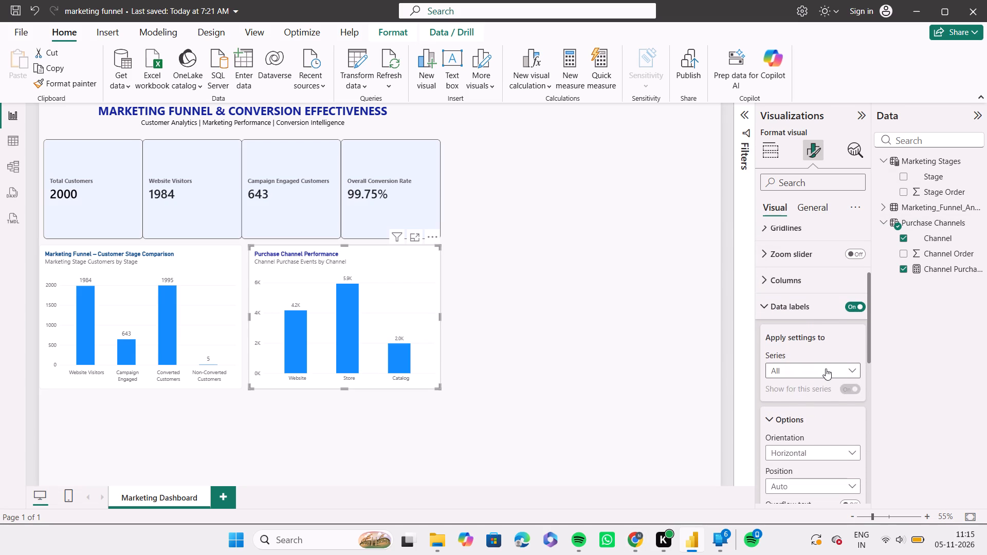
click(826, 368)
click(815, 374)
scroll(815, 374, down, 3)
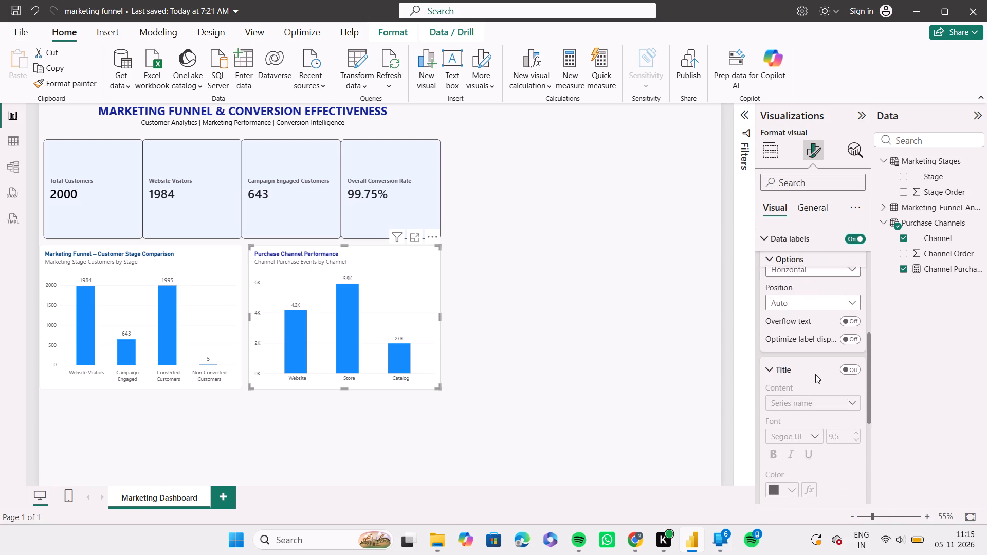
scroll(815, 374, down, 5)
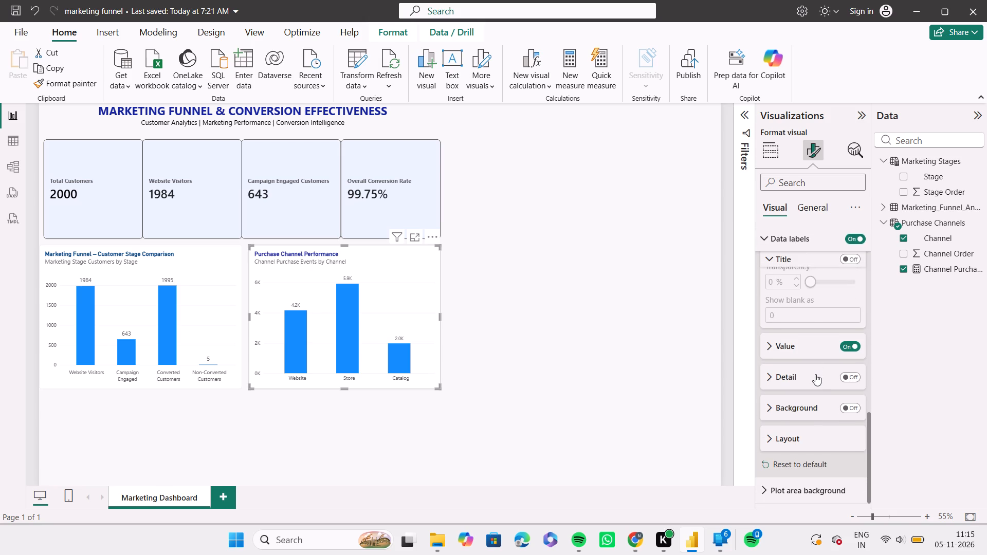
scroll(815, 374, down, 1)
click(776, 342)
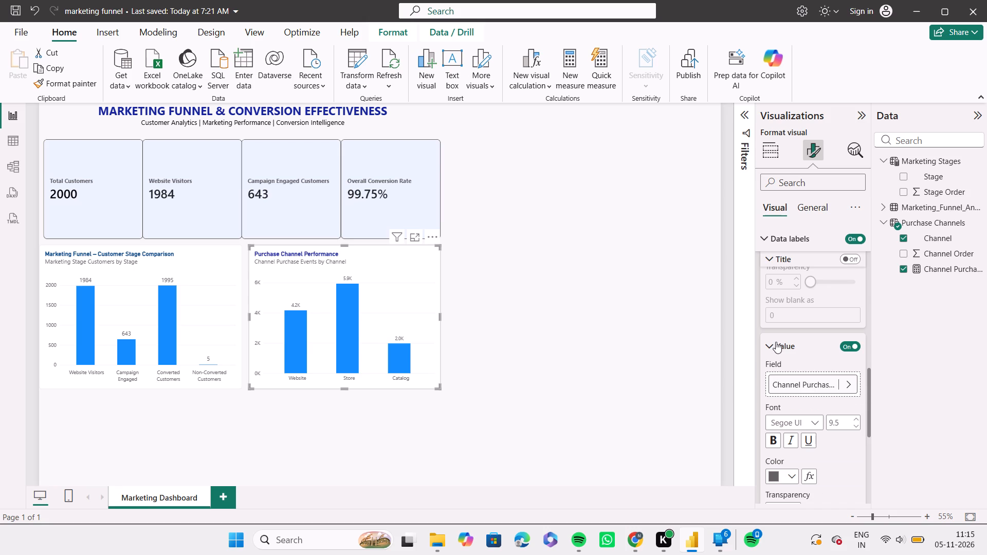
click(776, 342)
Check the chart's General formatting sections for a display units setting, collapsing the Title settings.
click(801, 205)
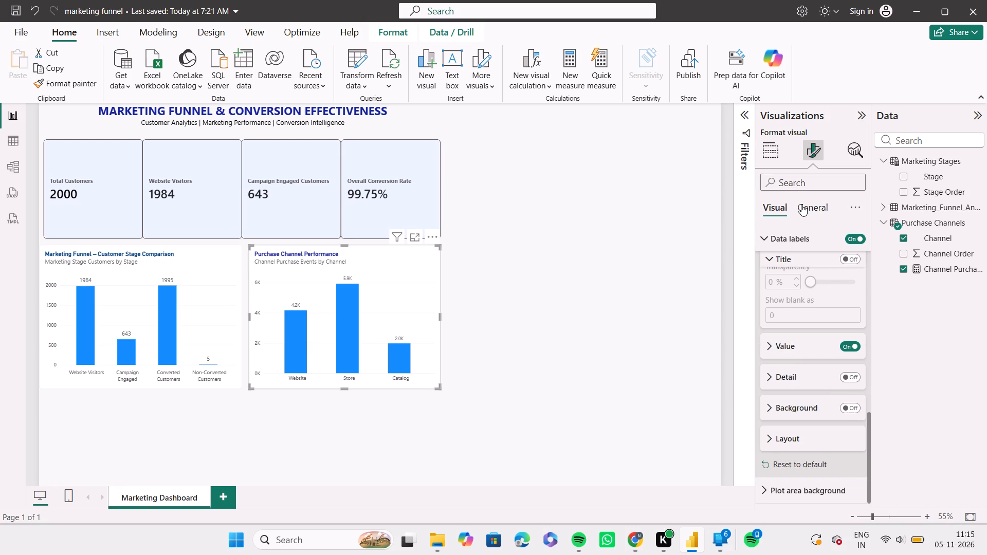
scroll(797, 350, down, 2)
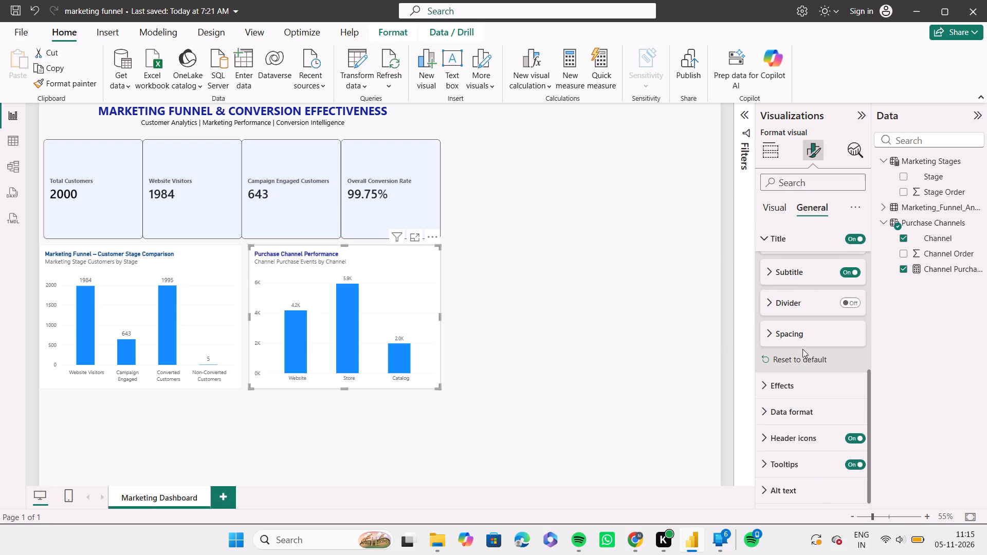
scroll(809, 275, up, 4)
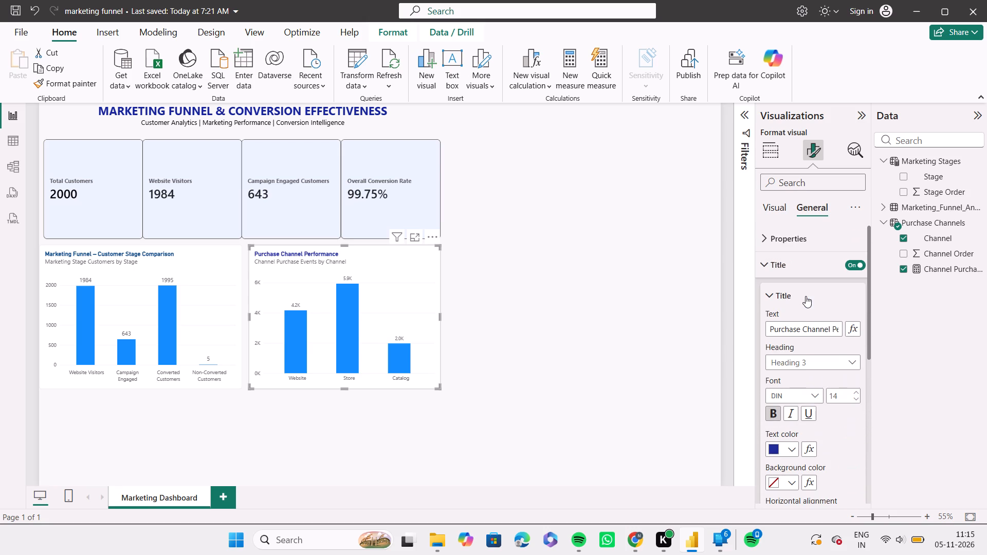
click(779, 296)
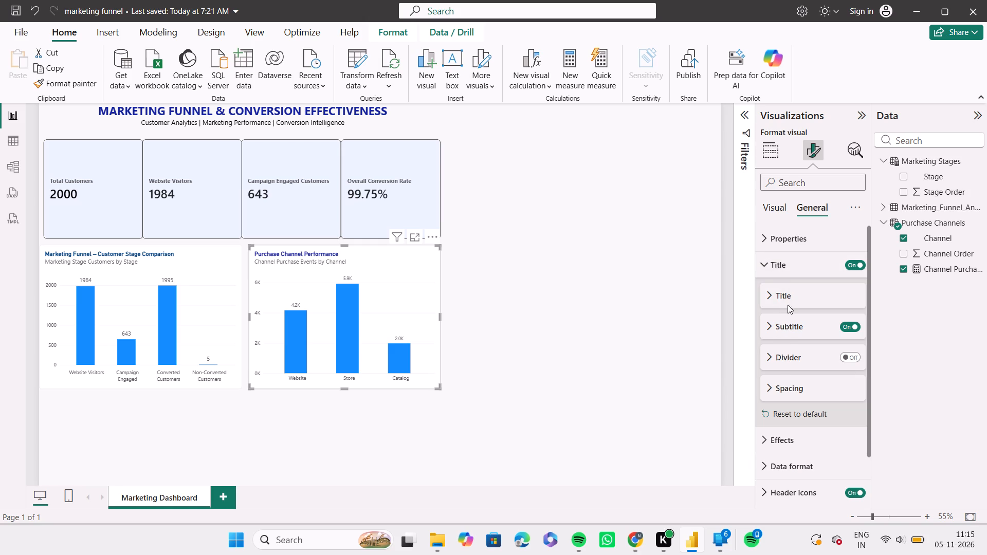
click(771, 262)
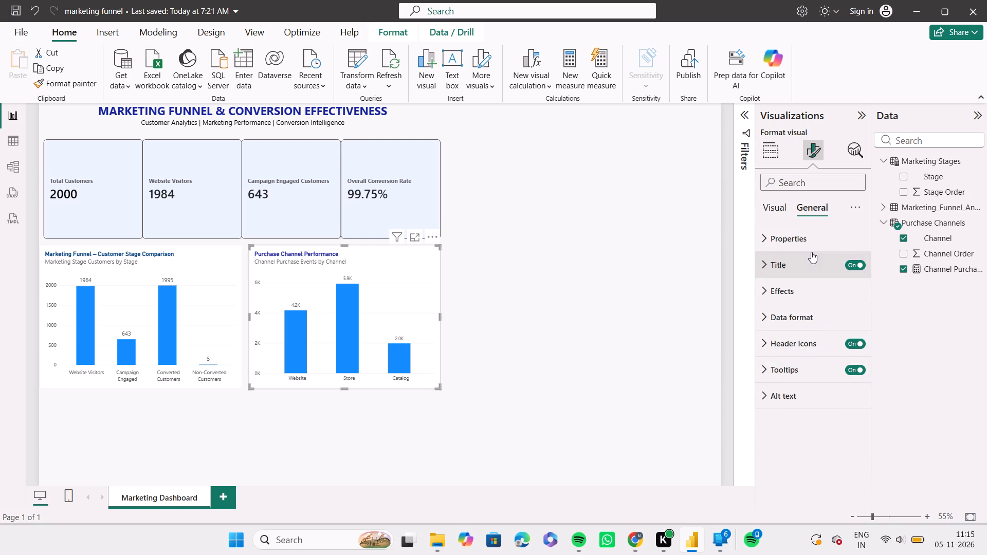
Return to the chart's Visual formatting and search the Data labels Options, Position choices and Title section for Display units.
click(775, 207)
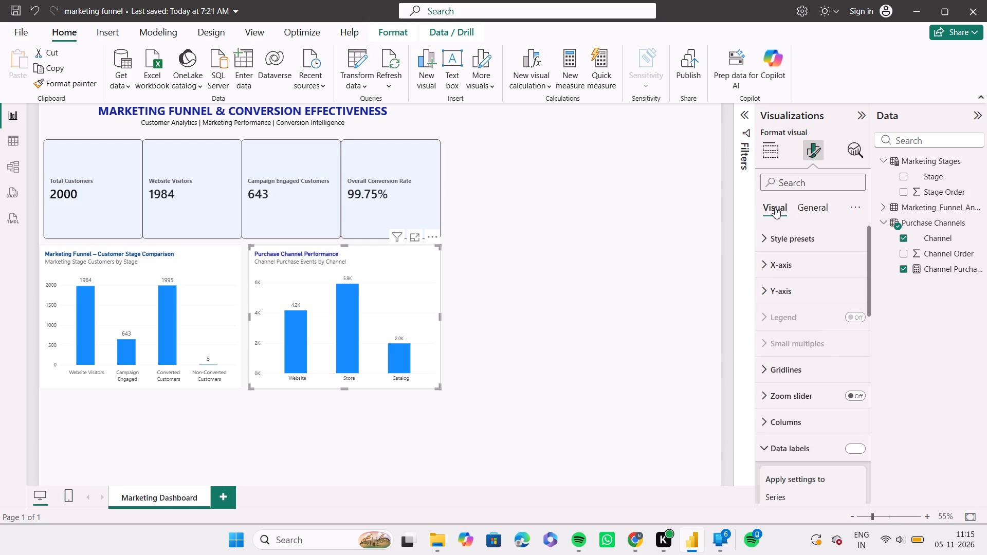
scroll(783, 313, down, 2)
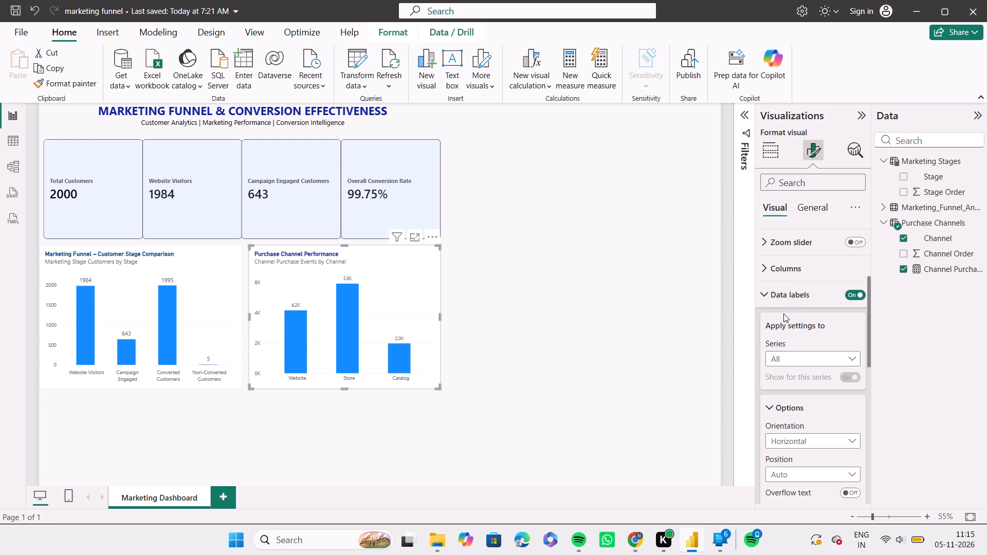
scroll(793, 340, down, 1)
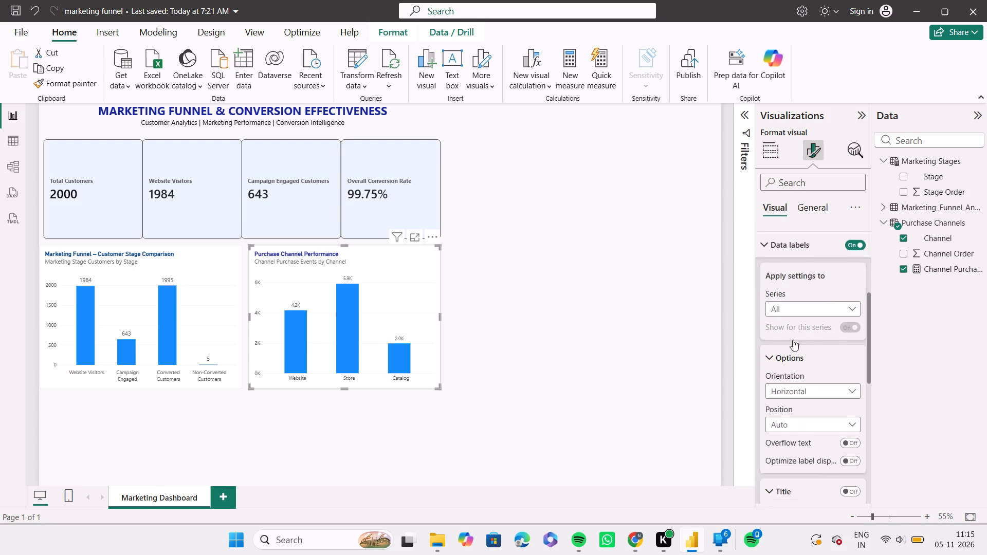
scroll(793, 340, down, 1)
click(771, 326)
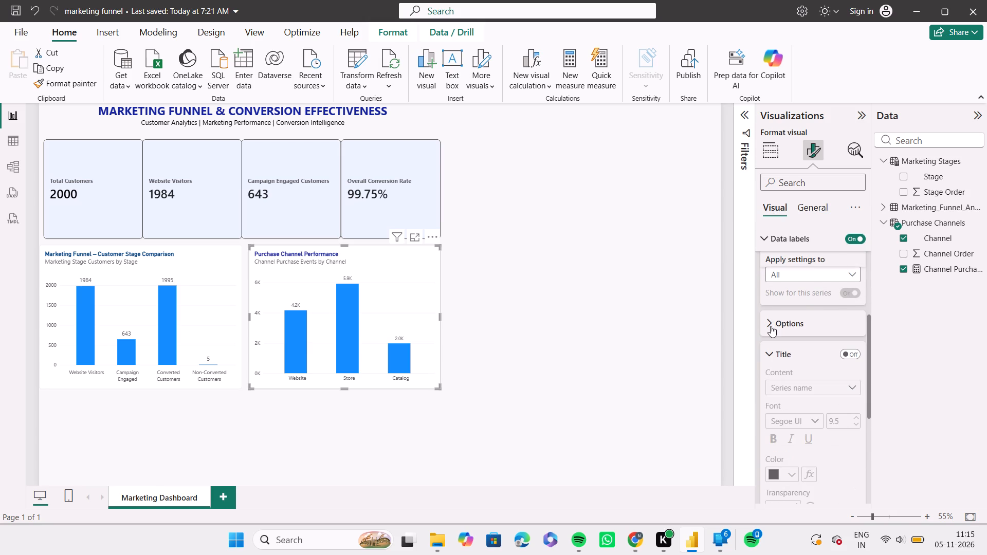
click(771, 326)
scroll(771, 326, down, 1)
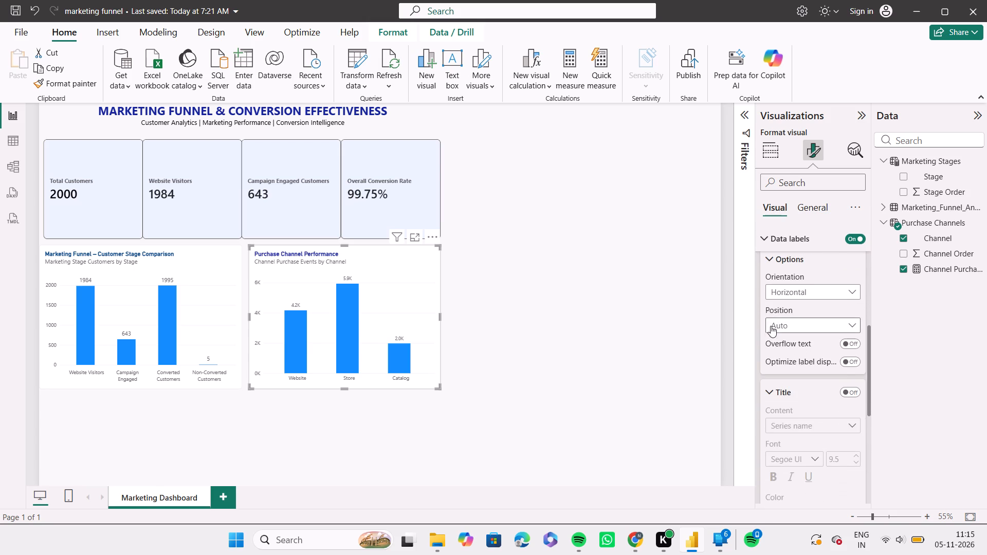
click(788, 324)
double_click(788, 324)
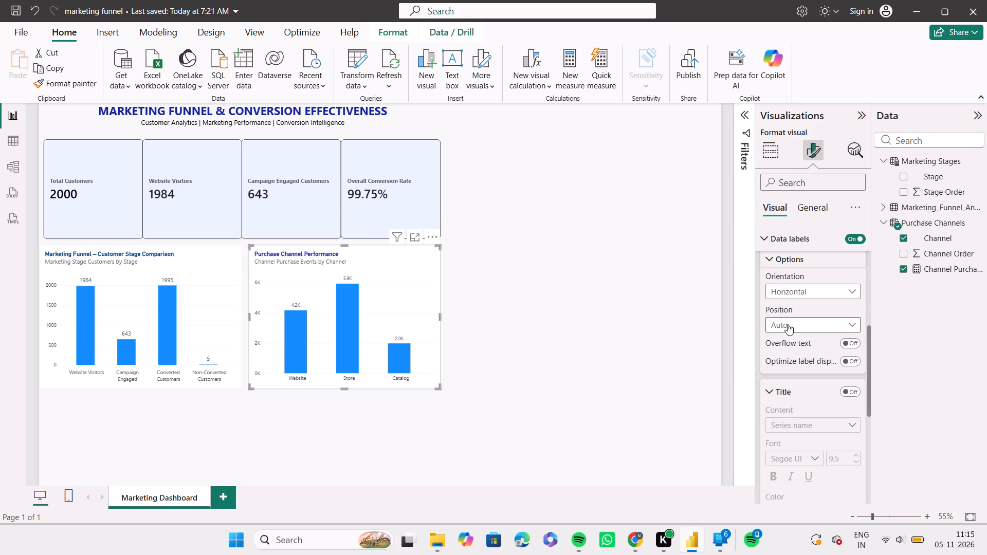
click(788, 324)
click(777, 388)
scroll(792, 345, up, 1)
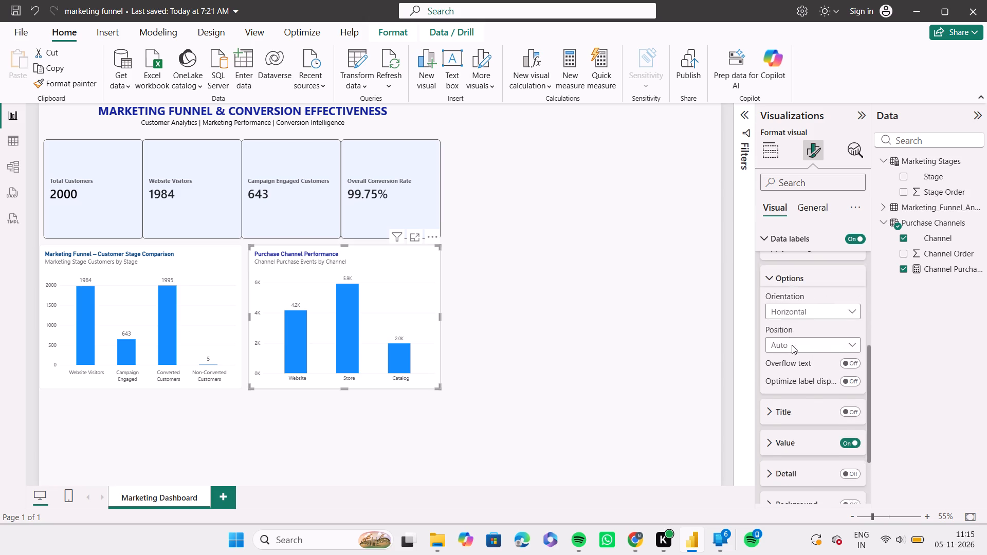
scroll(792, 345, up, 4)
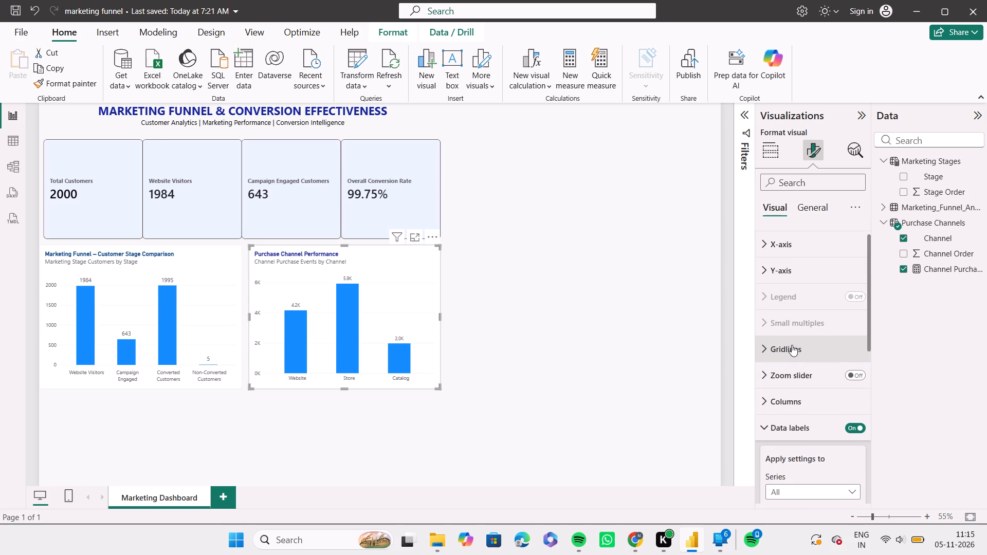
scroll(792, 345, down, 1)
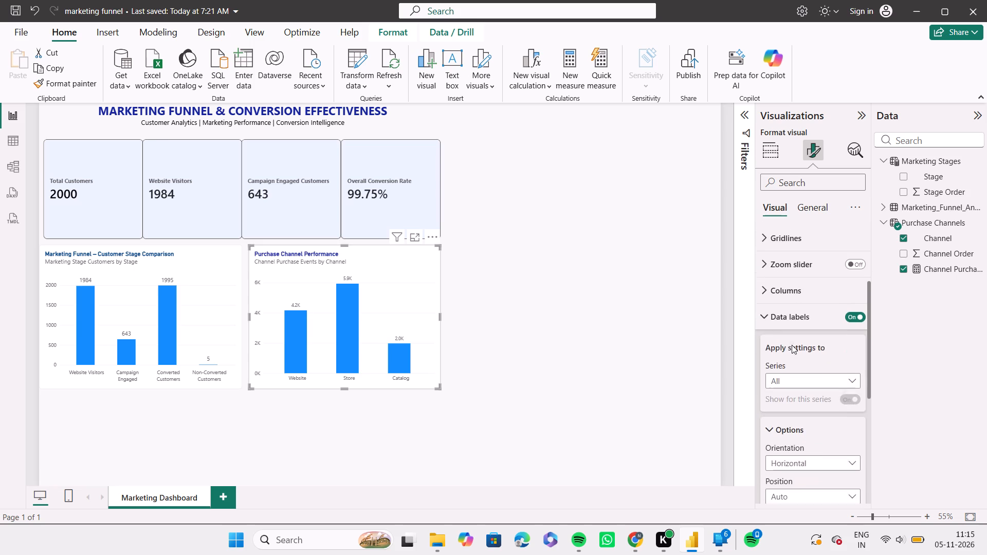
scroll(792, 345, down, 3)
scroll(792, 345, up, 1)
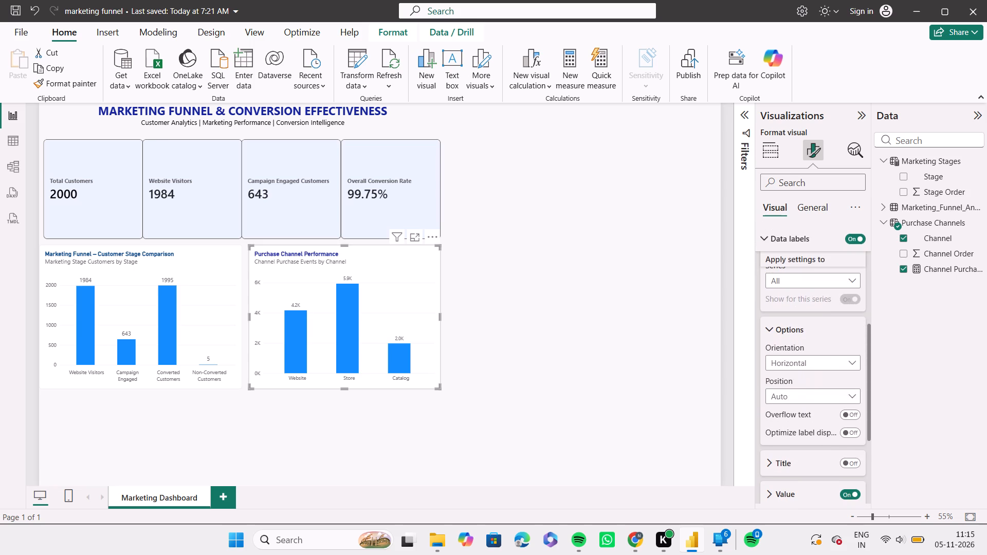
scroll(792, 345, up, 2)
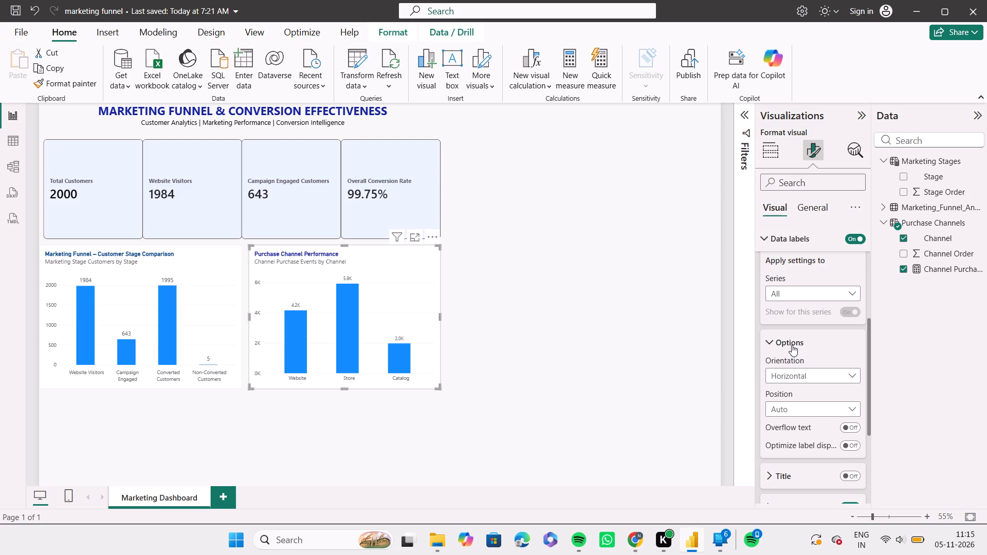
key(Print)
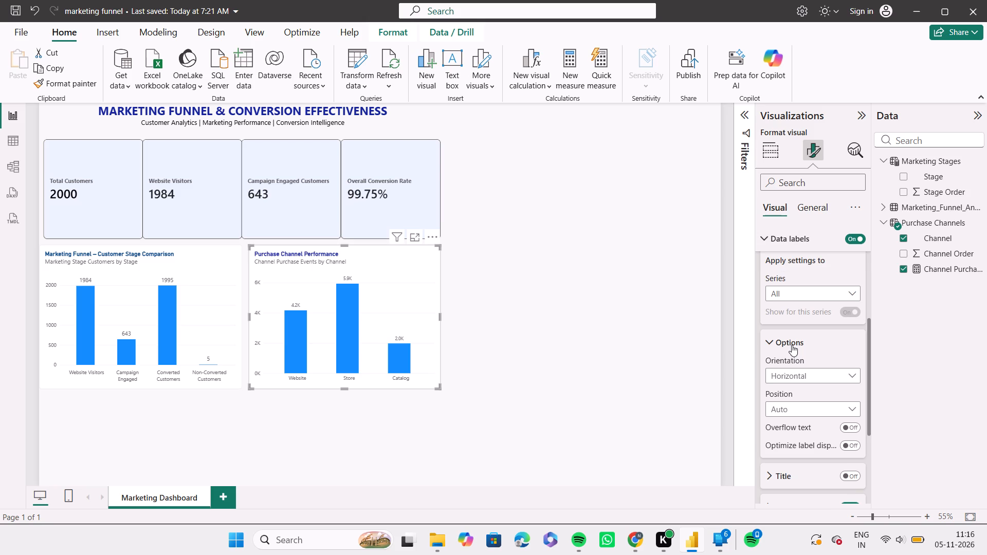
click(792, 345)
scroll(529, 388, down, 1)
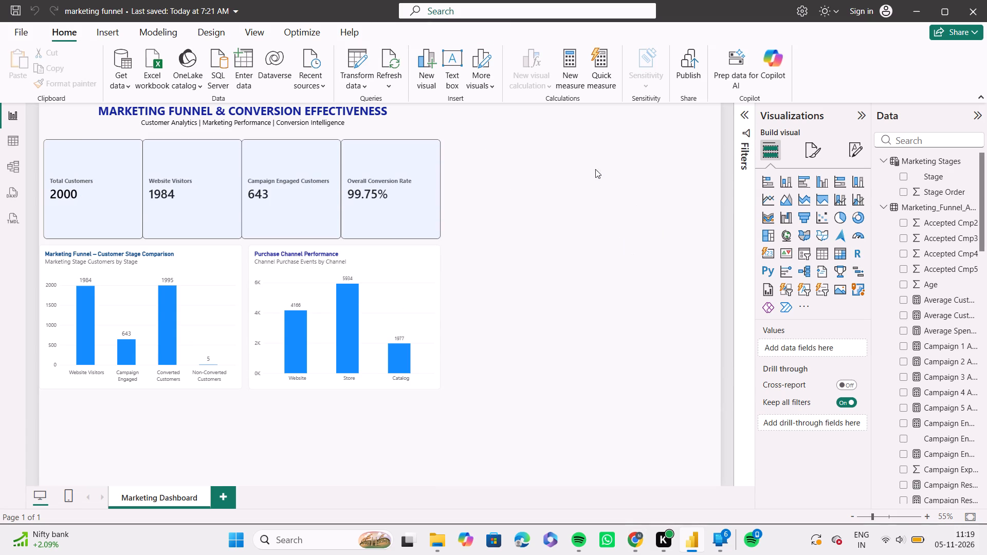
click(164, 31)
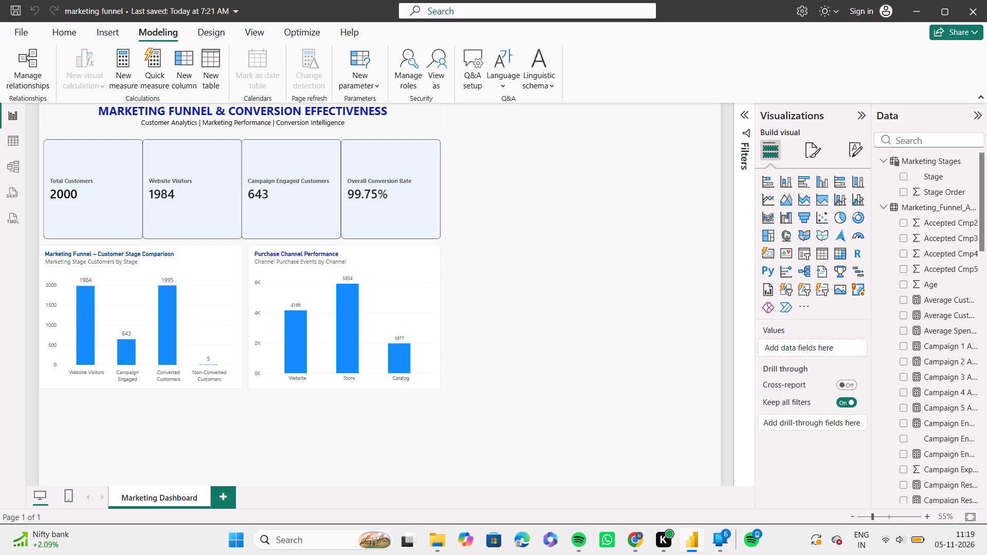
click(824, 180)
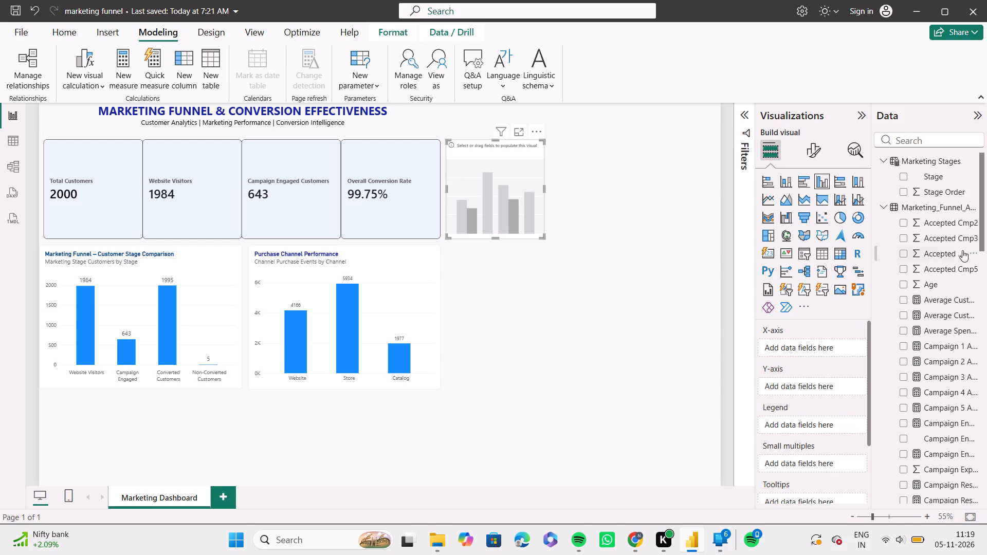
click(912, 137)
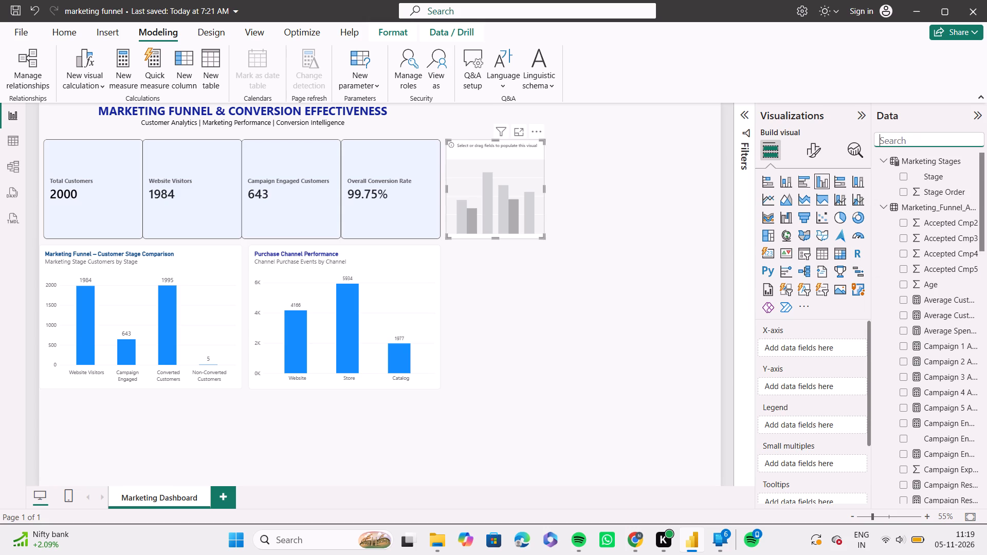
text(inco)
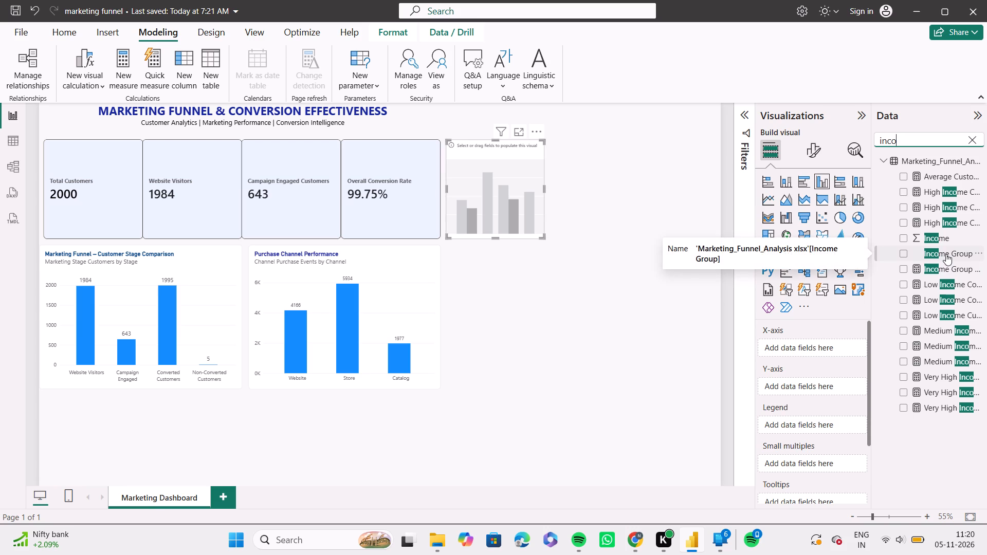
drag(943, 254, 520, 227)
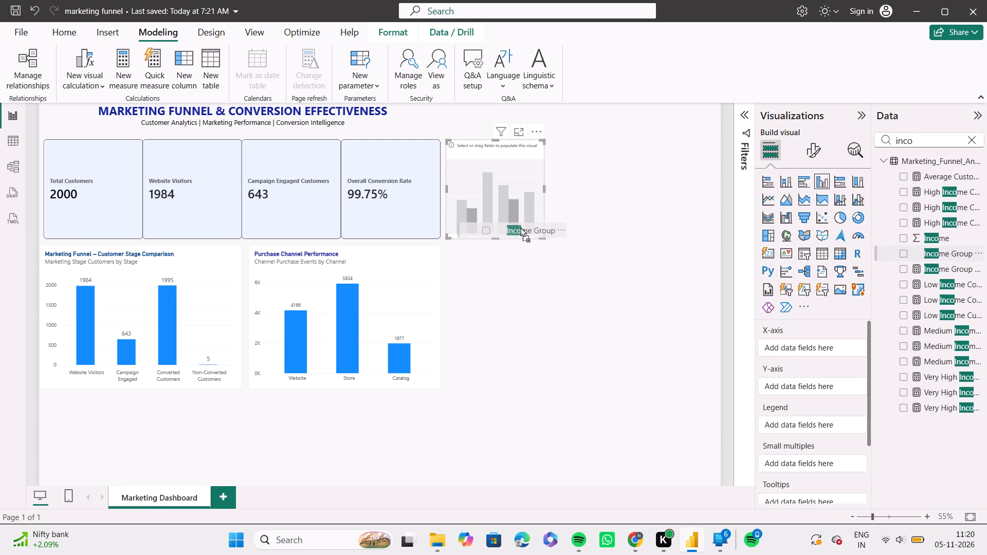
drag(520, 227, 514, 165)
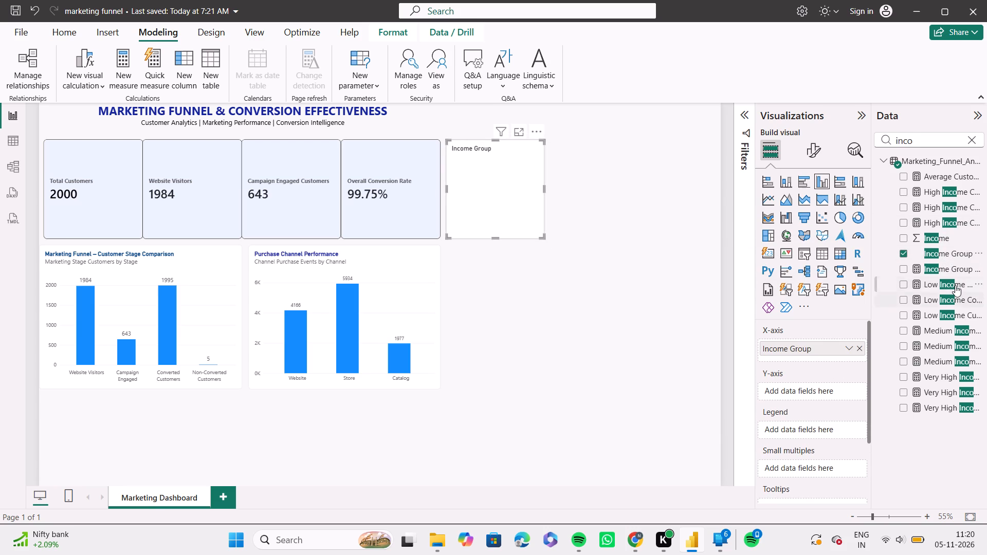
drag(947, 272, 895, 266)
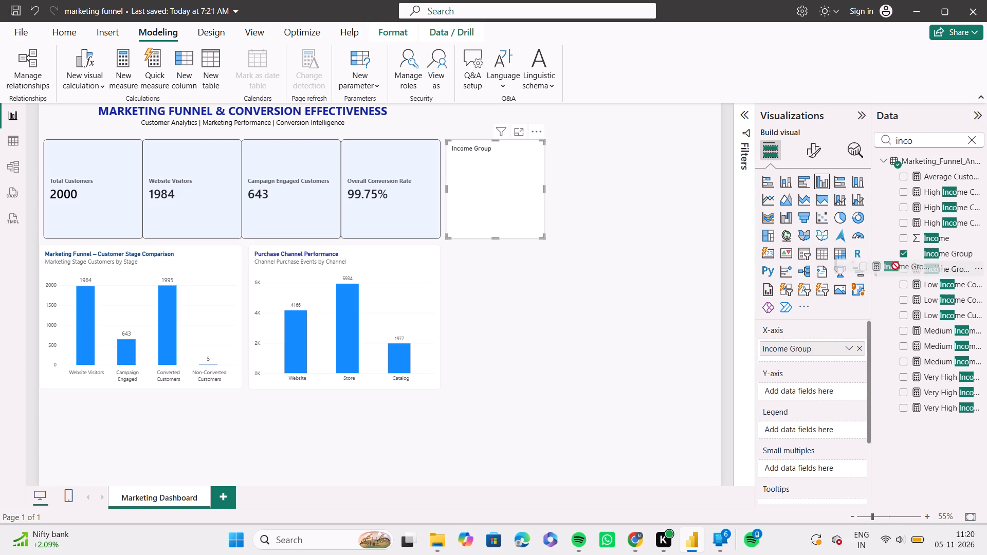
drag(895, 266, 483, 203)
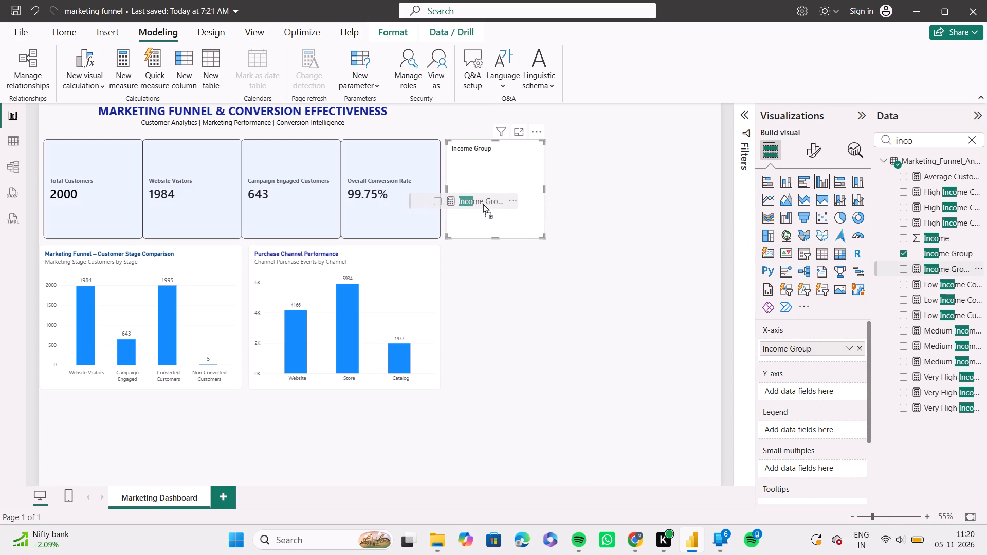
drag(483, 203, 499, 205)
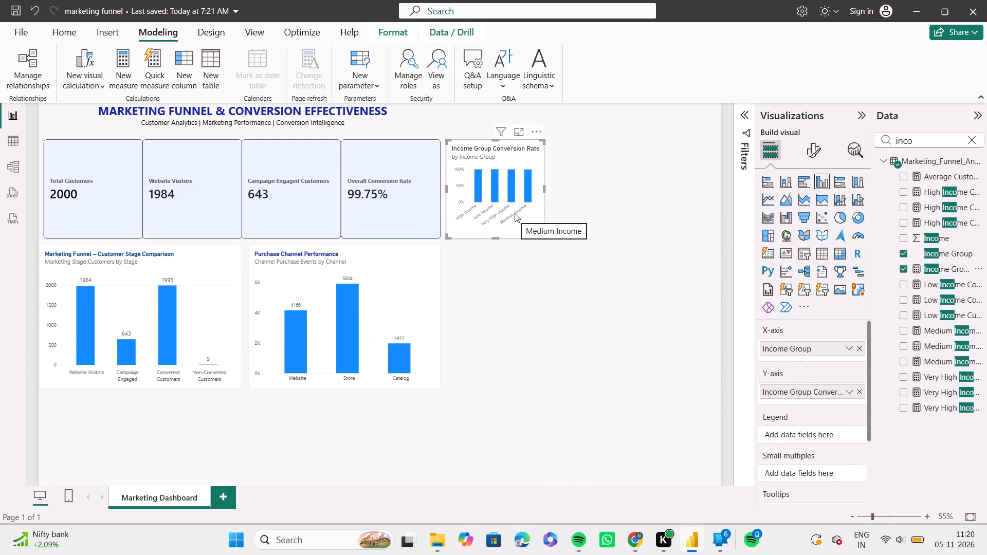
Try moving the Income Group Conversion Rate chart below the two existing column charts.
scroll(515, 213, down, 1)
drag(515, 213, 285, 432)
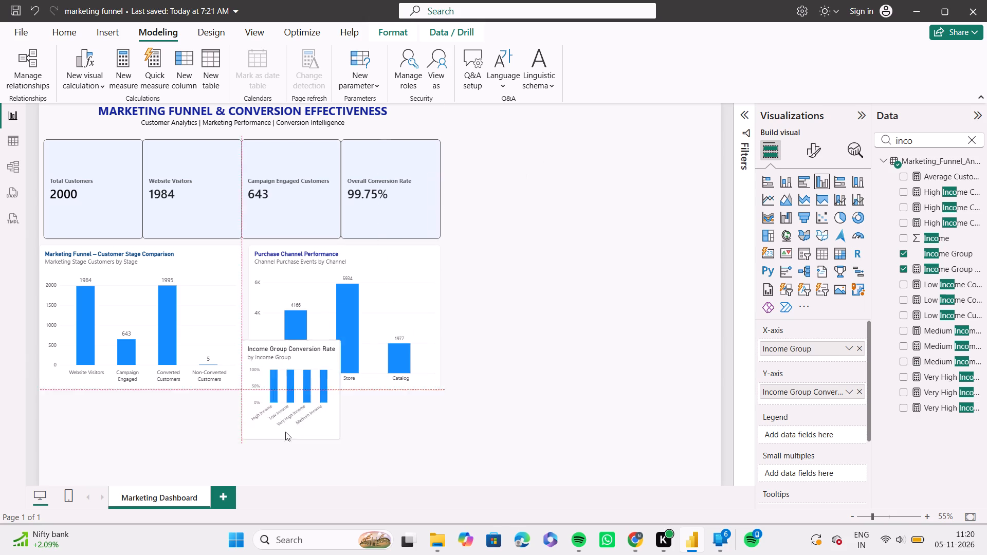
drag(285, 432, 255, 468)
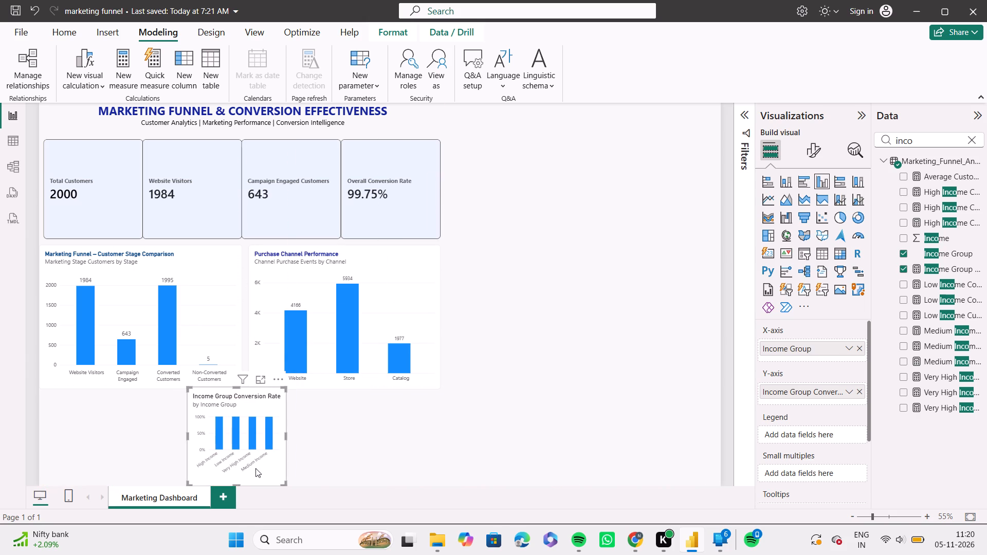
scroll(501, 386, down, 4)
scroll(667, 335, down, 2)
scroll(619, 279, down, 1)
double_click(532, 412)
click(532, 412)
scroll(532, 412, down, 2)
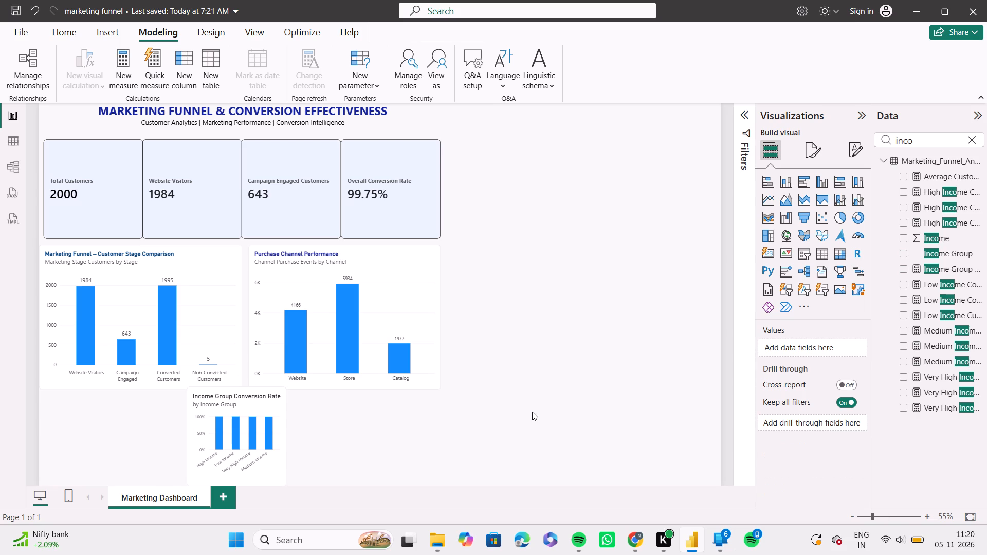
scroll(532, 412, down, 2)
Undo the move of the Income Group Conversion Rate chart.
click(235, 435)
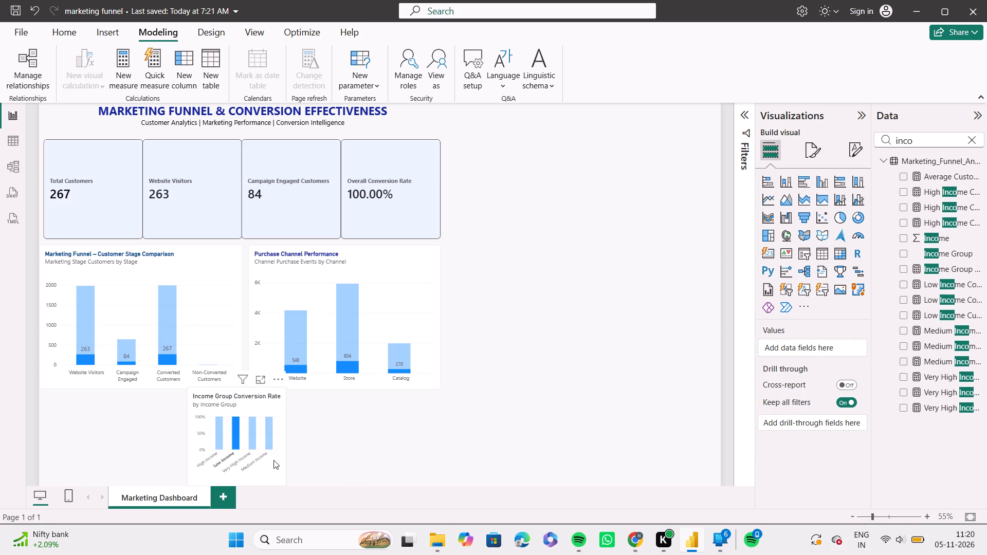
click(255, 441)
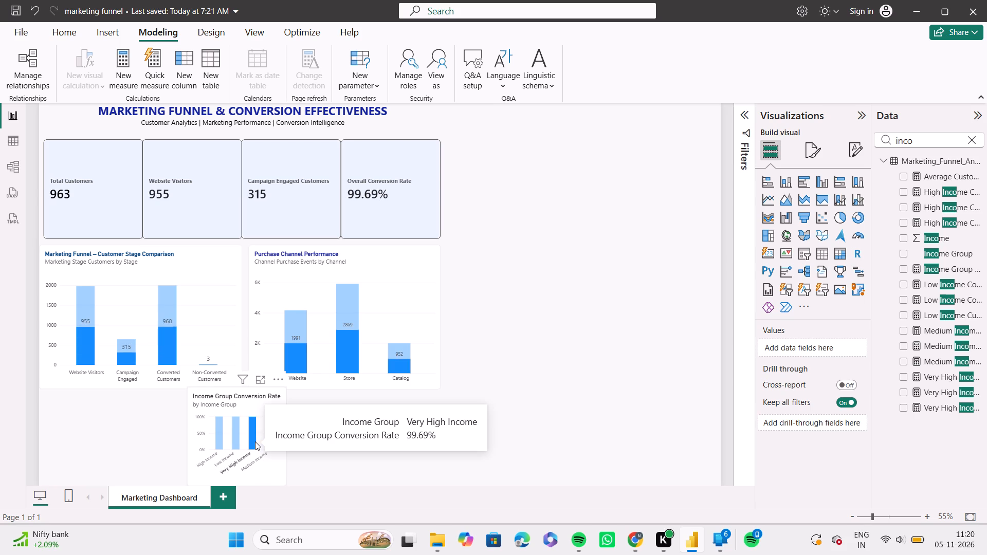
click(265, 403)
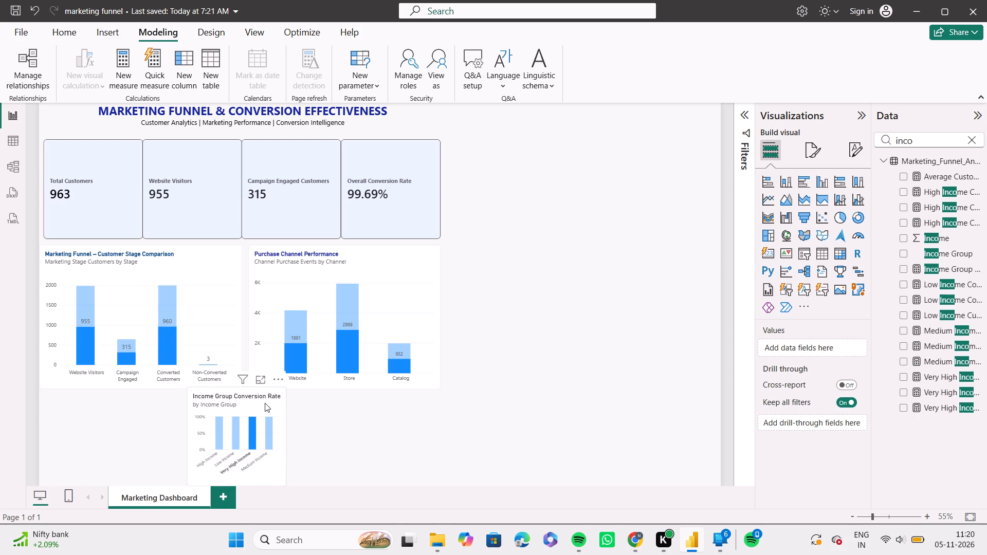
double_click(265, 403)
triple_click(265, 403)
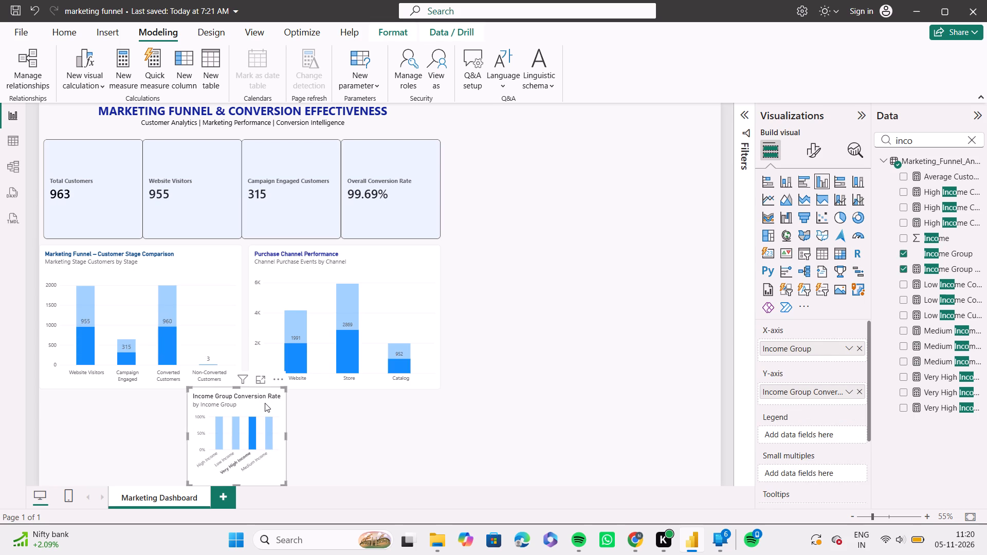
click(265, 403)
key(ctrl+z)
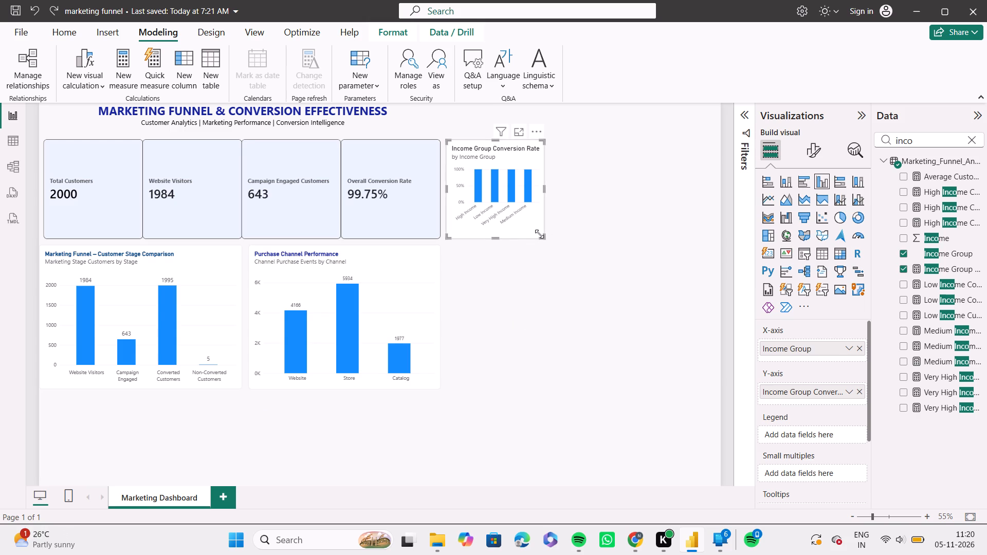
Enlarge the Income Group Conversion Rate chart and place it beside Purchase Channel Performance, matching that chart's top and bottom edges.
drag(544, 237, 587, 290)
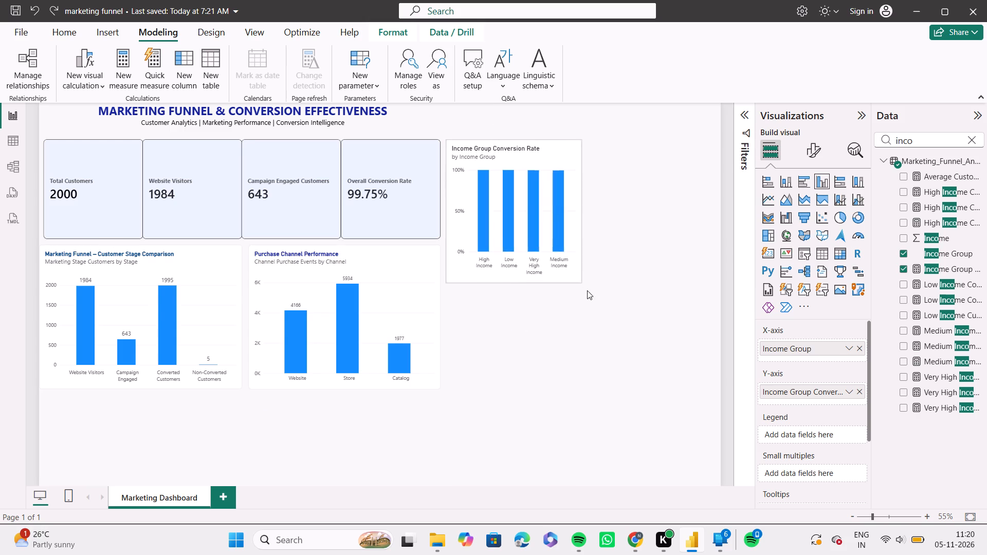
drag(587, 290, 588, 294)
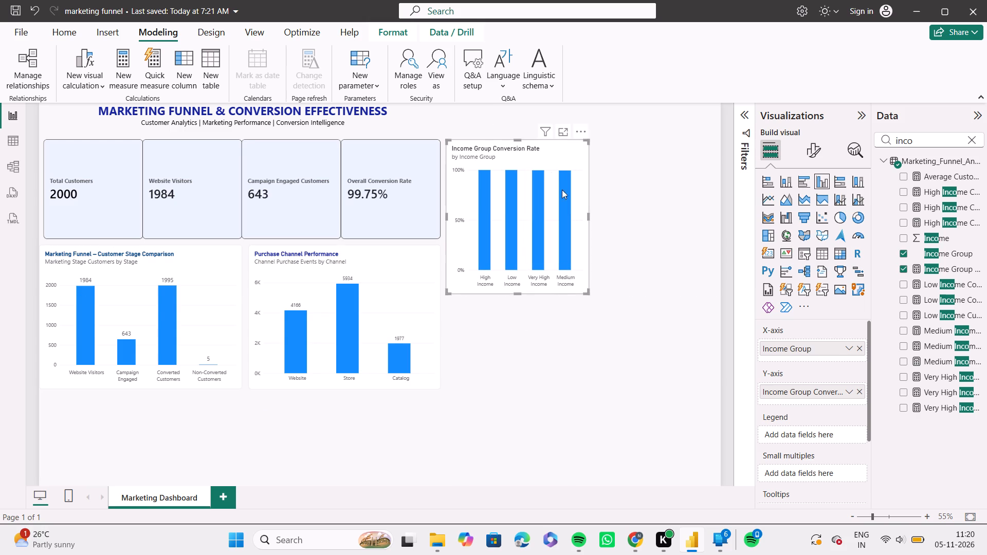
drag(565, 156, 572, 251)
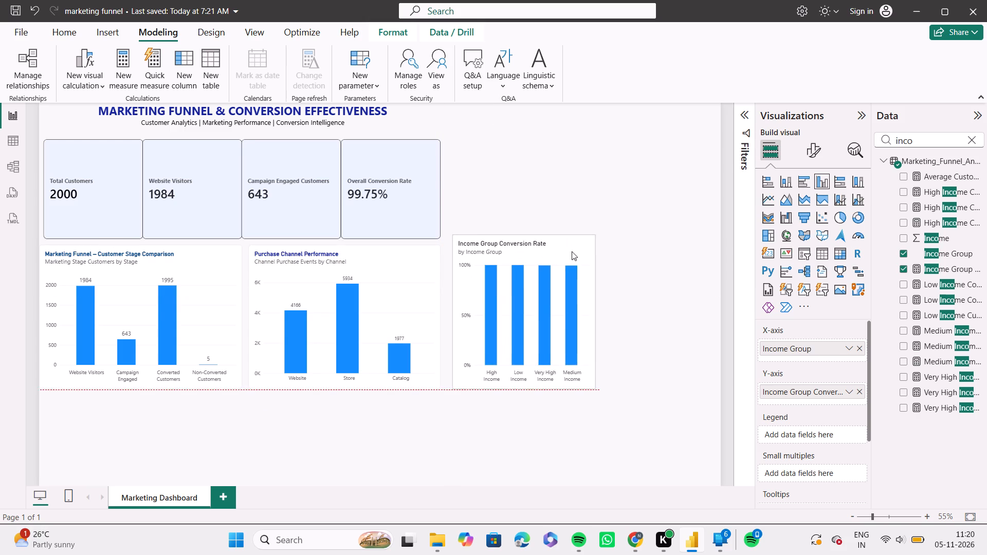
drag(572, 251, 572, 254)
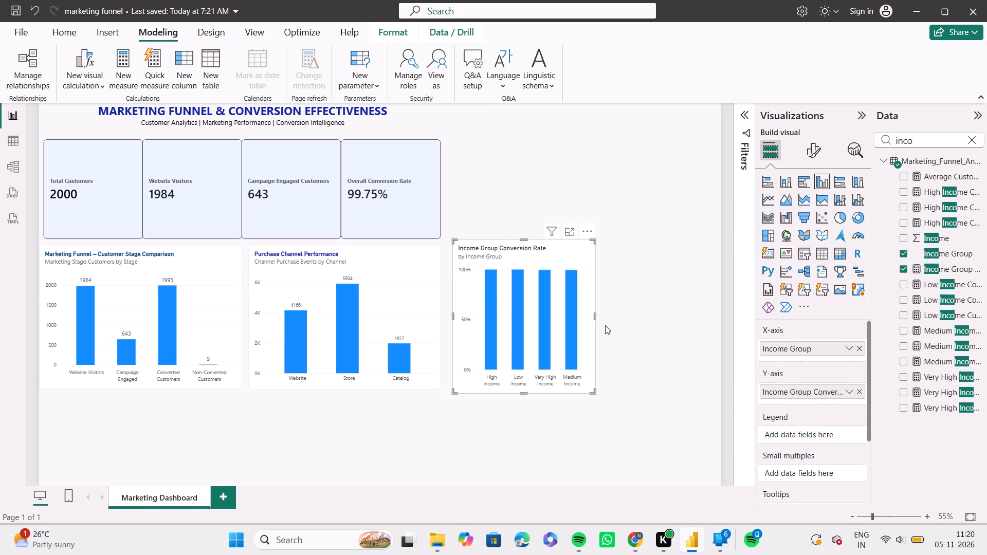
drag(594, 390, 586, 386)
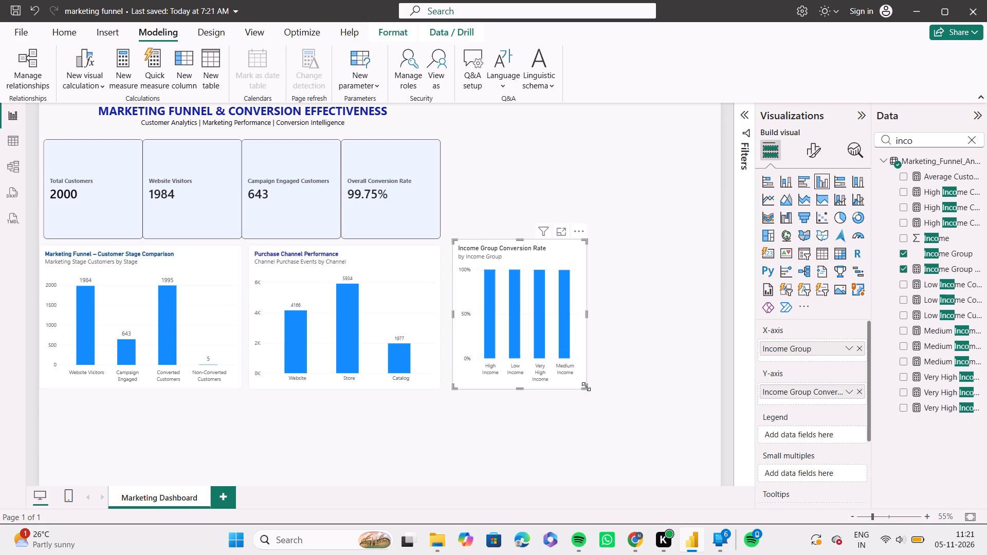
drag(587, 310, 623, 311)
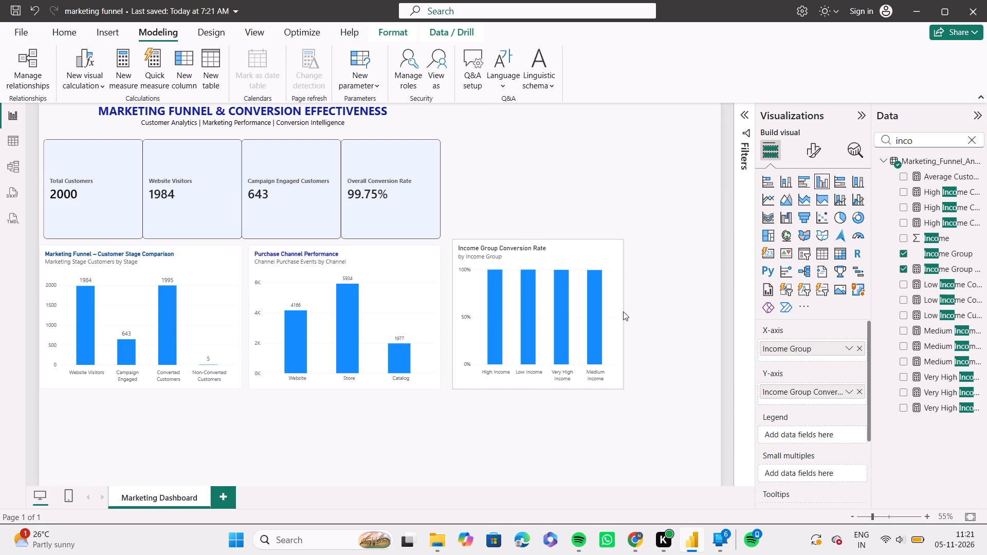
drag(623, 311, 625, 311)
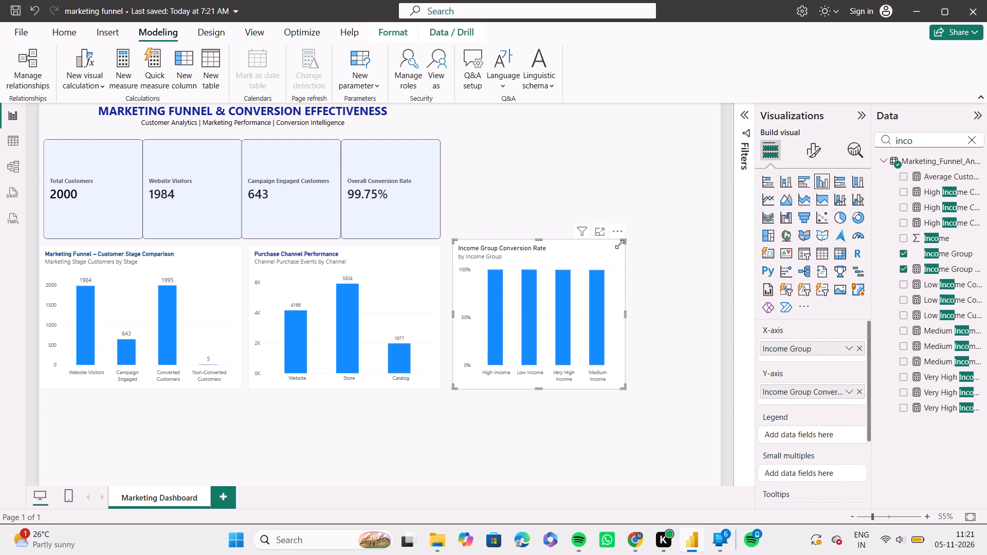
drag(539, 238, 539, 244)
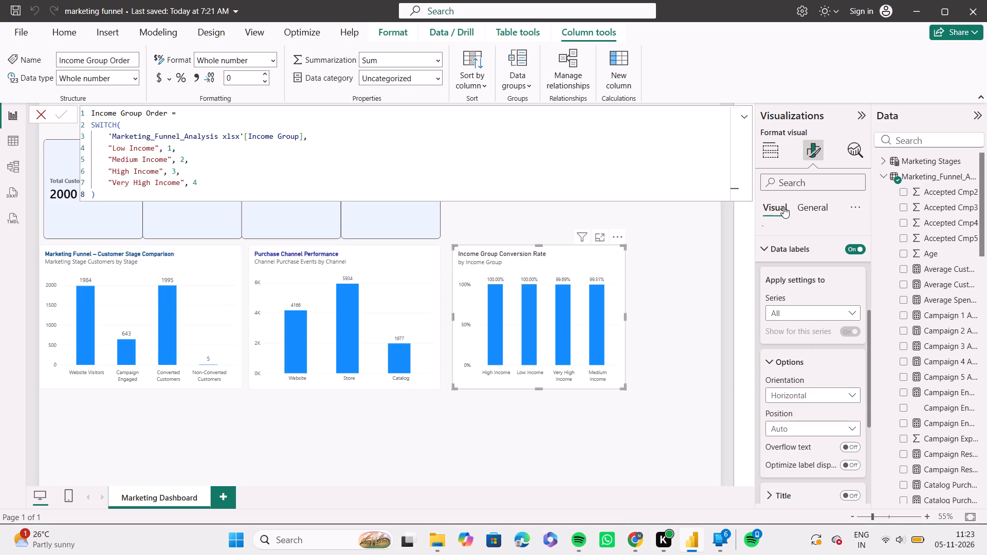
click(680, 258)
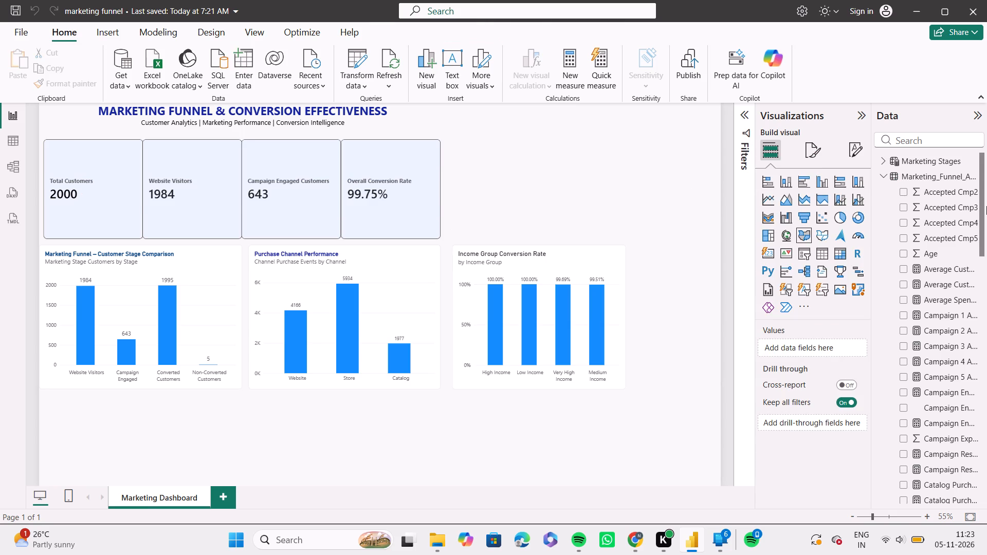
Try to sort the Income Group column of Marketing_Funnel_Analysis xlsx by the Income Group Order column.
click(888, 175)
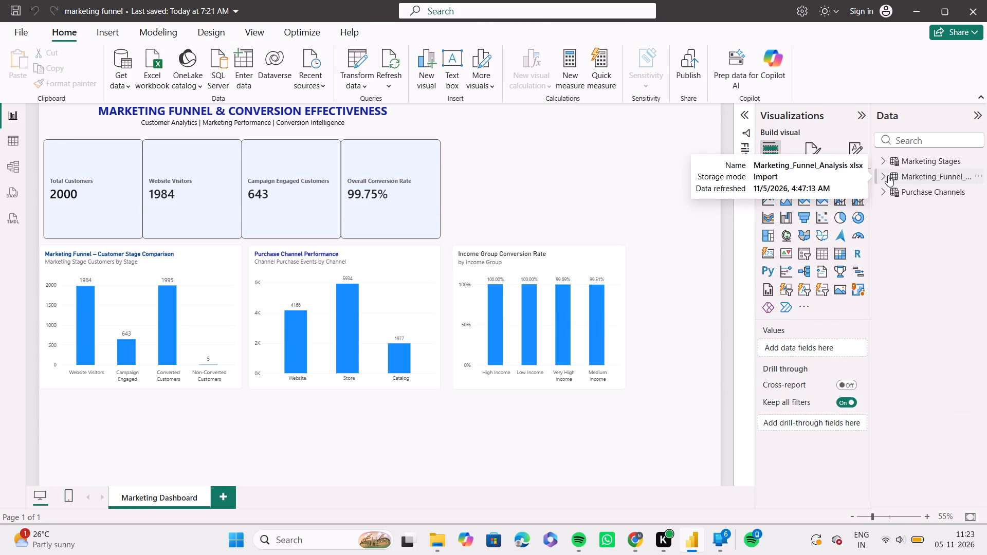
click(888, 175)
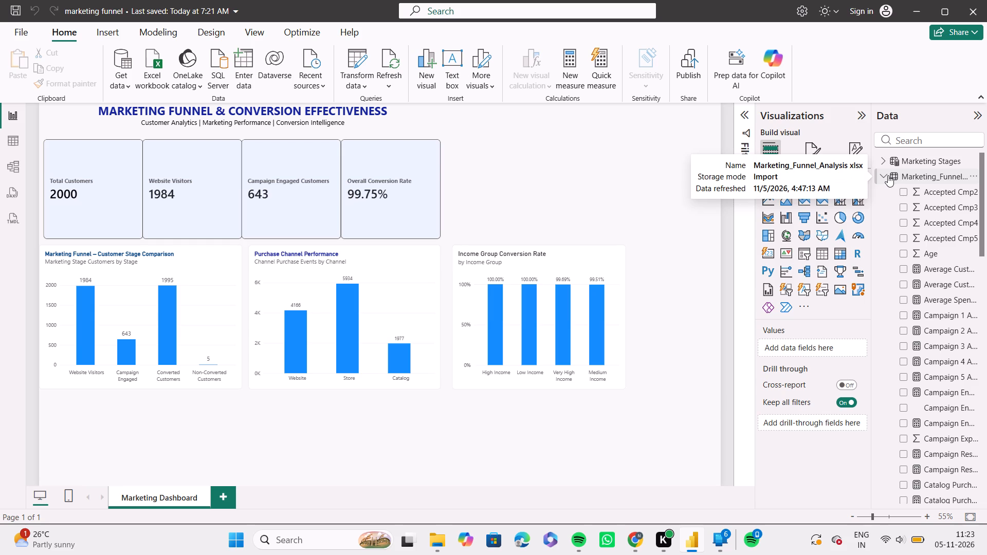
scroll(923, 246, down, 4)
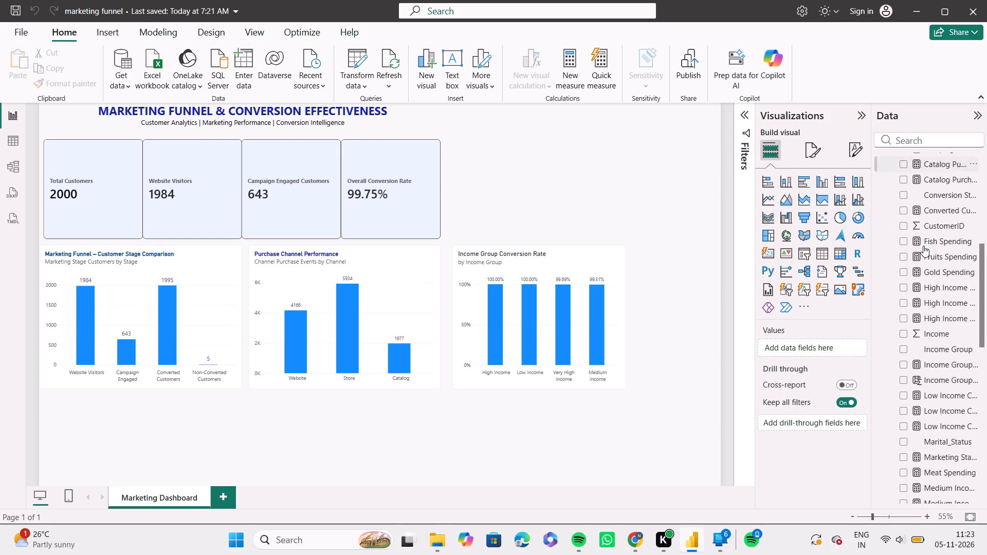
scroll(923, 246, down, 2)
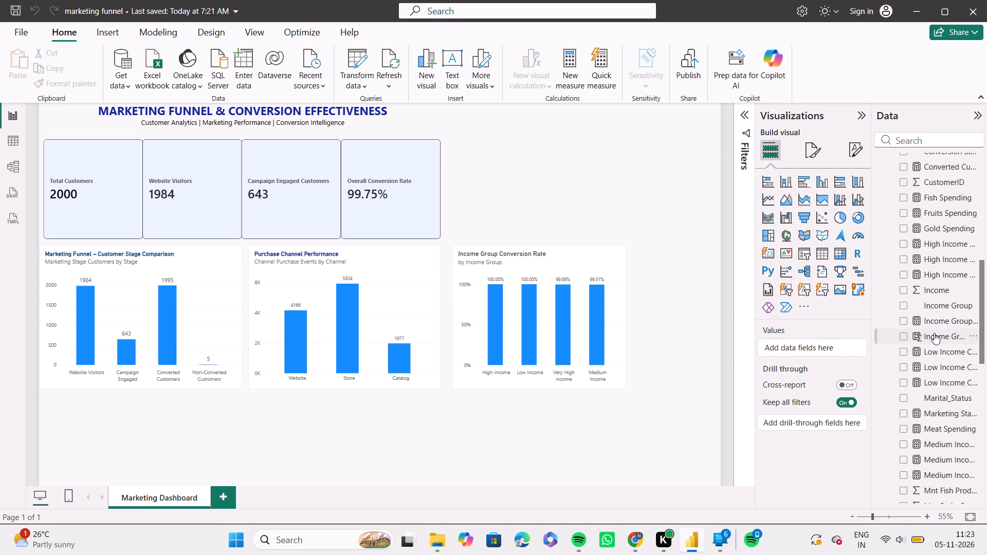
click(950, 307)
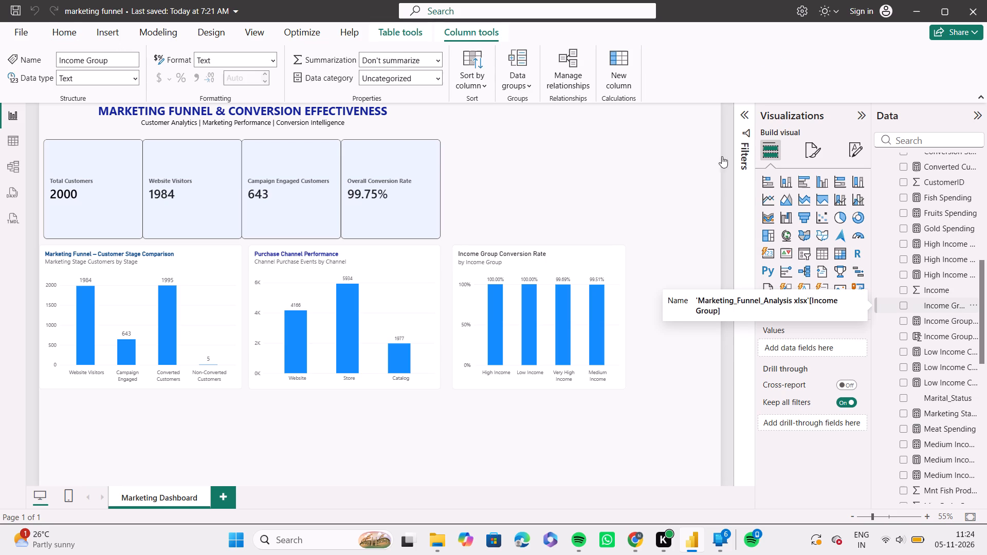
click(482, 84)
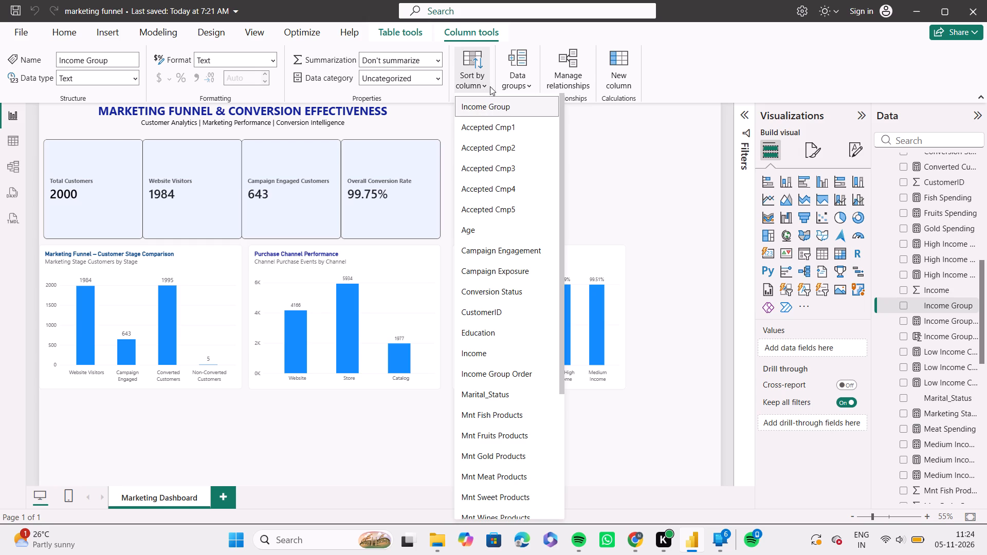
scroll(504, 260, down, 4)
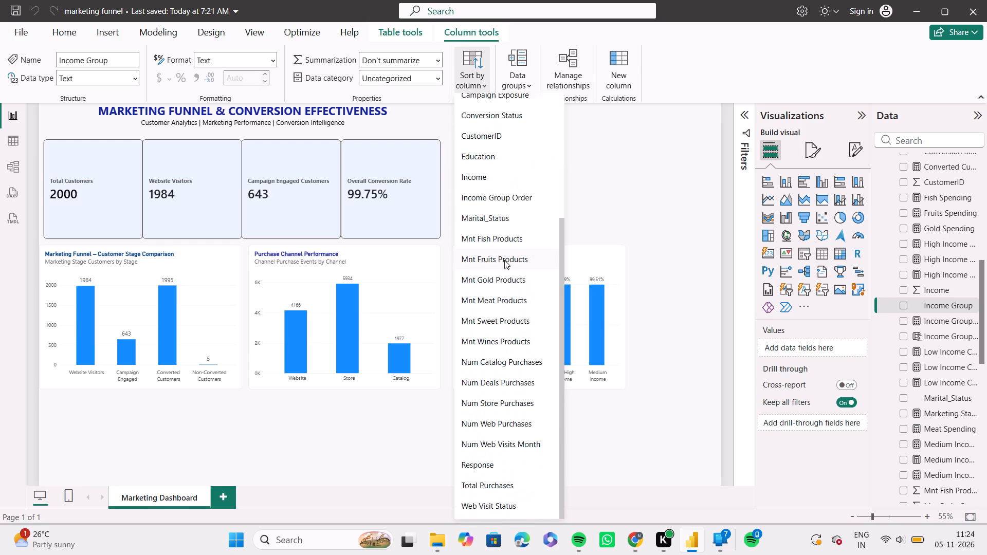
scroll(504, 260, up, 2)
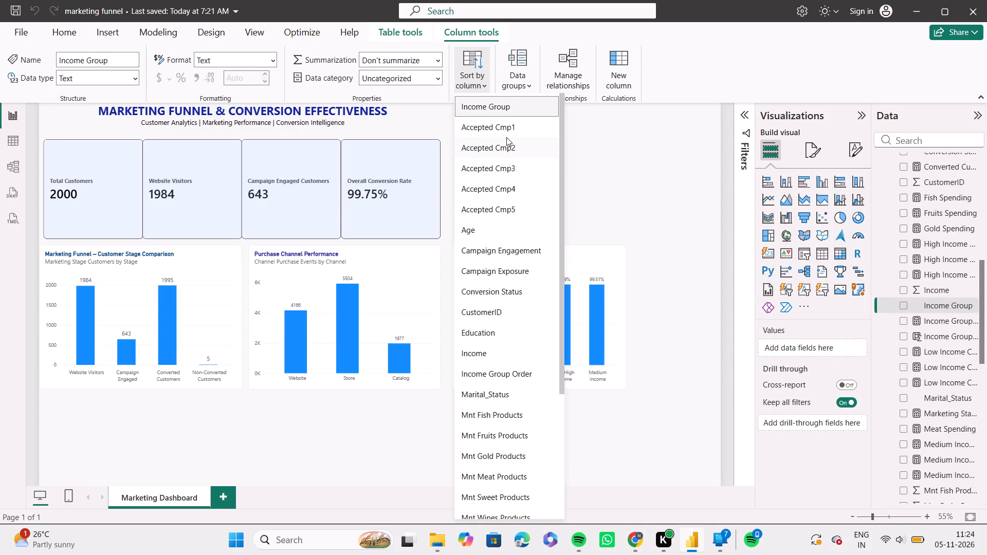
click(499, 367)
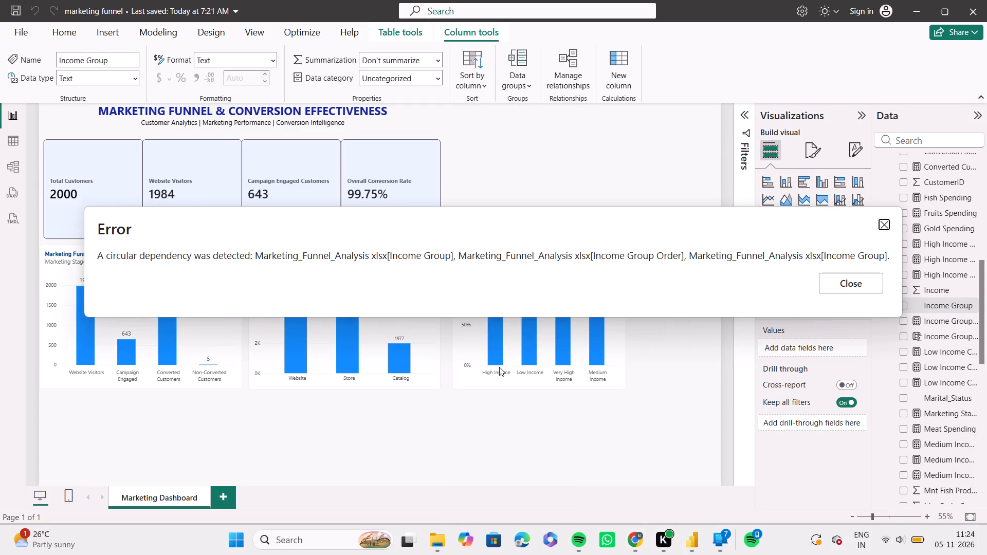
key(Print)
click(734, 378)
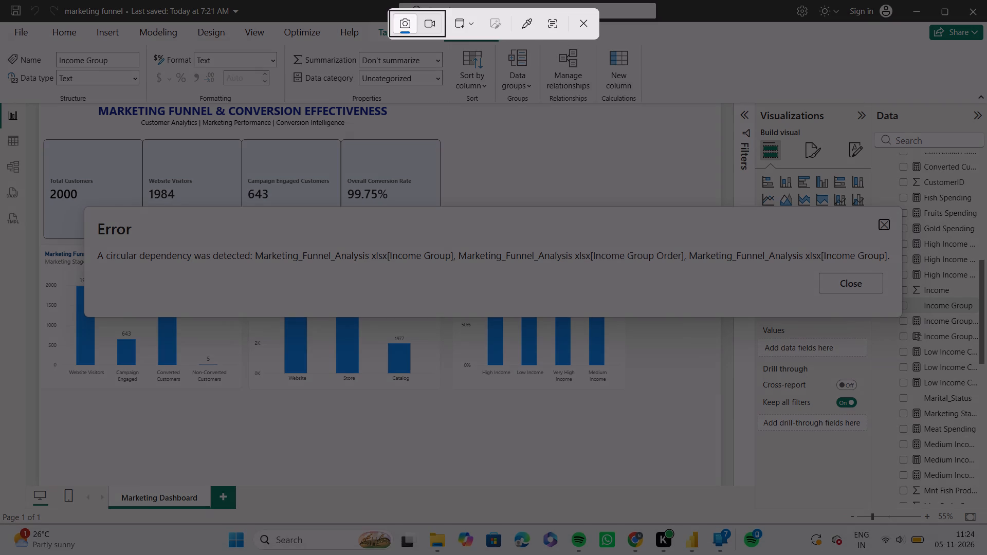
click(734, 378)
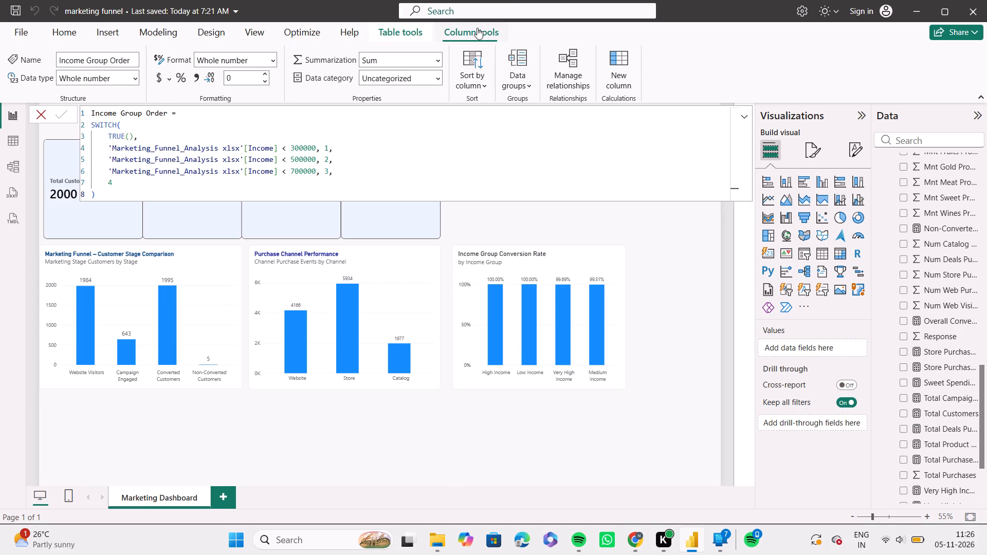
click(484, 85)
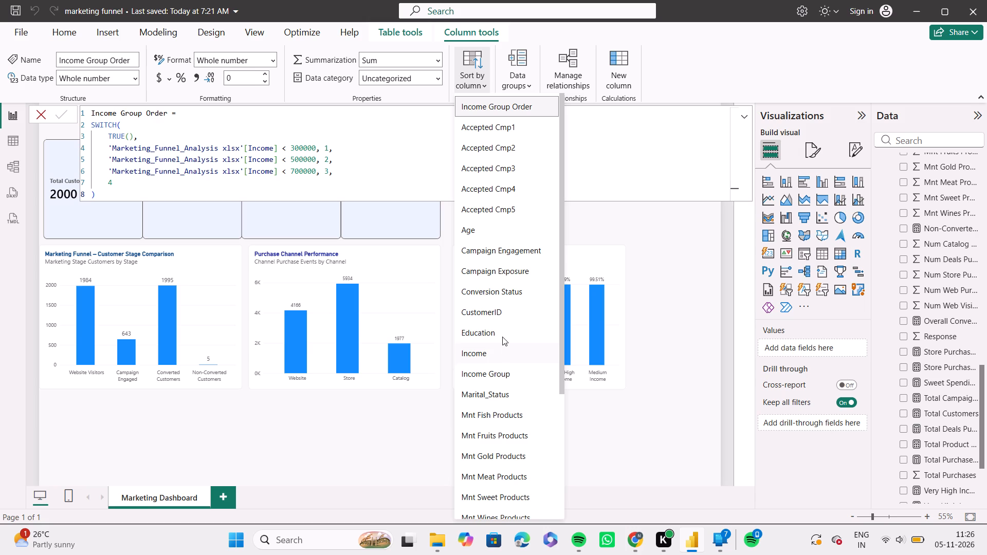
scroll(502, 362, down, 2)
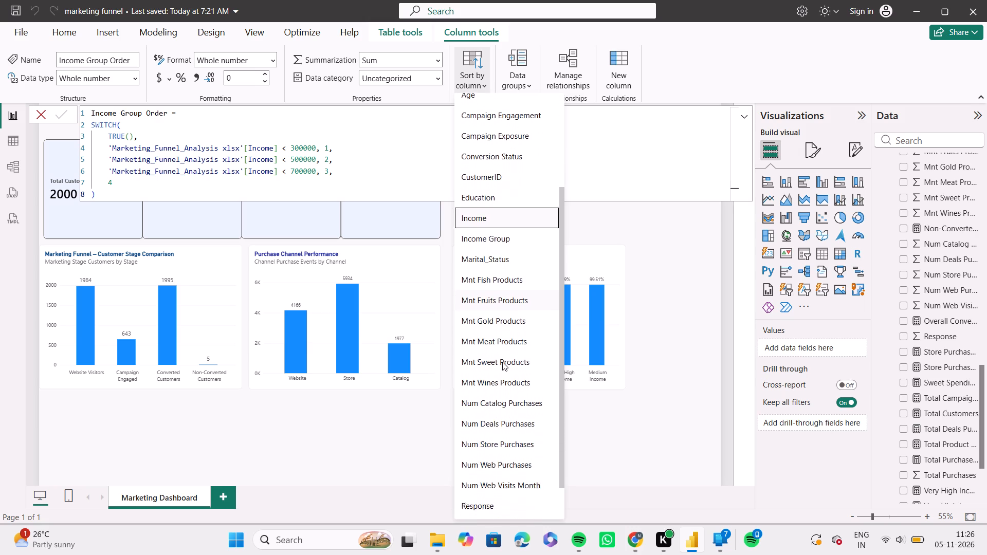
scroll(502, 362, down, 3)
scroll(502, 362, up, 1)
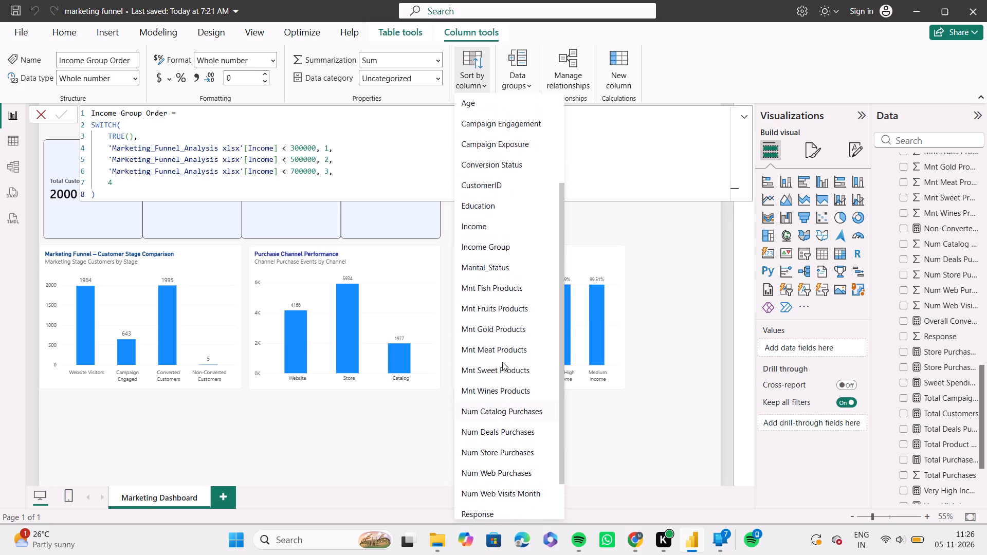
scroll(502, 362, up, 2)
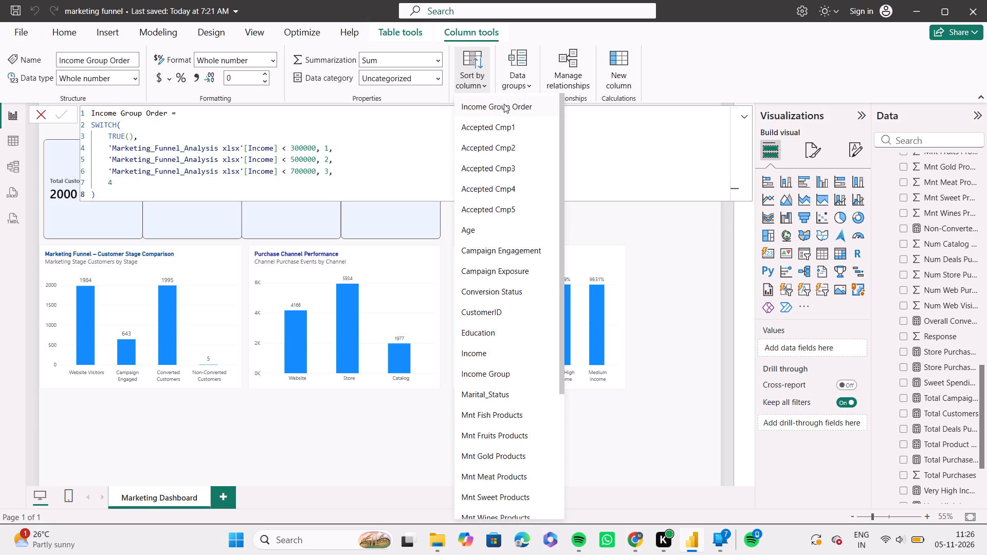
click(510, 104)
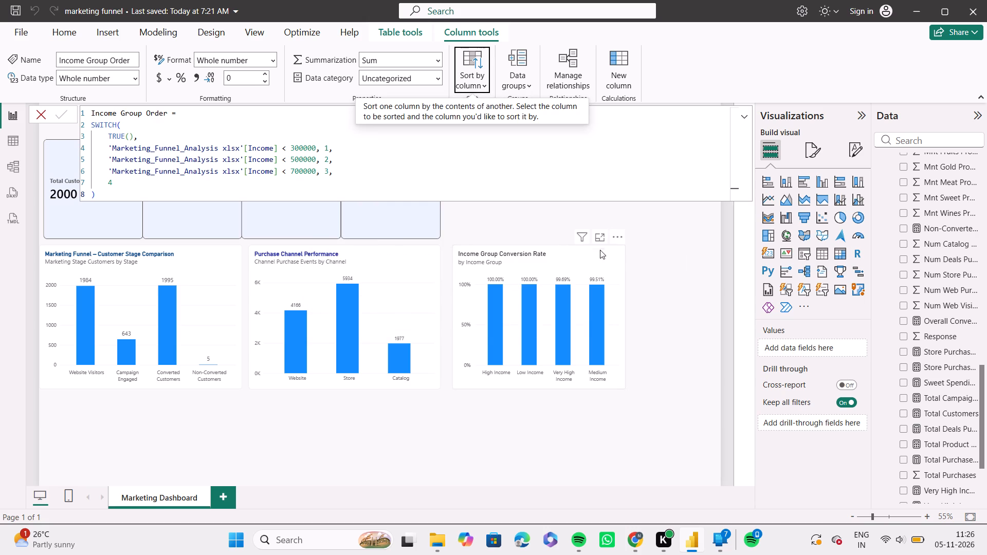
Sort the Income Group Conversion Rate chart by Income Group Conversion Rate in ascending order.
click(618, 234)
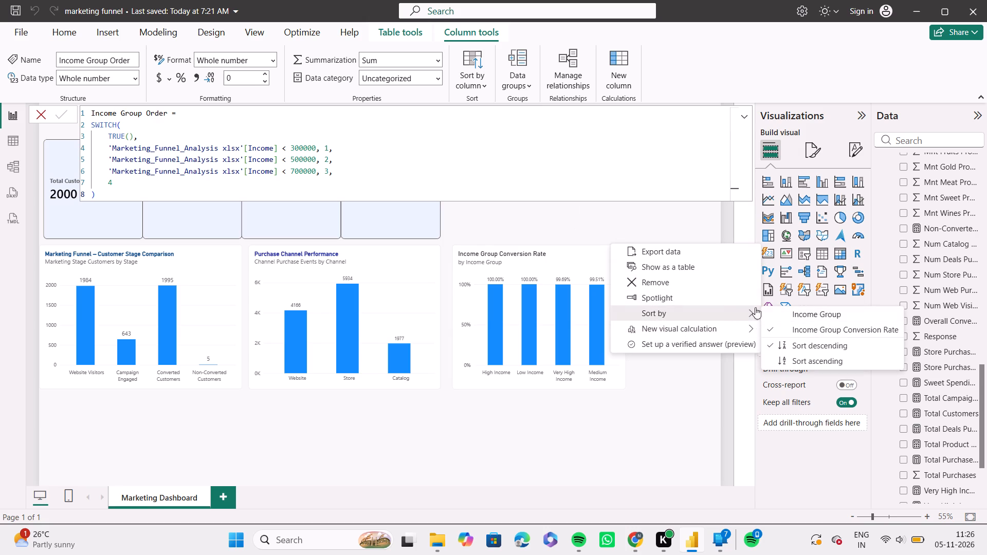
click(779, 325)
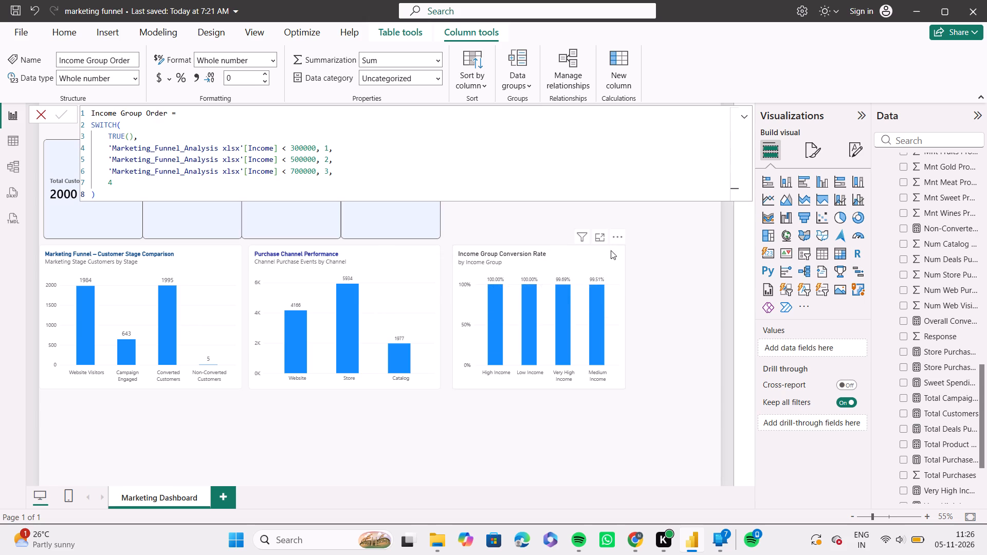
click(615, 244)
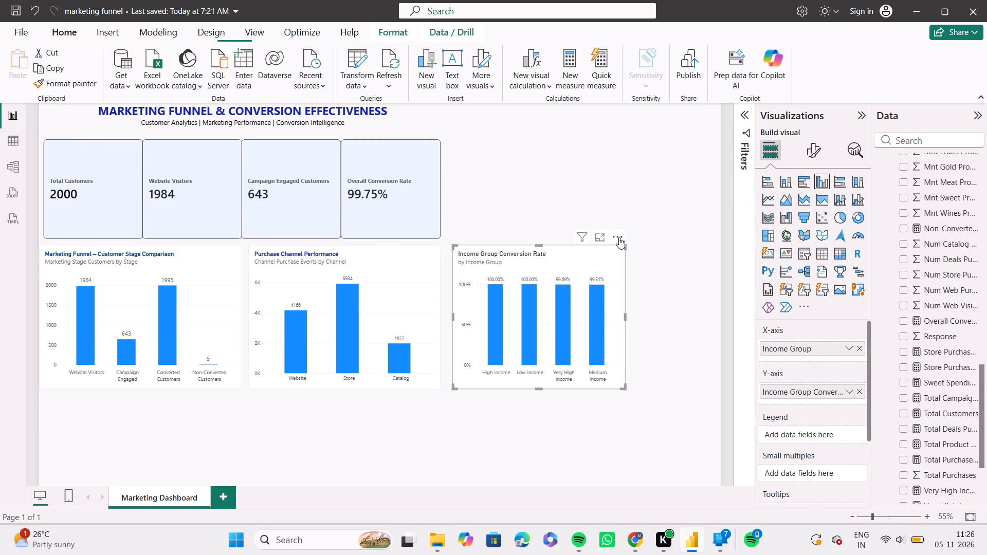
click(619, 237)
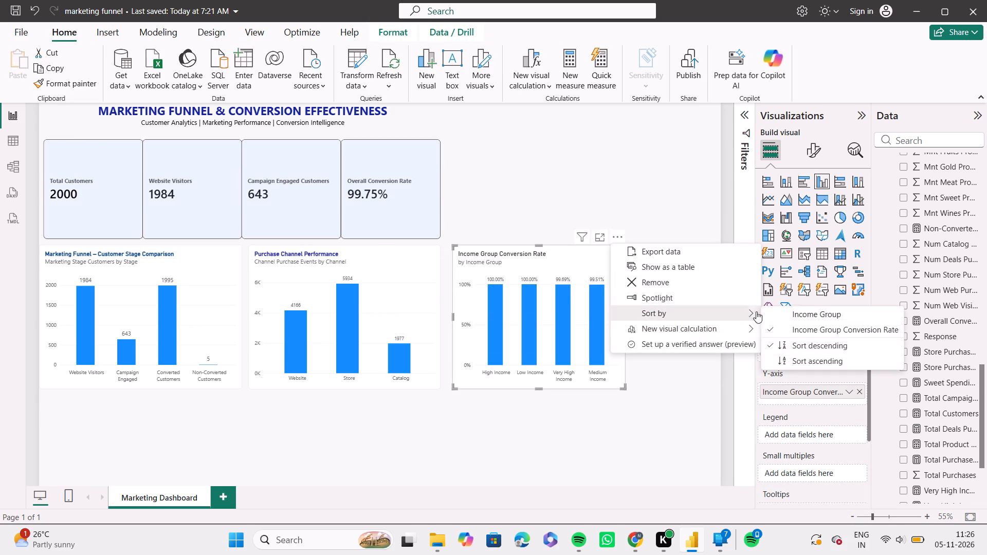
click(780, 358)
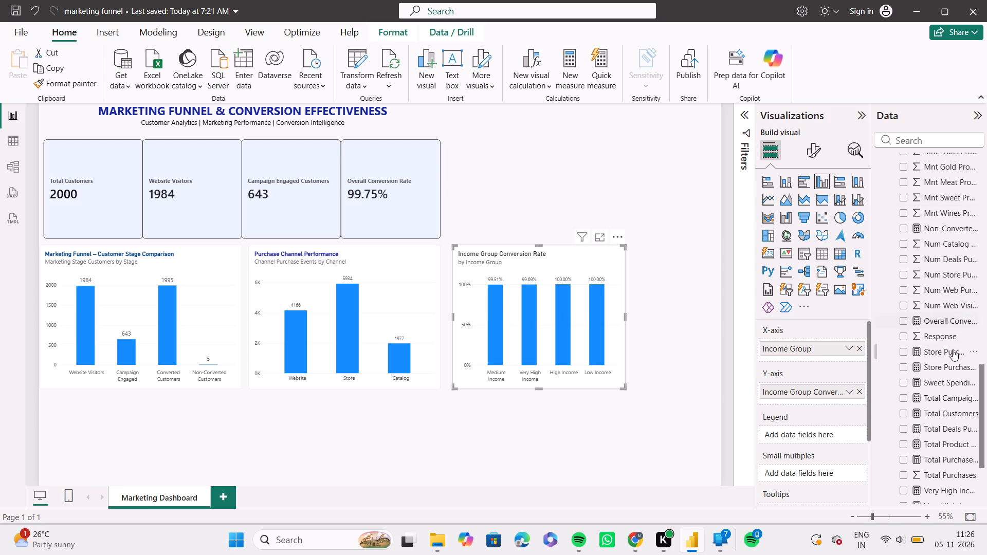
Find the Income Group column in the Marketing Funnel data and set it to sort by the Income Group Order column.
scroll(929, 251, up, 1)
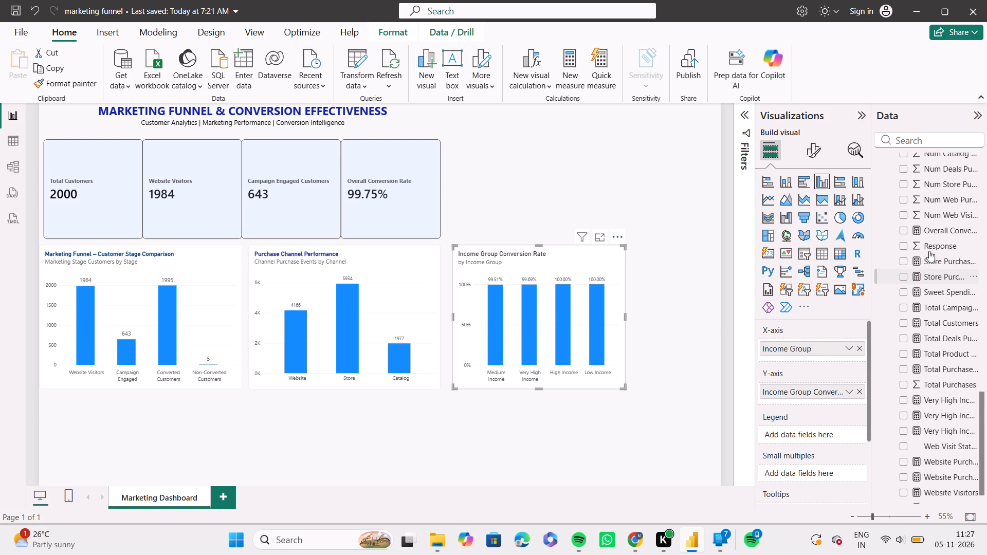
scroll(929, 251, up, 4)
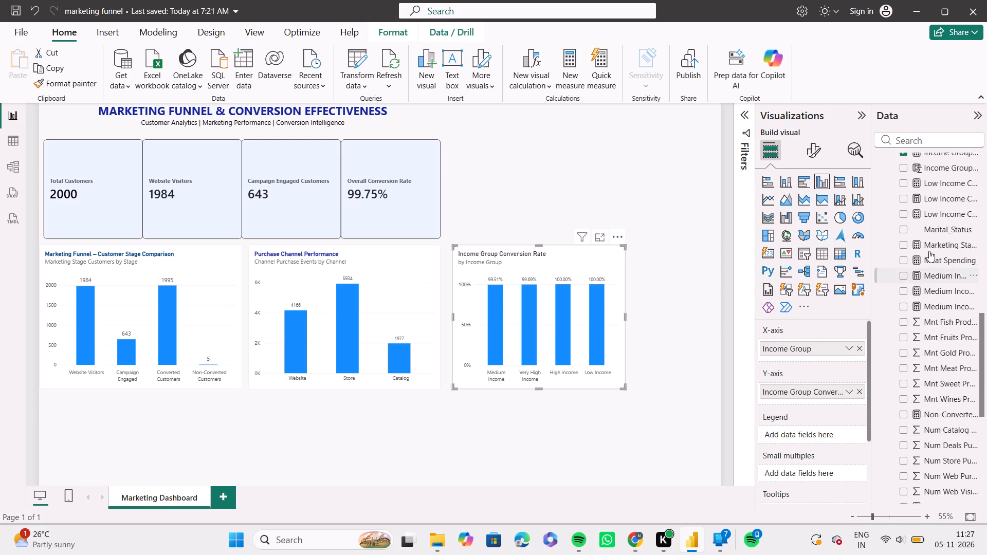
scroll(929, 251, up, 1)
scroll(929, 251, down, 3)
scroll(929, 251, up, 1)
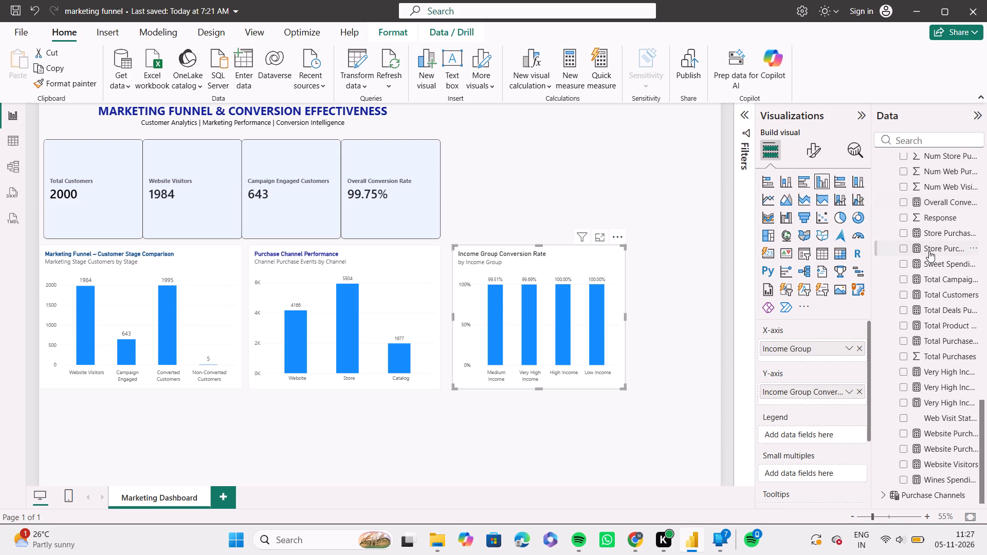
scroll(929, 251, up, 2)
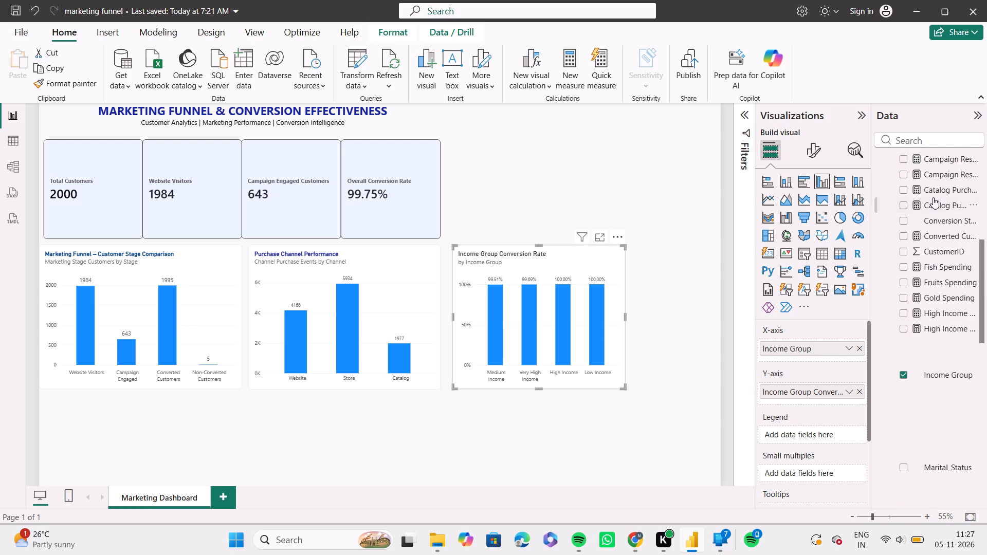
click(940, 374)
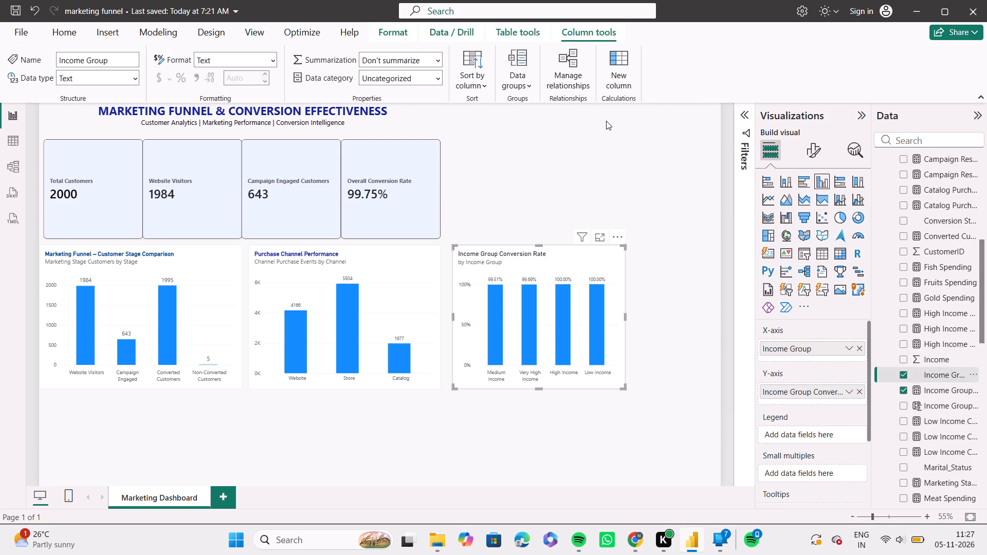
click(473, 80)
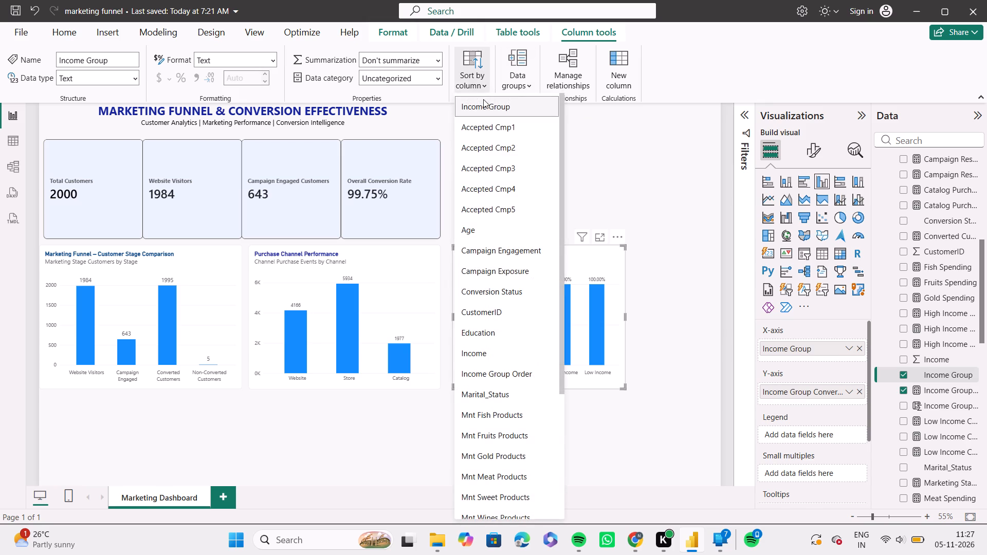
click(501, 372)
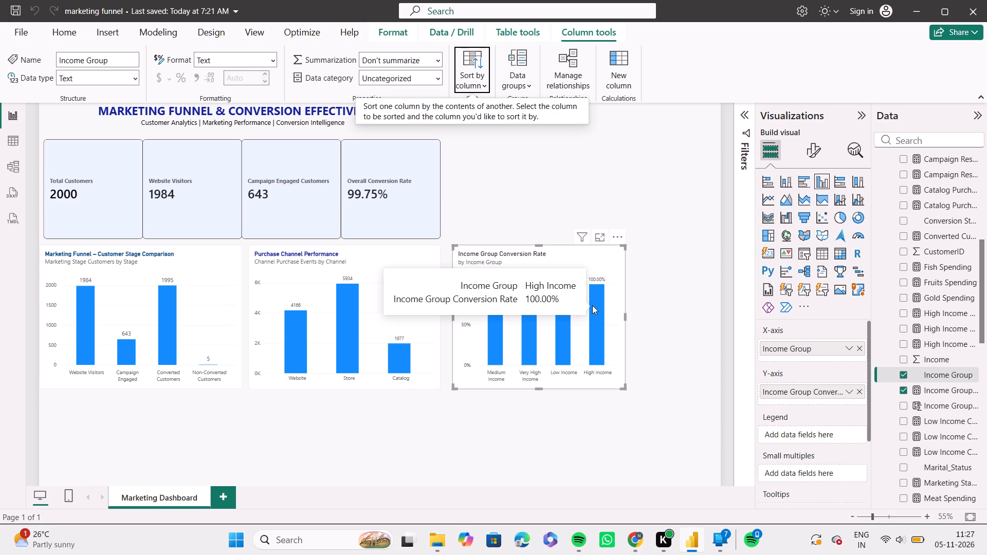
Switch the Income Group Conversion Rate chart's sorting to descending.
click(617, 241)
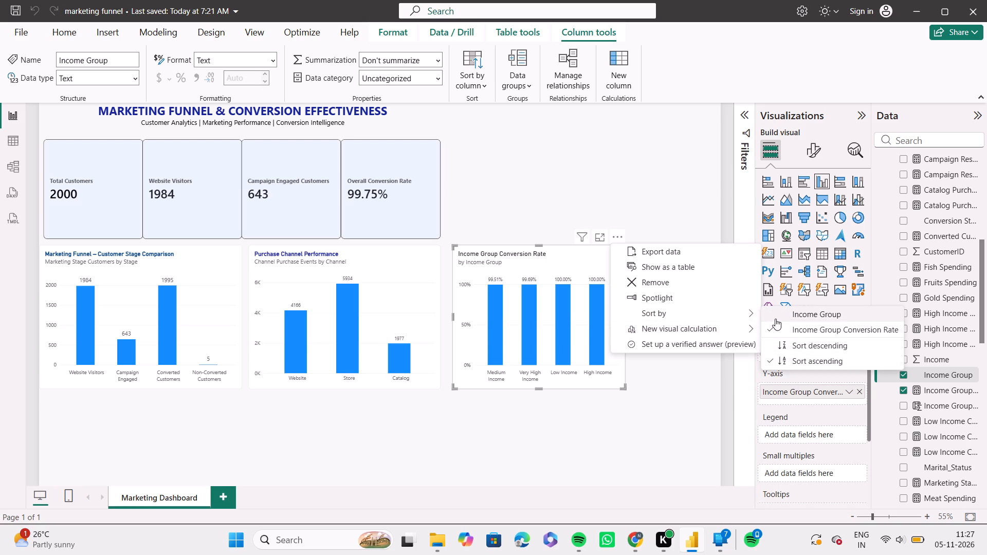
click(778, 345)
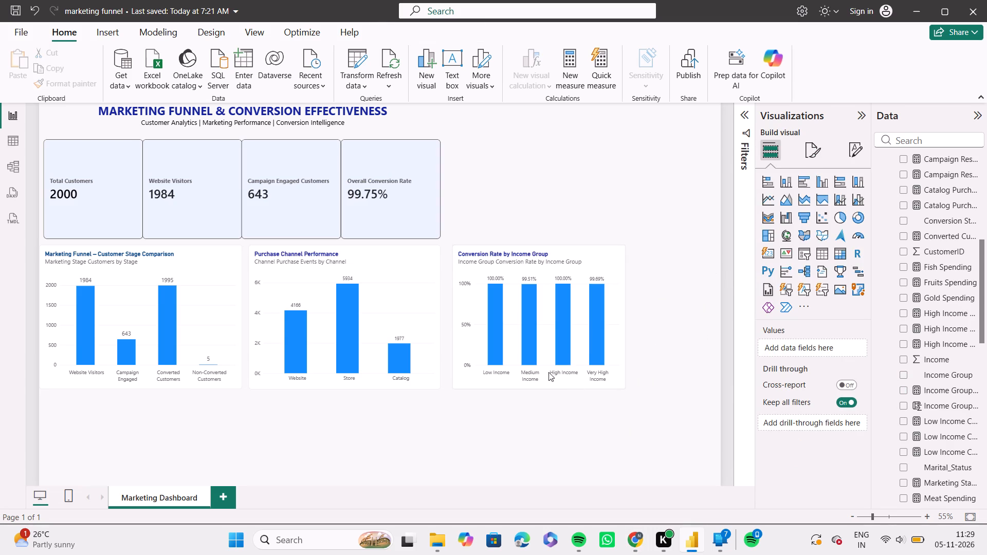
scroll(463, 367, down, 2)
drag(719, 255, 732, 257)
drag(732, 257, 720, 260)
click(720, 260)
drag(720, 260, 720, 286)
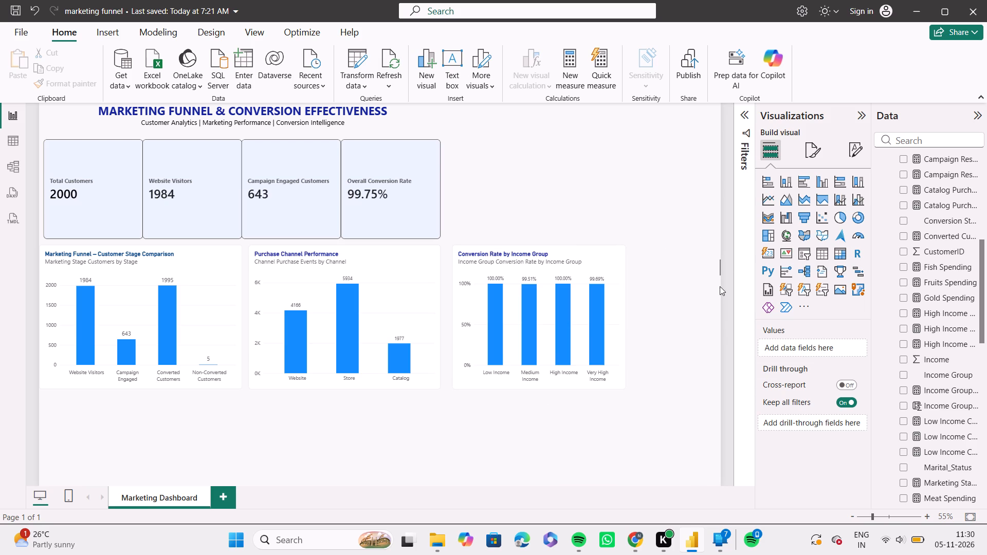
drag(720, 286, 720, 348)
triple_click(728, 357)
Shorten the dashboard header text box slightly by raising its lower edge to just below the subtitle.
click(414, 116)
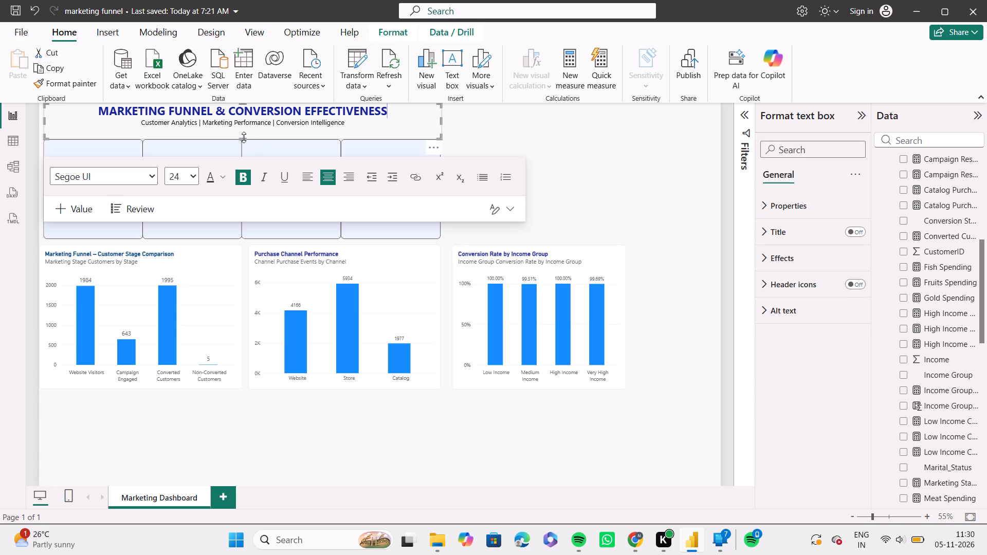
drag(244, 137, 244, 129)
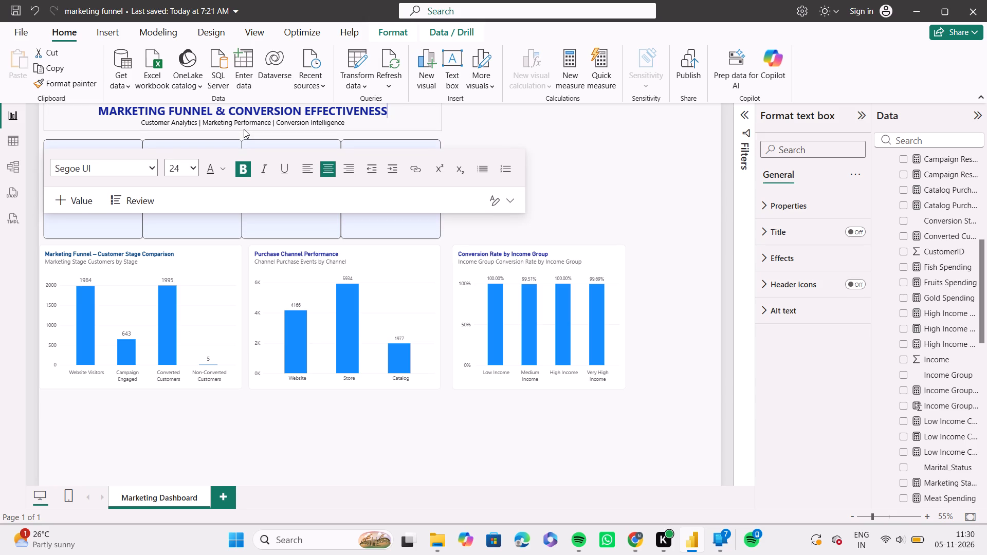
drag(244, 129, 244, 128)
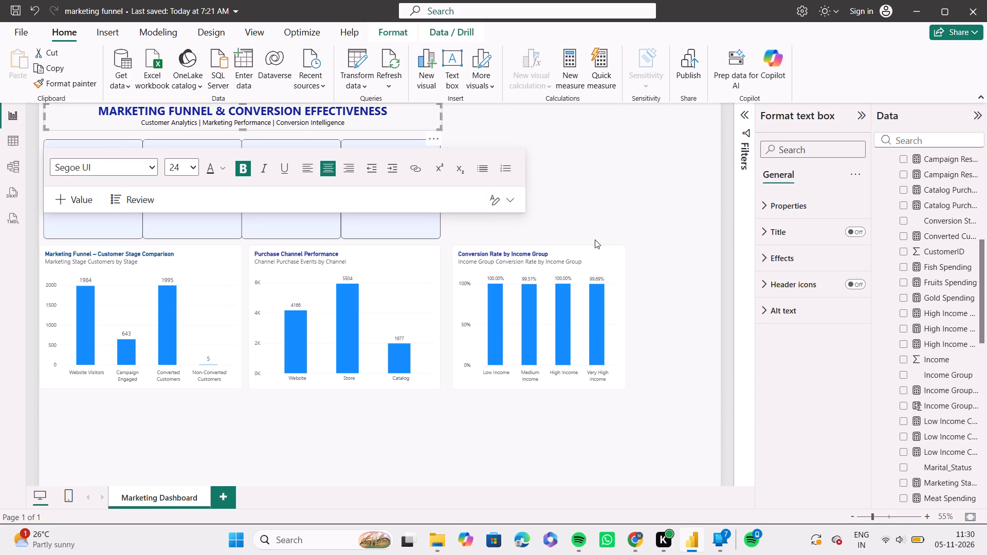
click(604, 156)
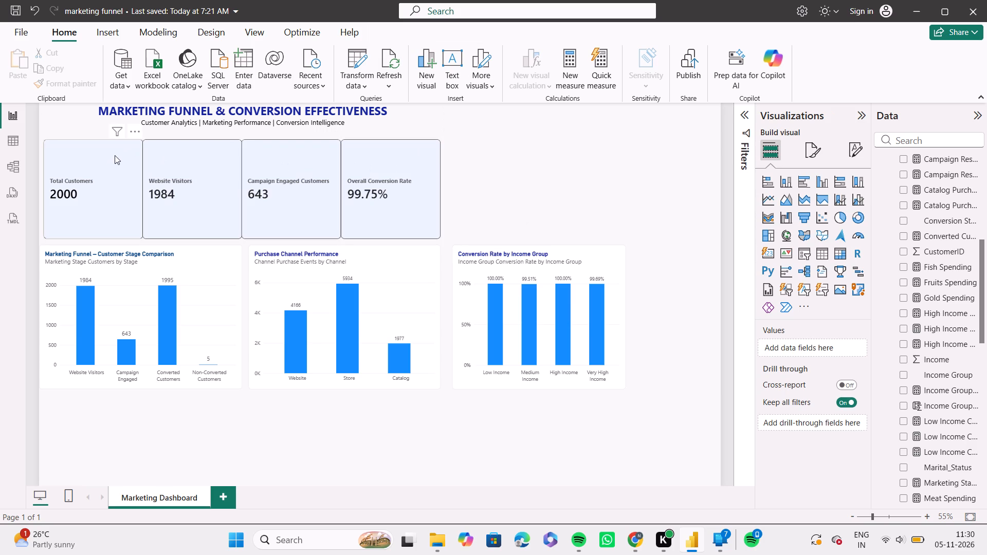
Move the four KPI cards up directly beneath the shortened header, keeping them aligned in one row.
click(109, 158)
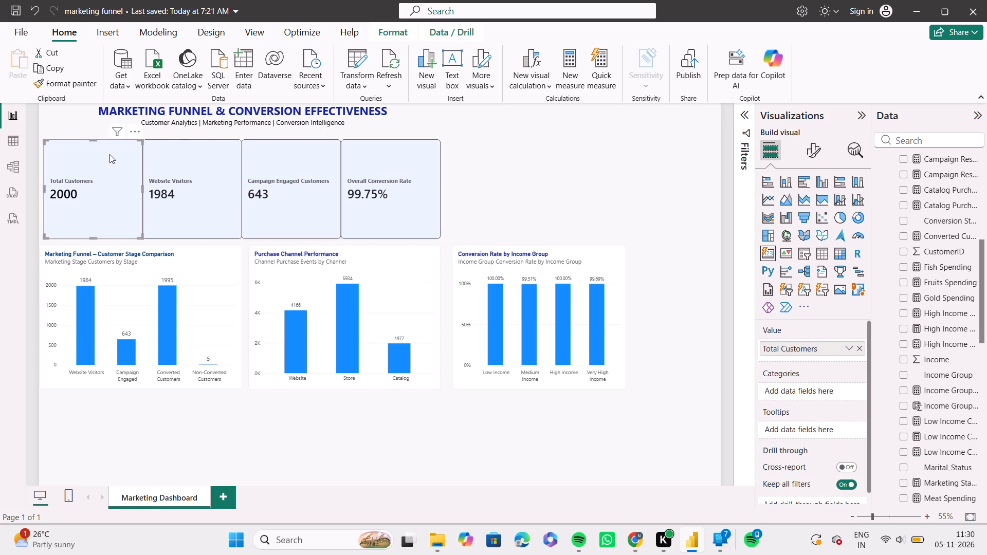
click(109, 154)
drag(109, 154, 110, 145)
drag(164, 162, 167, 144)
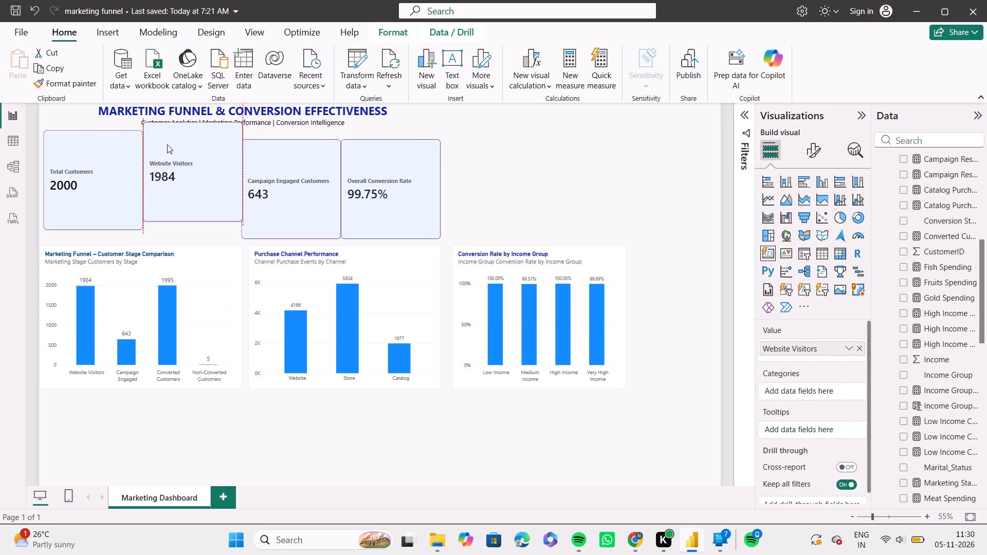
drag(167, 144, 164, 152)
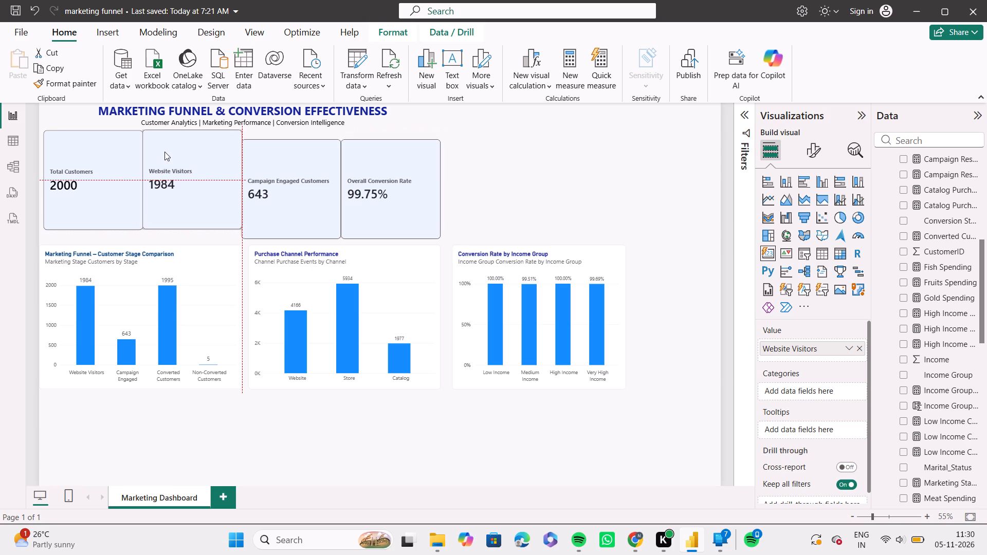
drag(164, 152, 164, 154)
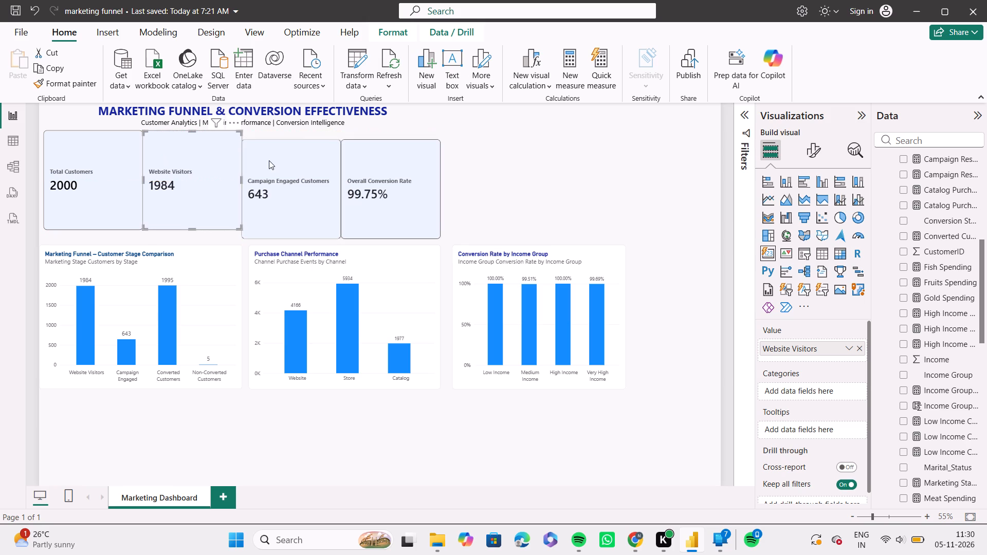
drag(269, 160, 269, 153)
drag(365, 155, 367, 149)
Move the Marketing Funnel and Purchase Channel Performance charts up side by side, directly beneath the KPI cards.
drag(143, 276, 150, 263)
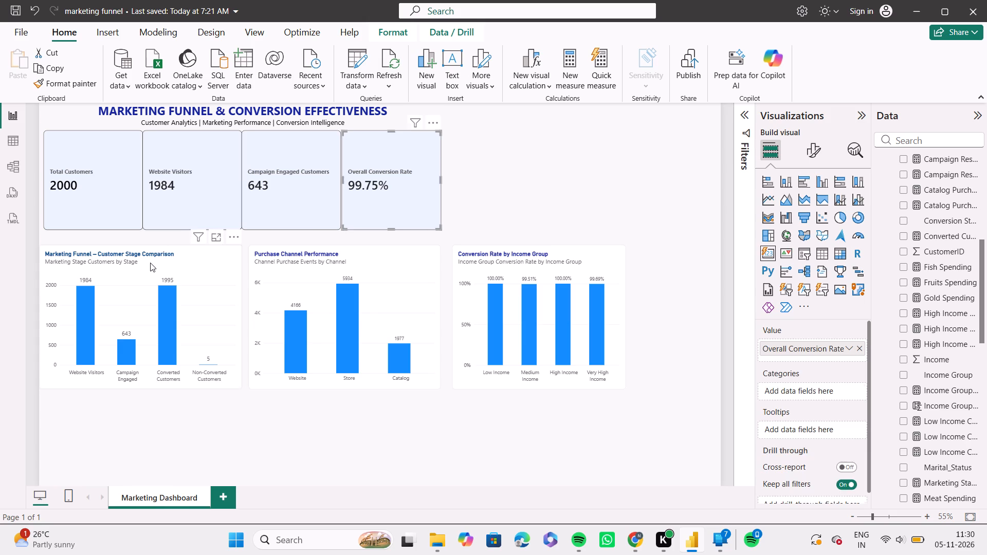
drag(150, 263, 151, 263)
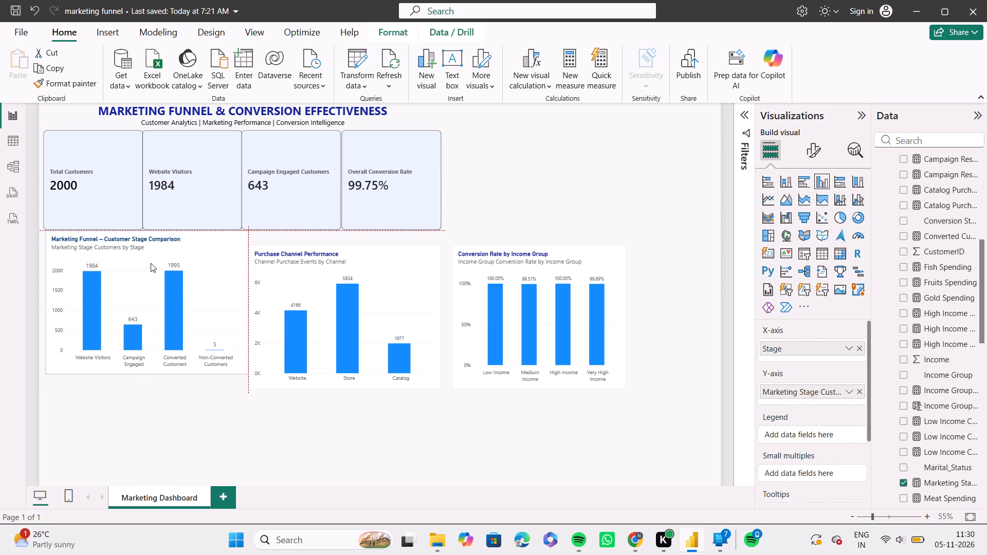
drag(151, 263, 146, 264)
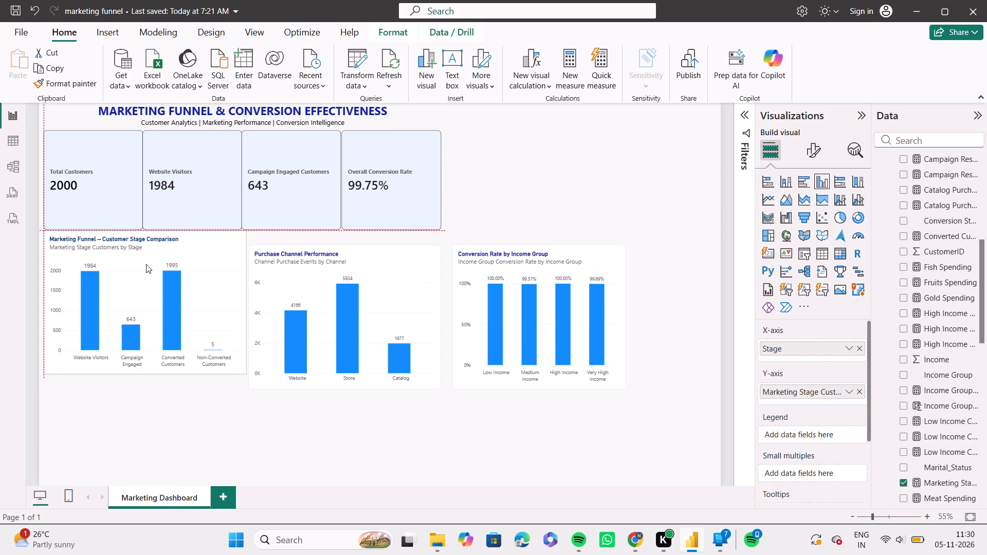
drag(146, 264, 147, 264)
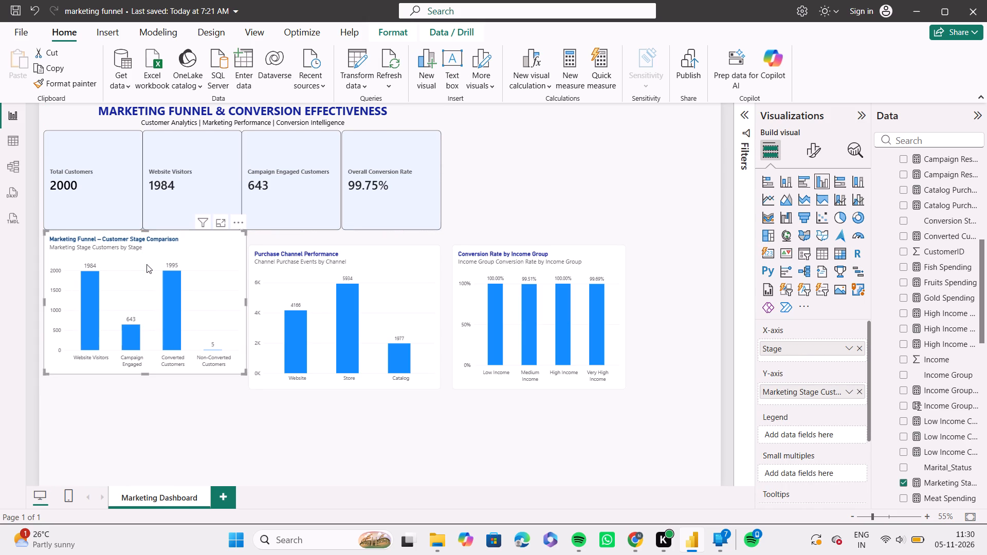
drag(299, 302, 303, 291)
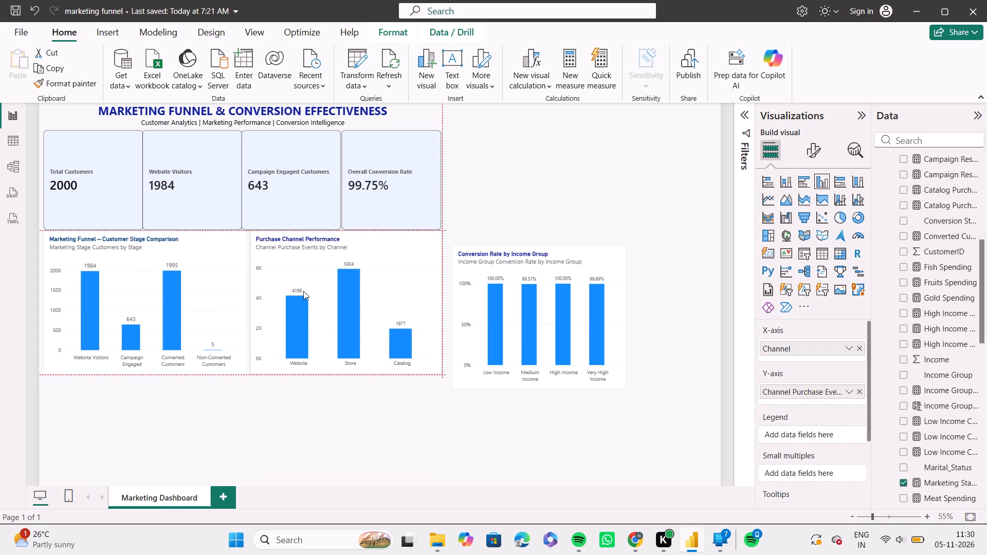
drag(303, 291, 303, 290)
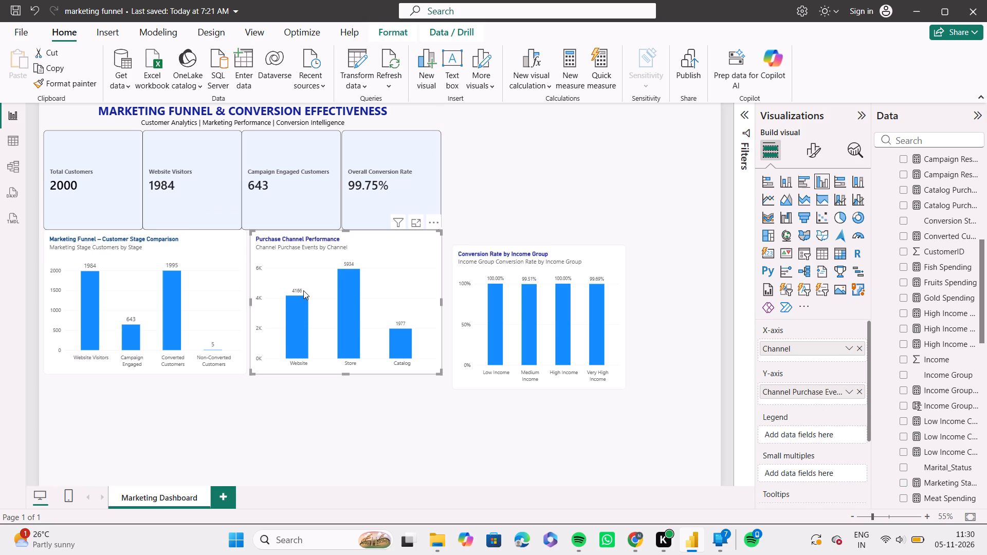
drag(525, 297, 139, 412)
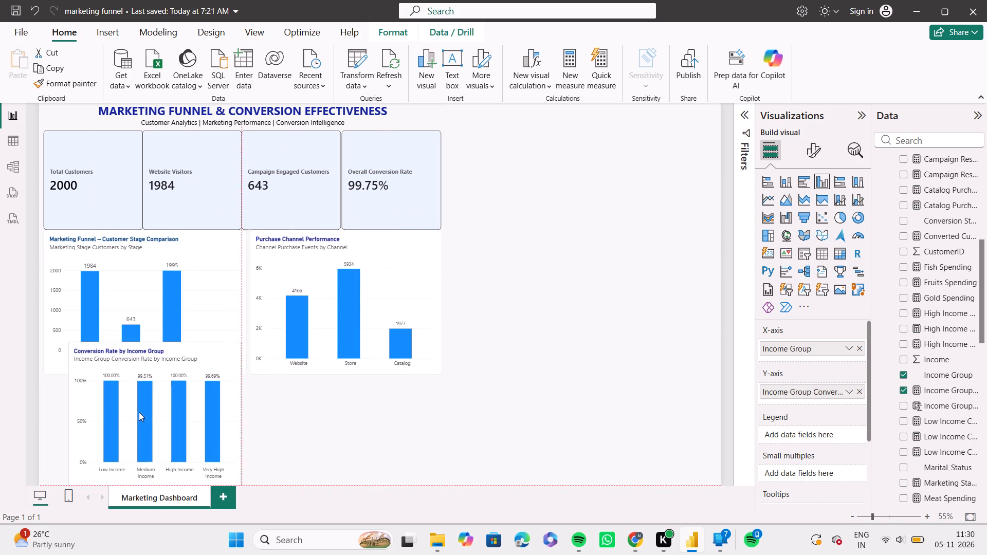
drag(139, 412, 115, 452)
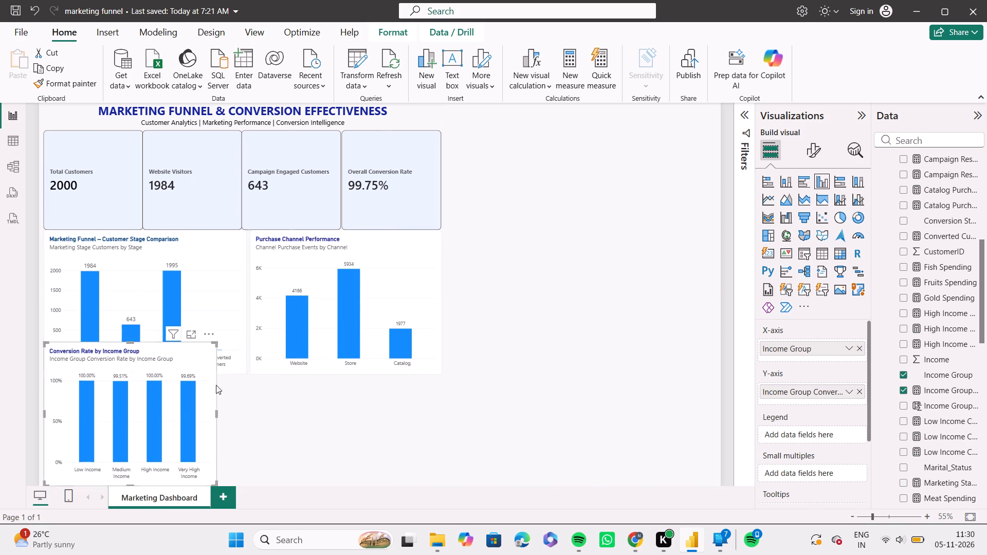
drag(184, 403, 576, 275)
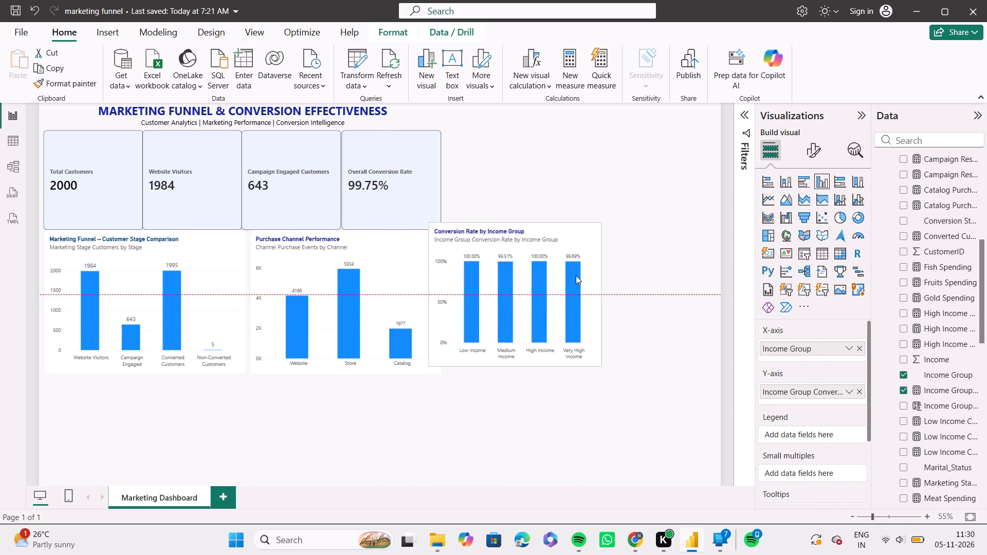
drag(576, 275, 572, 133)
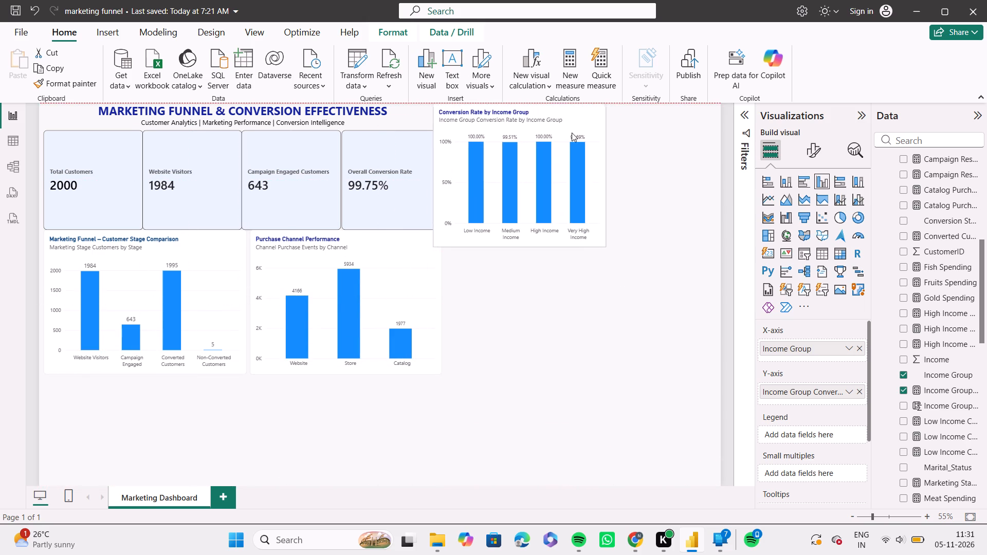
drag(572, 133, 584, 176)
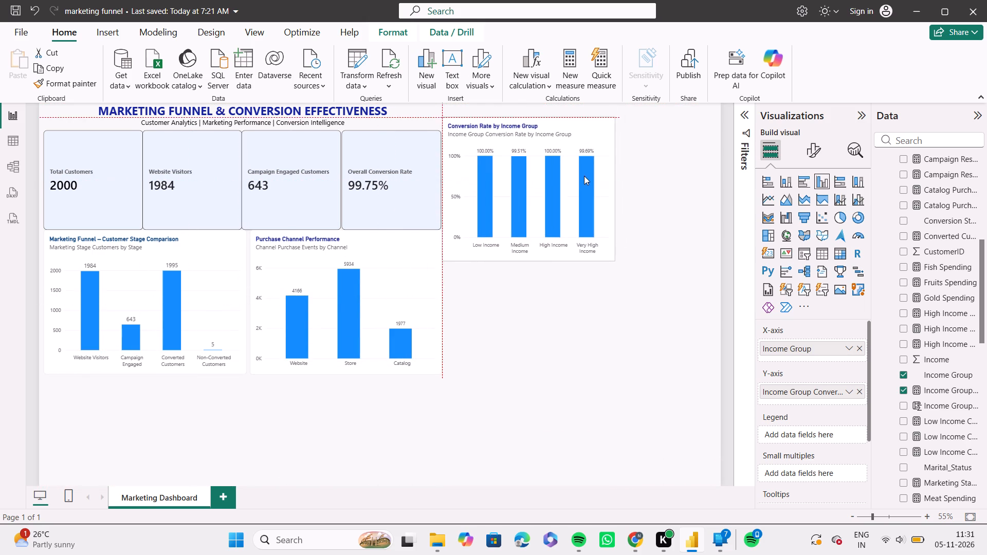
drag(584, 176, 582, 182)
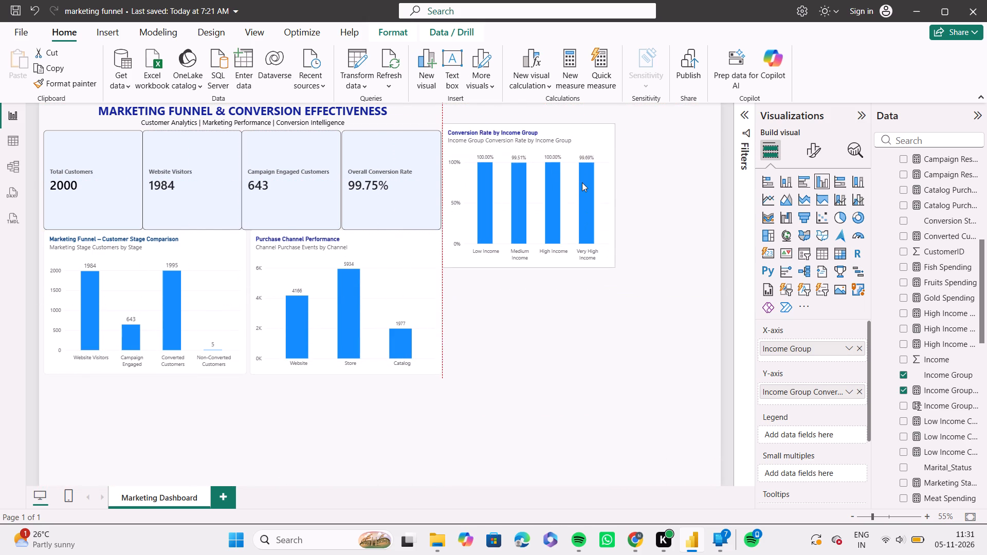
drag(582, 182, 582, 179)
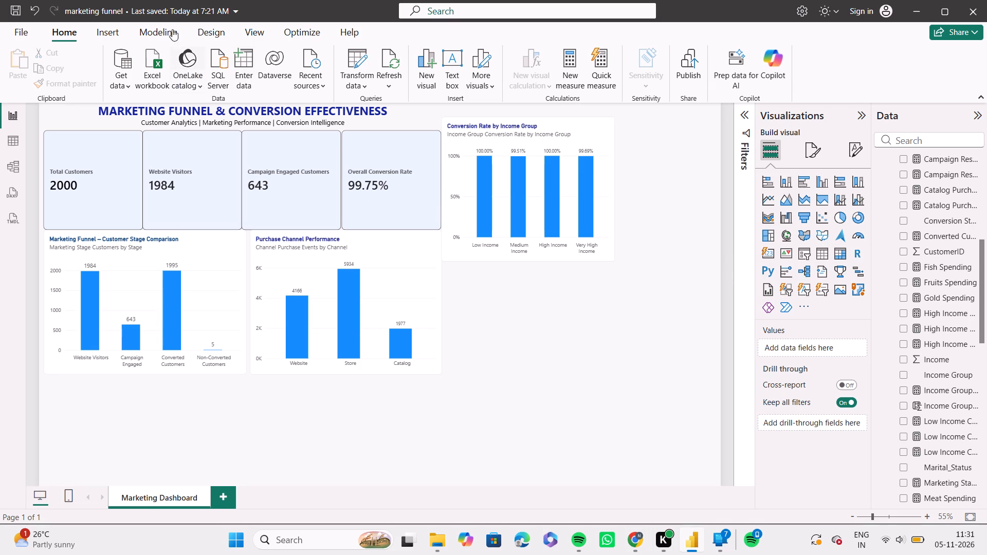
In Power BI, create a new calculated table from the copied Campaigns DATATABLE code, listing Campaign 1 to Campaign 5 with their order.
click(171, 25)
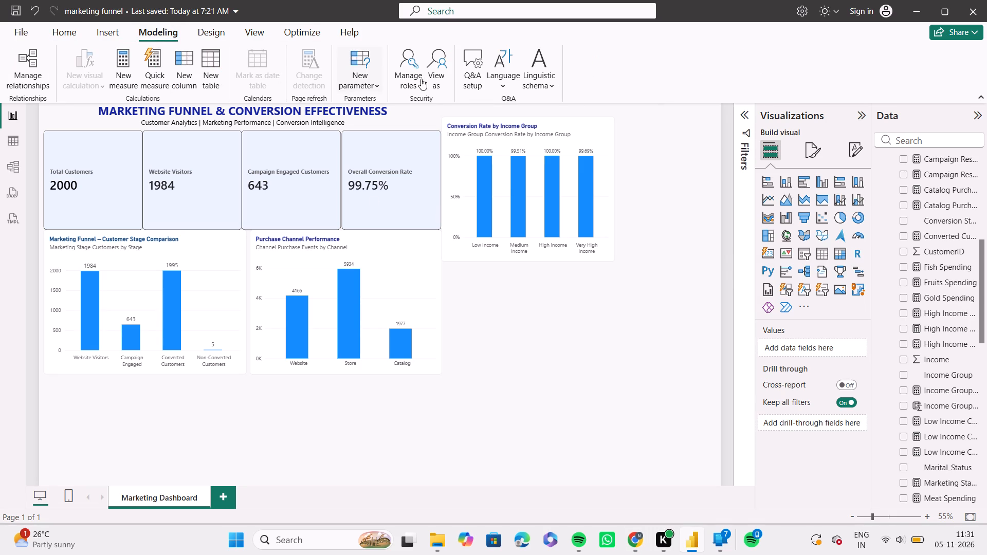
click(209, 65)
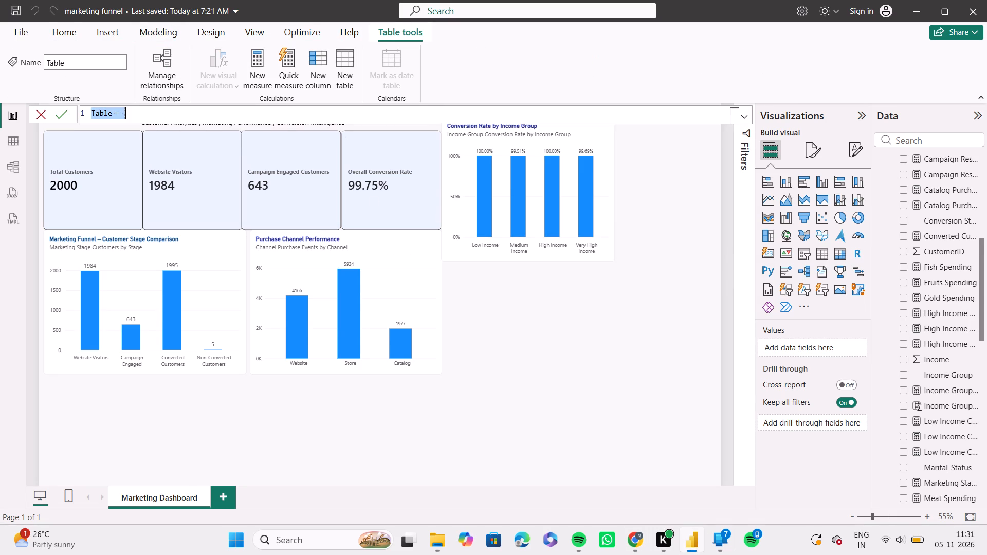
key(ctrl+v)
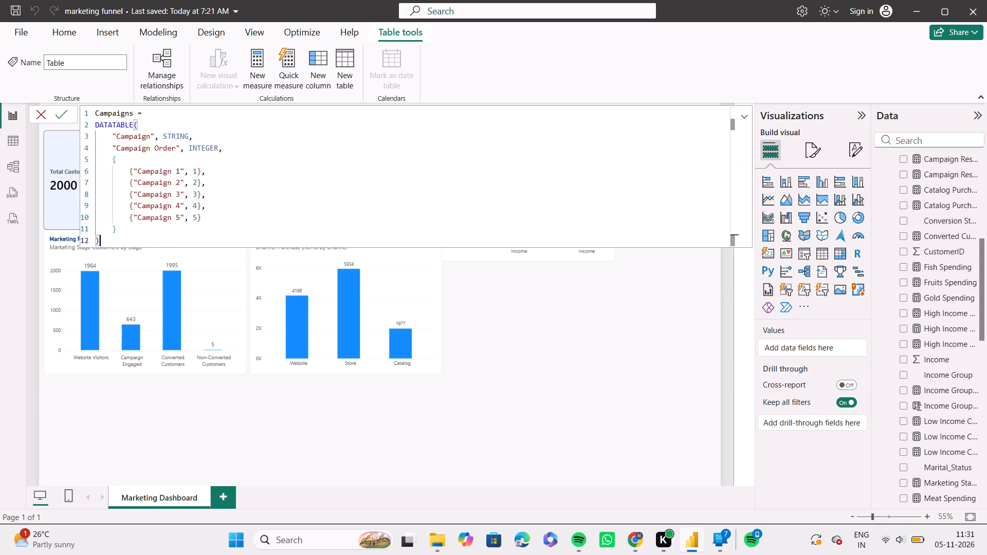
key(Return)
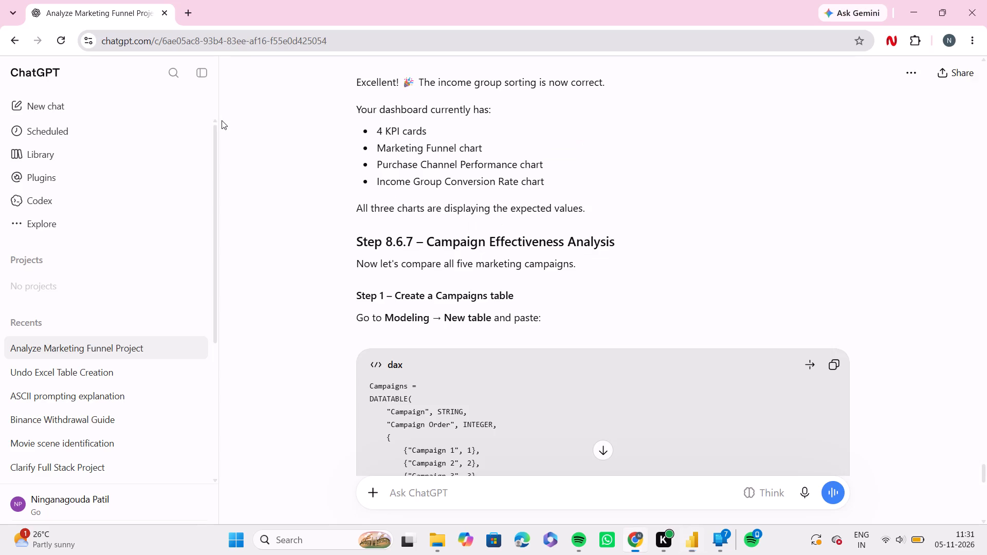
In ChatGPT, copy the Step 2 DAX code for the Campaign Accepted Customers measure.
scroll(415, 210, down, 4)
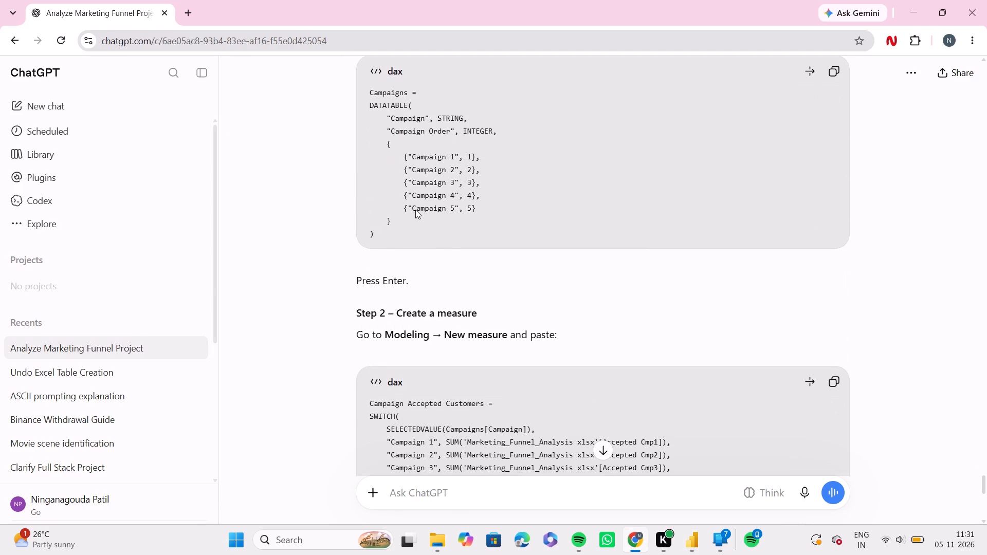
scroll(415, 210, down, 1)
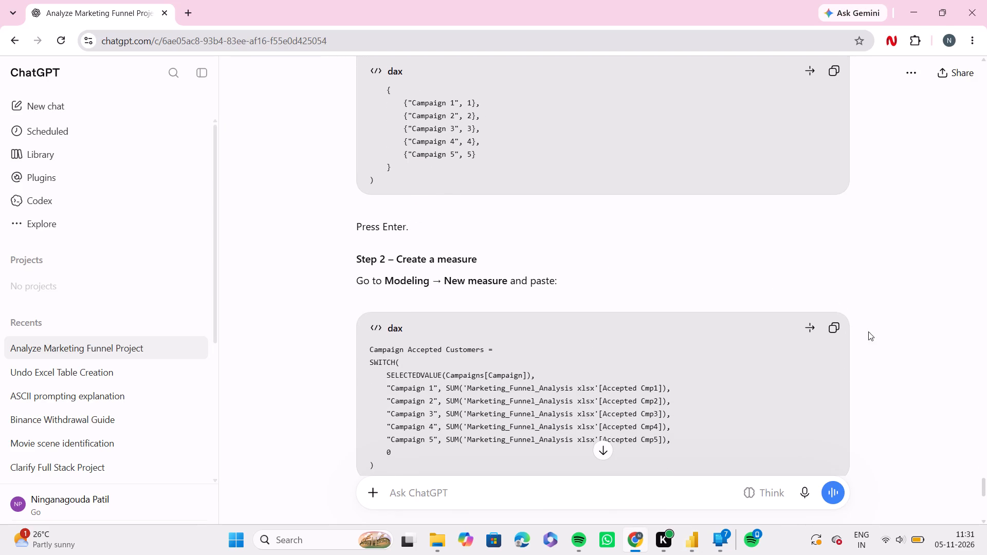
click(834, 327)
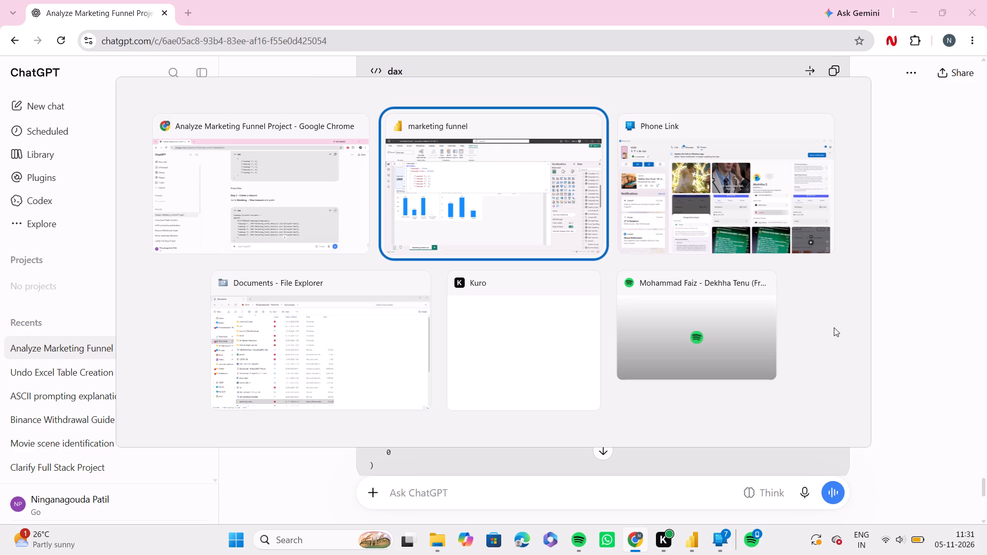
In Power BI, create the Campaign Accepted Customers measure in the Campaigns table from the copied SWITCH code.
scroll(934, 215, up, 1)
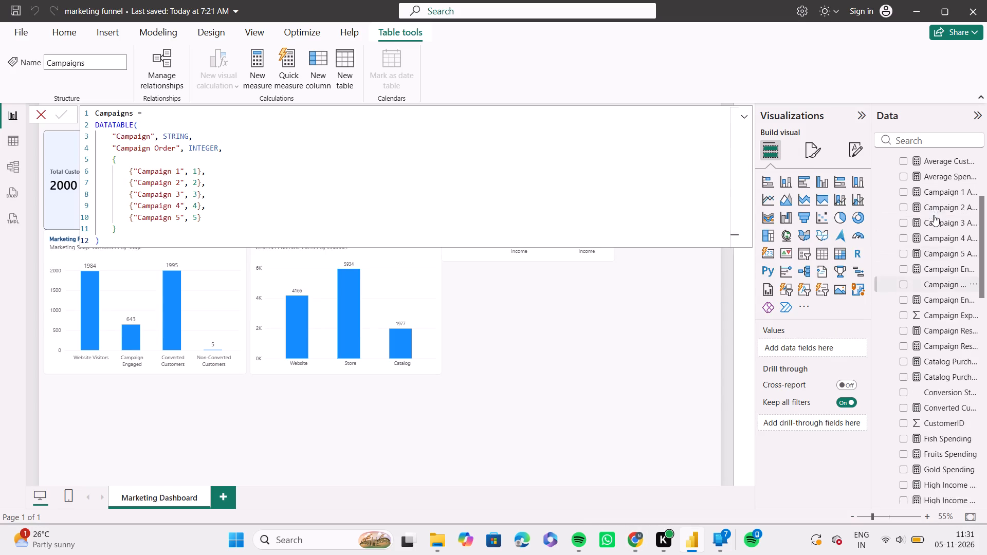
scroll(934, 215, up, 6)
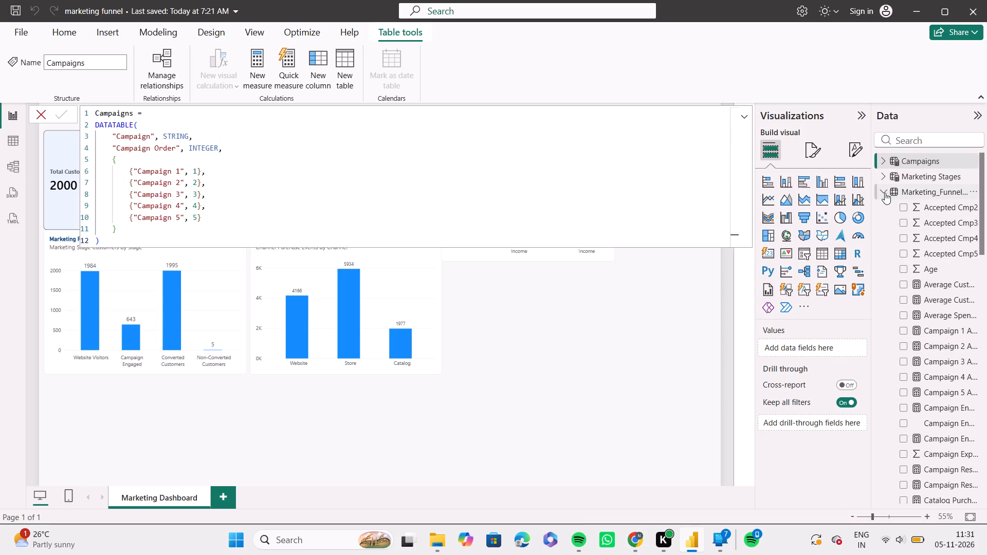
click(885, 193)
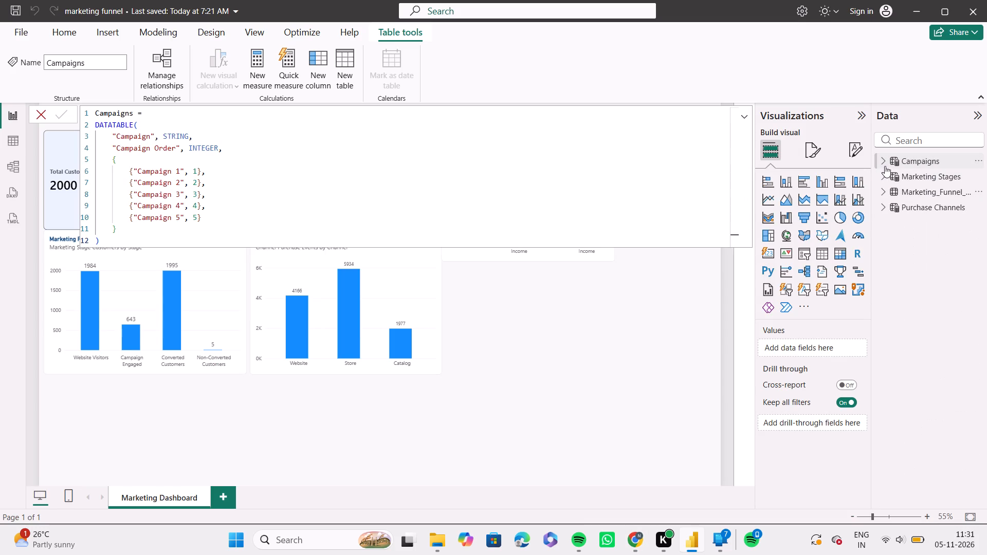
click(884, 164)
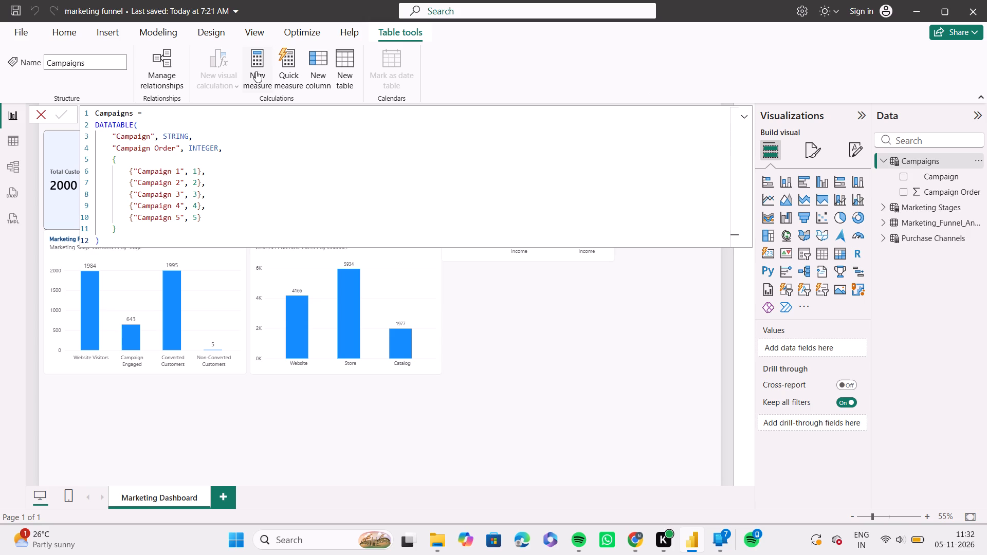
click(257, 68)
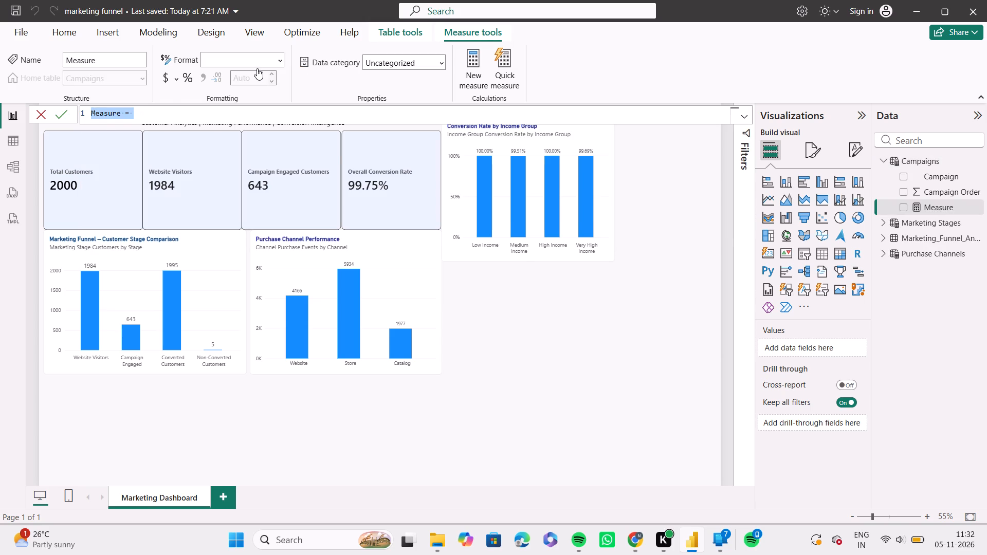
key(ctrl+v)
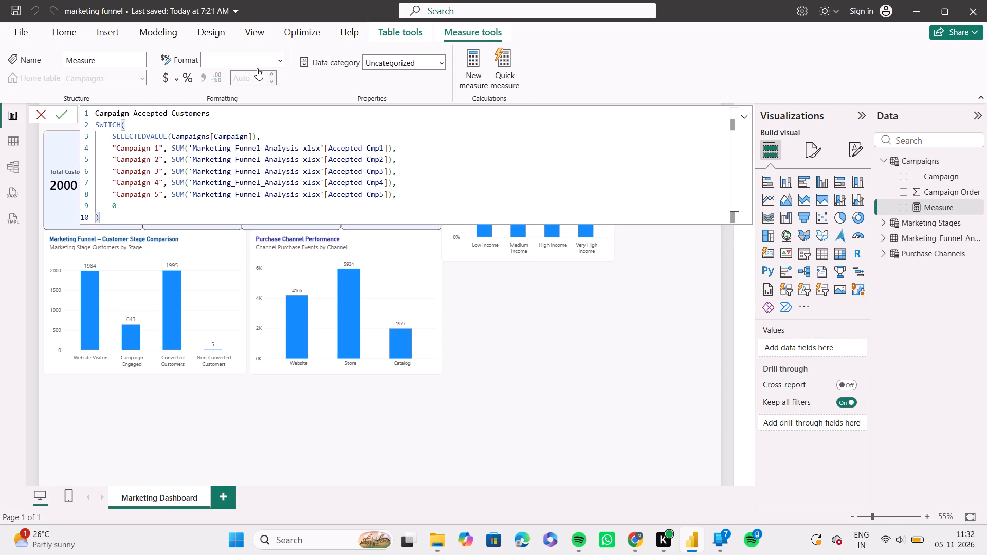
key(Return)
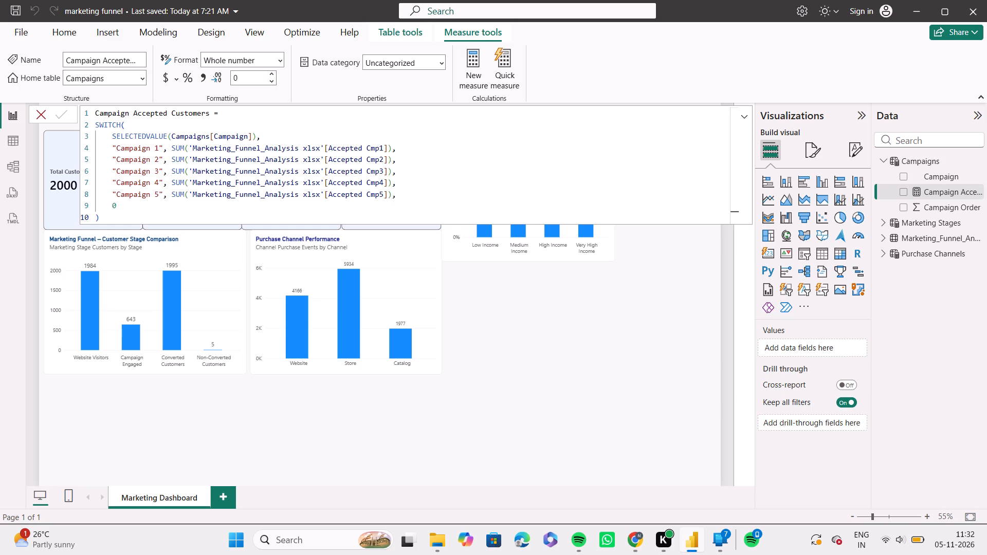
click(600, 295)
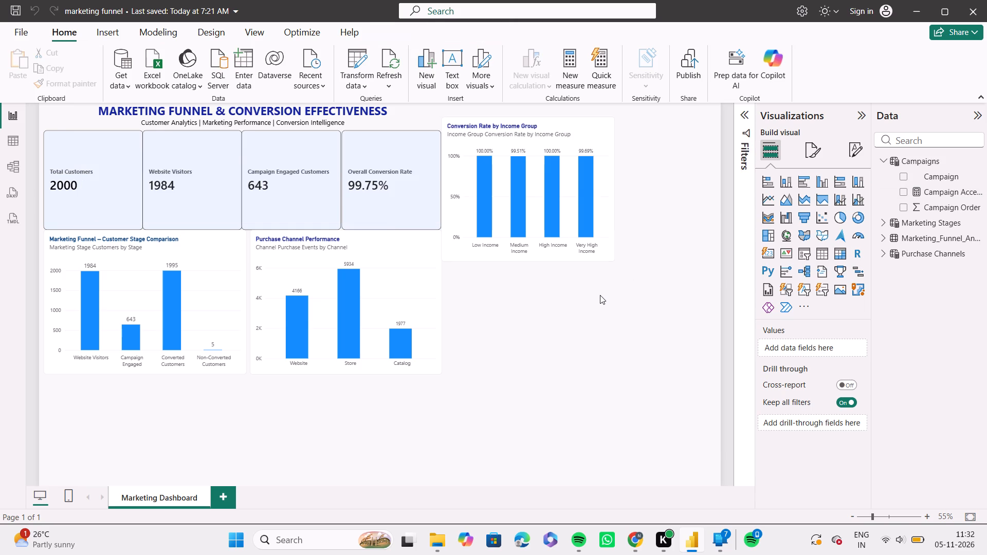
Following ChatGPT's Step 3, add a clustered column chart below the income group chart, with Campaign on X-axis and Campaign Accepted Customers on Y-axis.
scroll(504, 308, down, 1)
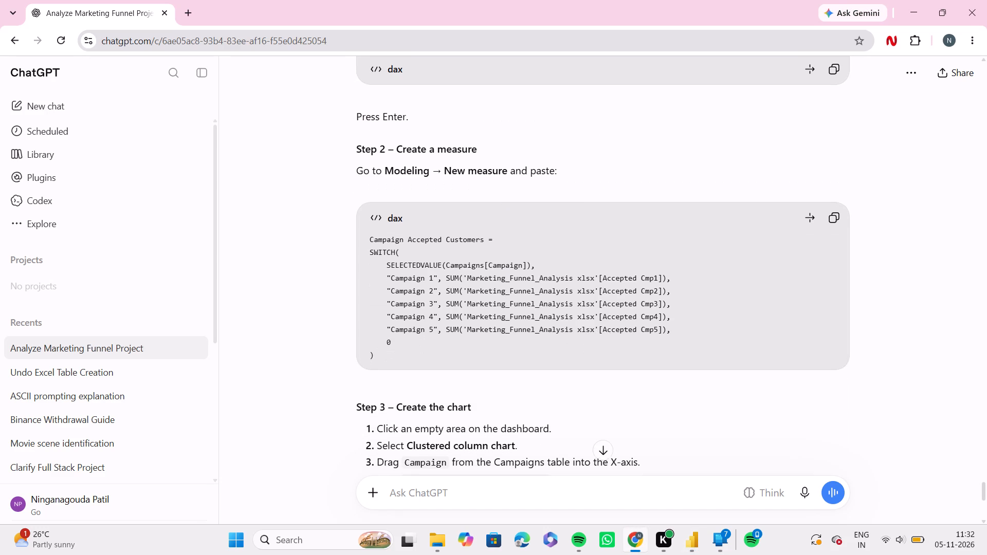
scroll(504, 308, down, 2)
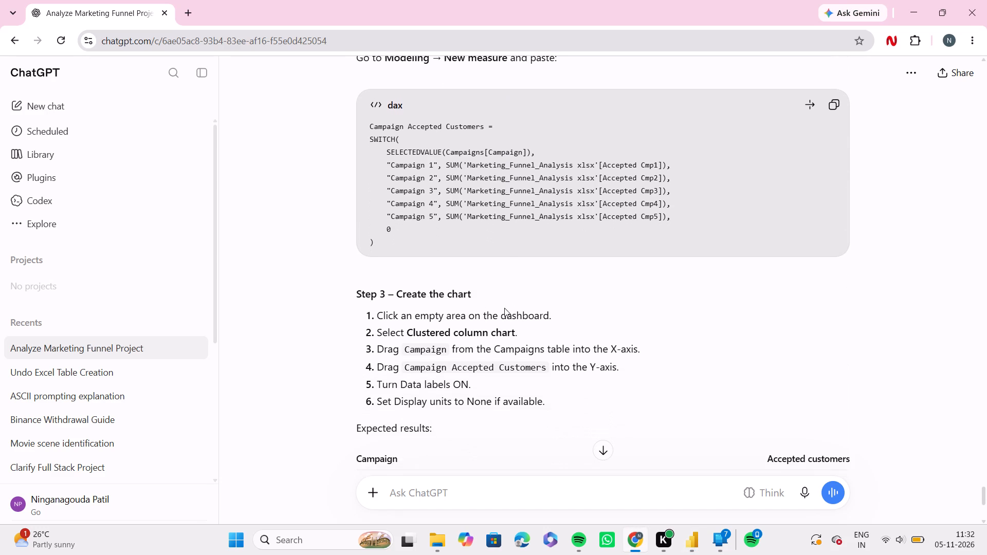
scroll(504, 308, down, 3)
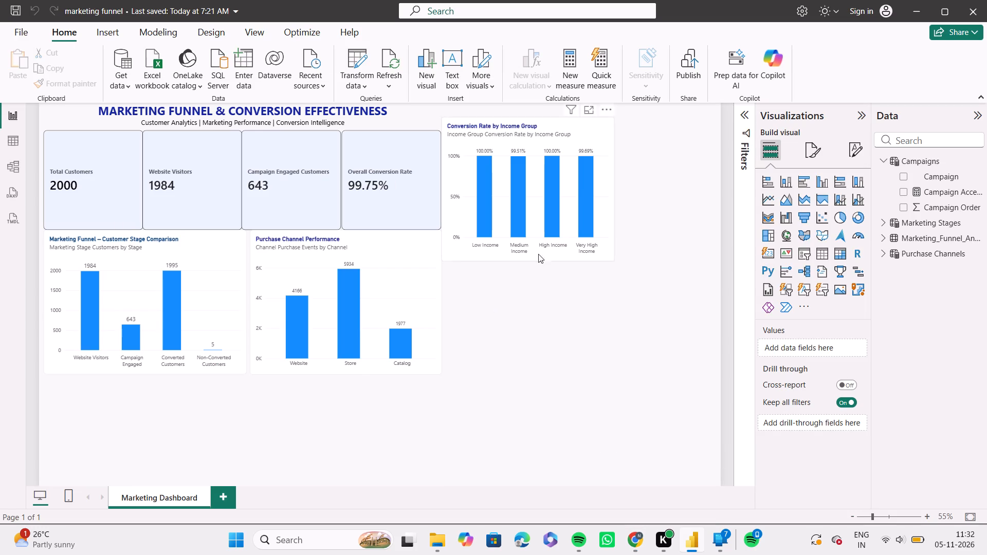
click(516, 304)
click(814, 184)
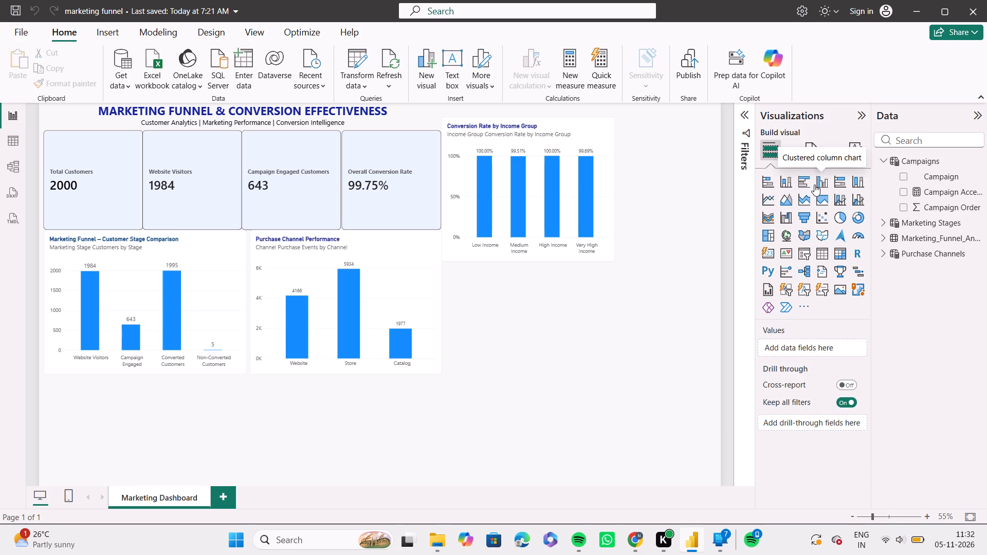
drag(656, 187, 656, 189)
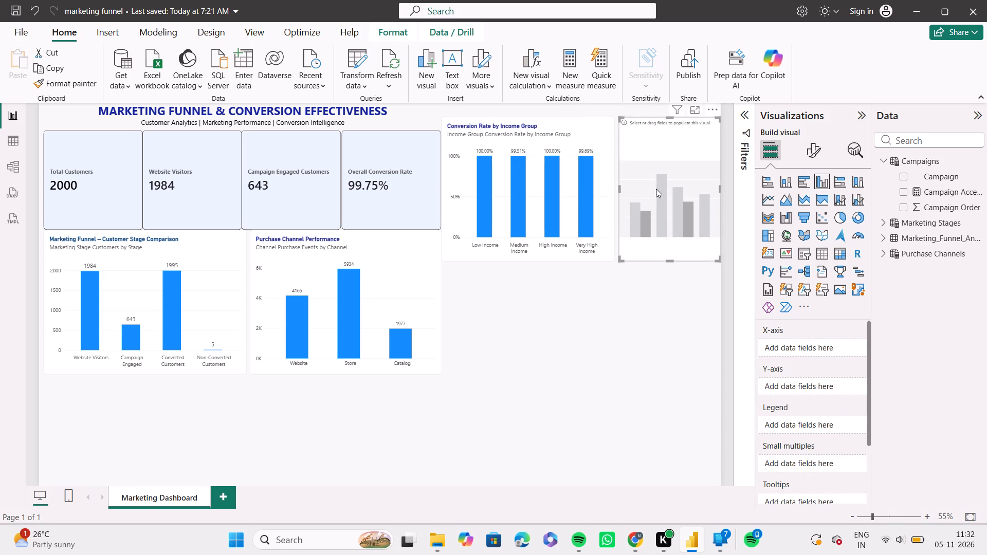
drag(656, 189, 505, 340)
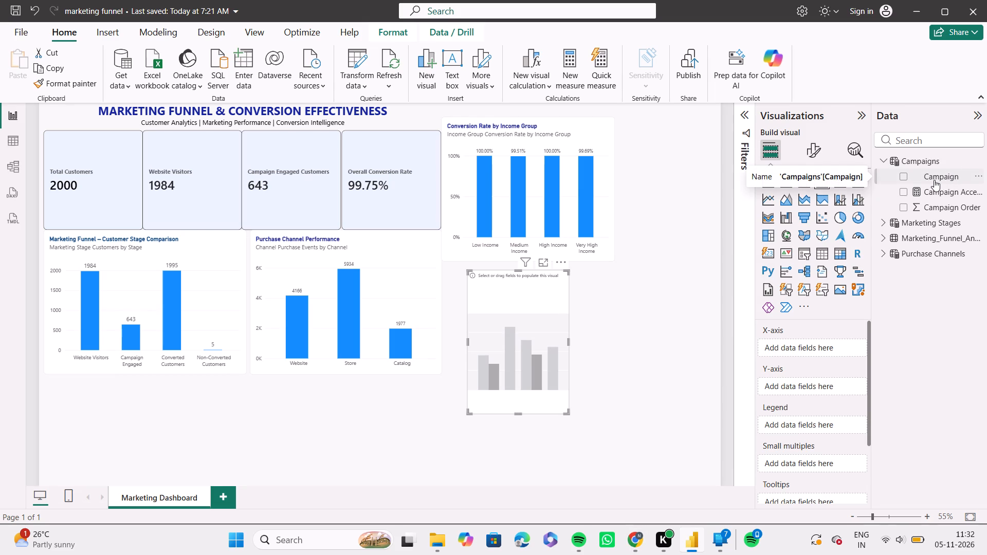
drag(937, 176, 541, 323)
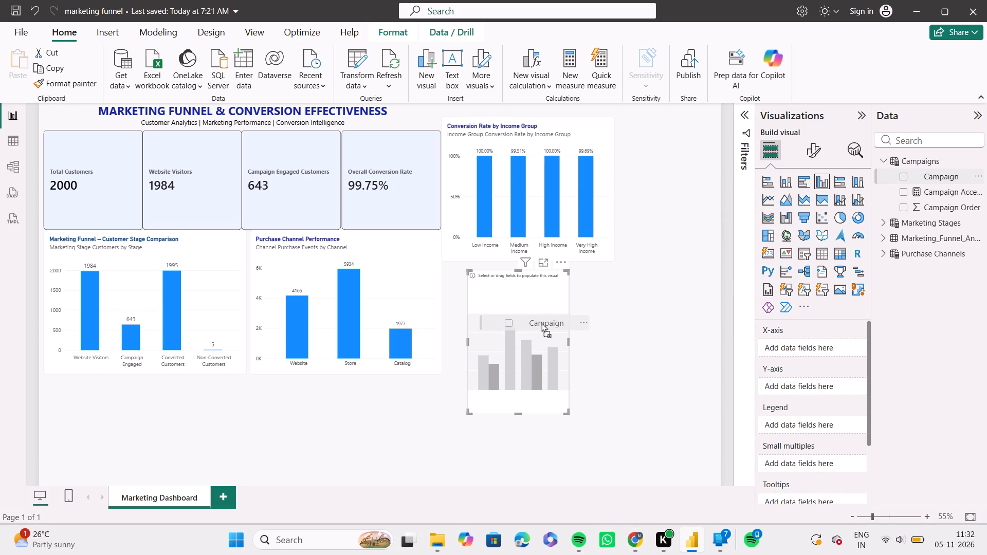
drag(541, 323, 535, 326)
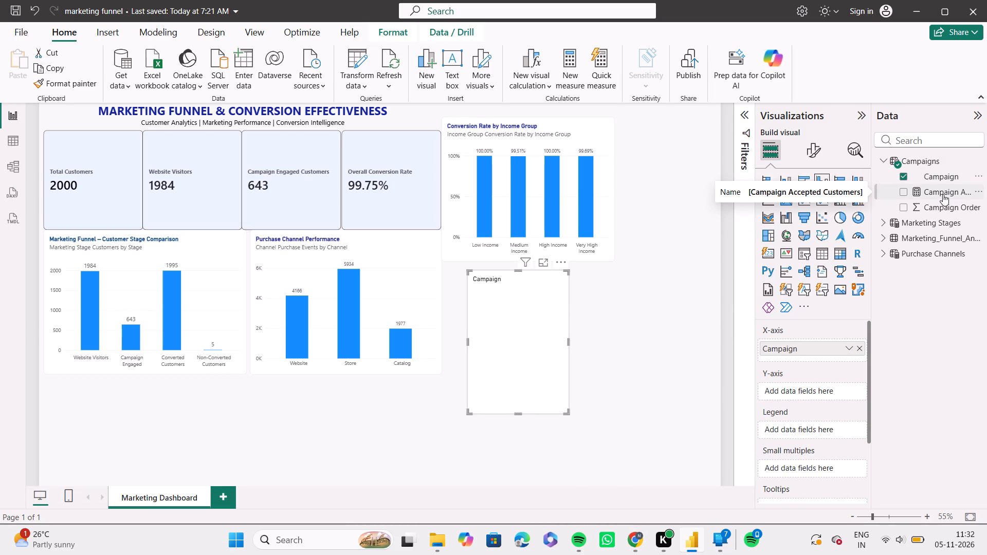
drag(943, 194, 540, 350)
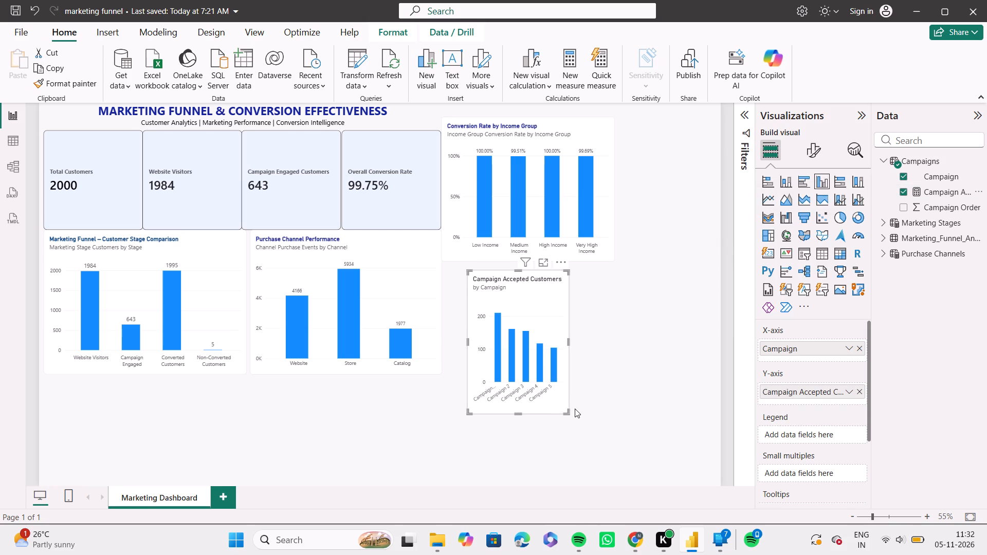
Move the Conversion Rate by Income Group chart slightly higher to free space above the new campaign chart.
drag(553, 184, 552, 173)
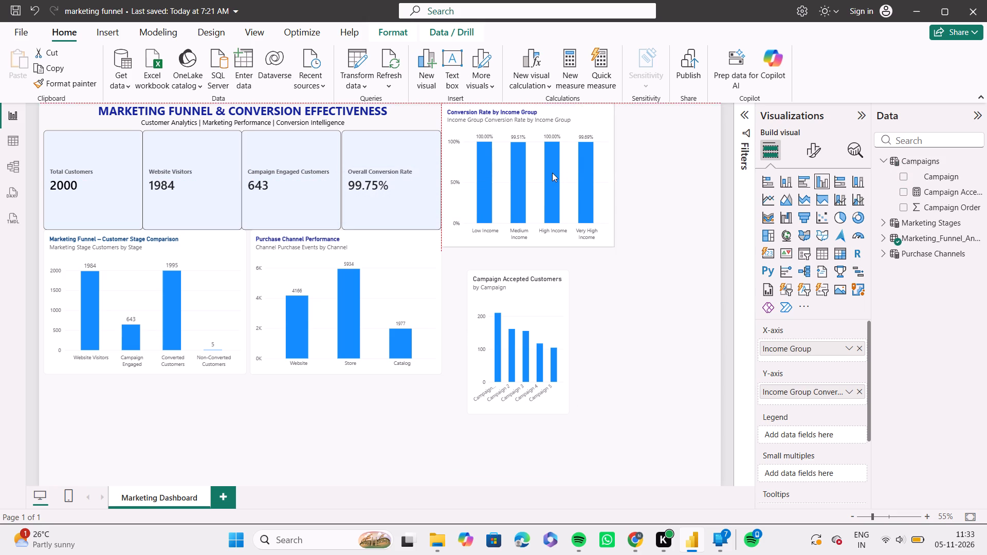
drag(552, 173, 552, 173)
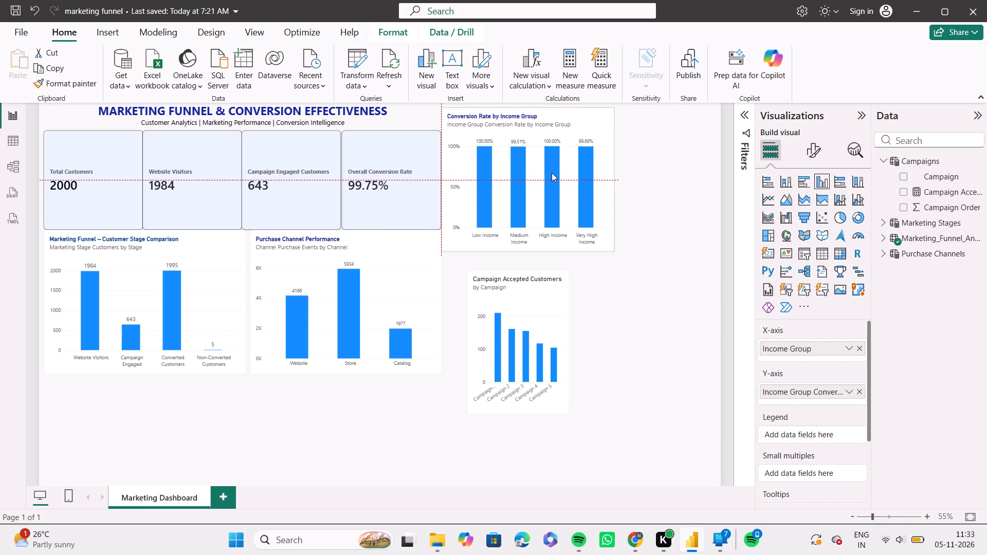
drag(552, 173, 557, 173)
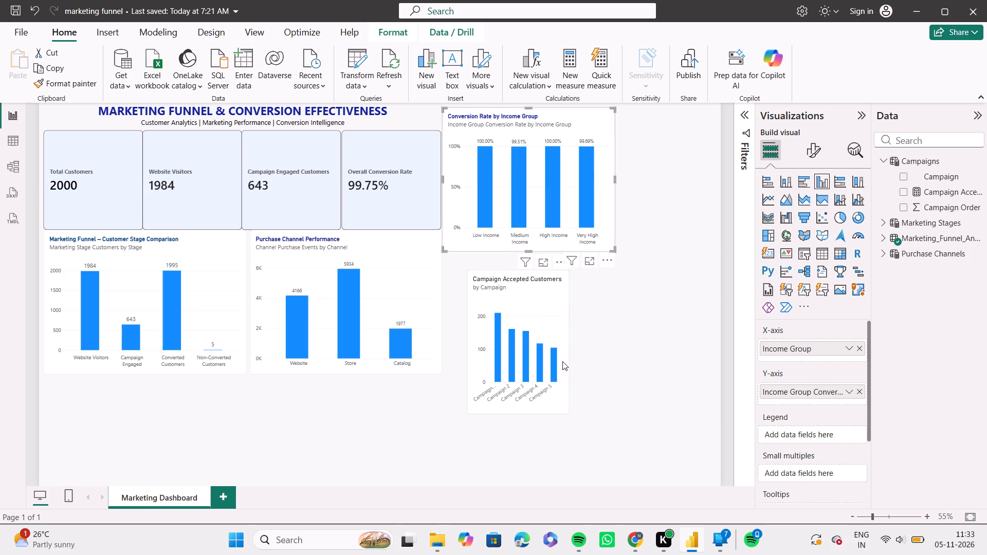
Reposition and widen the Campaign Accepted Customers chart beneath the Conversion Rate by Income Group chart, to roughly that chart's width.
click(562, 400)
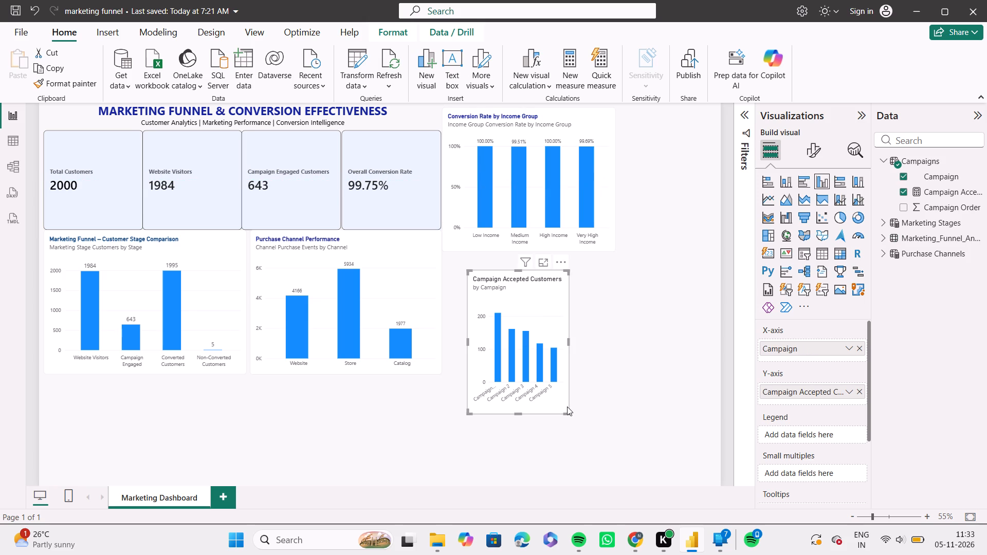
drag(567, 408, 550, 403)
drag(550, 407, 624, 413)
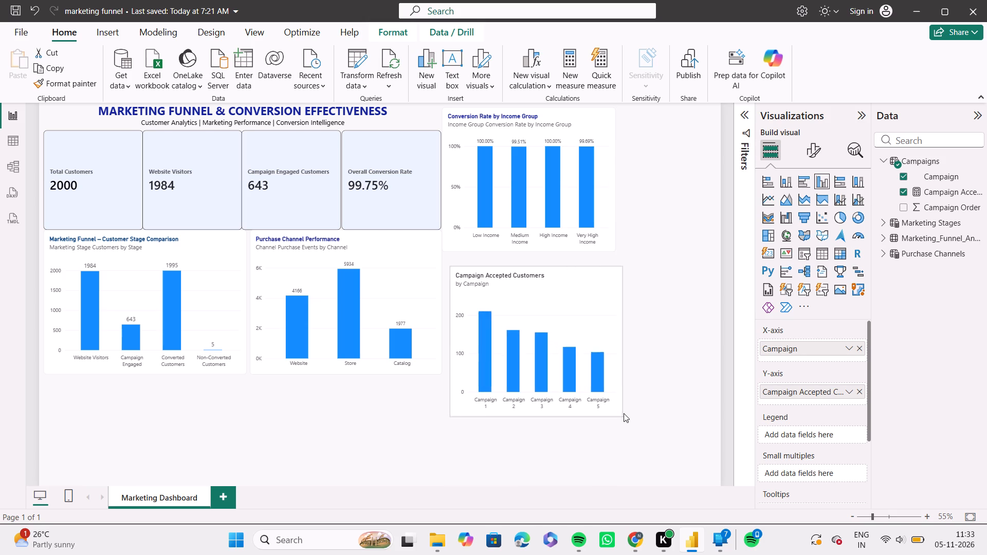
drag(624, 413, 638, 410)
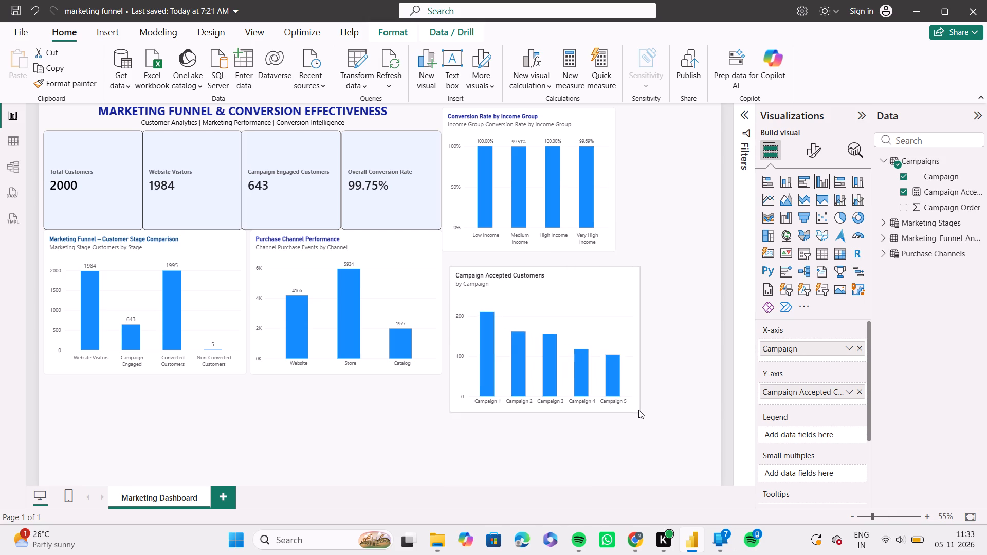
drag(638, 410, 625, 412)
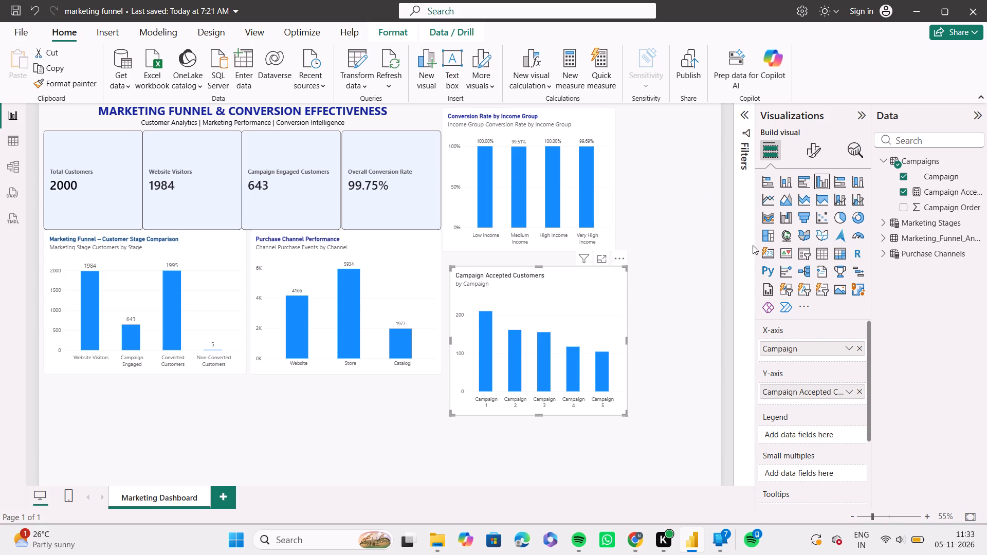
click(820, 147)
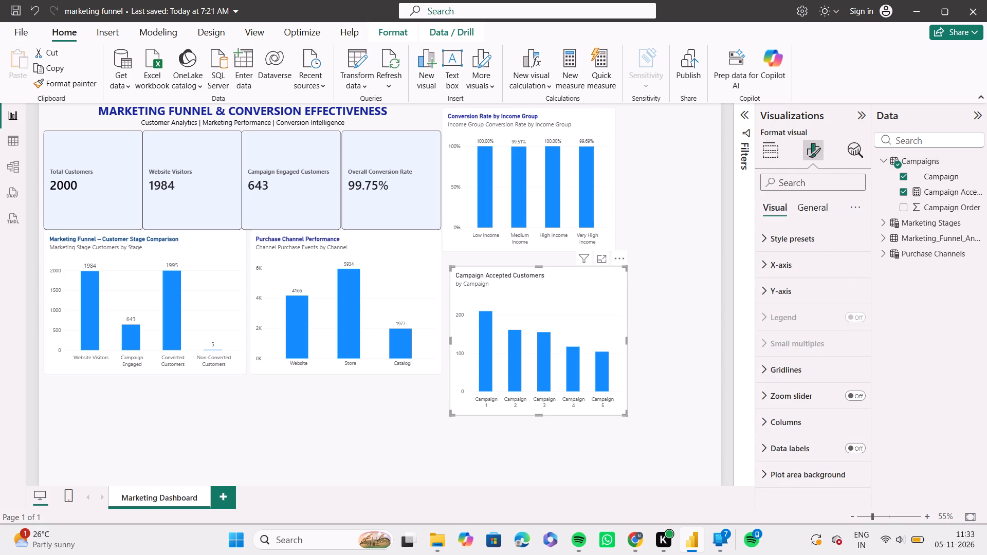
click(778, 440)
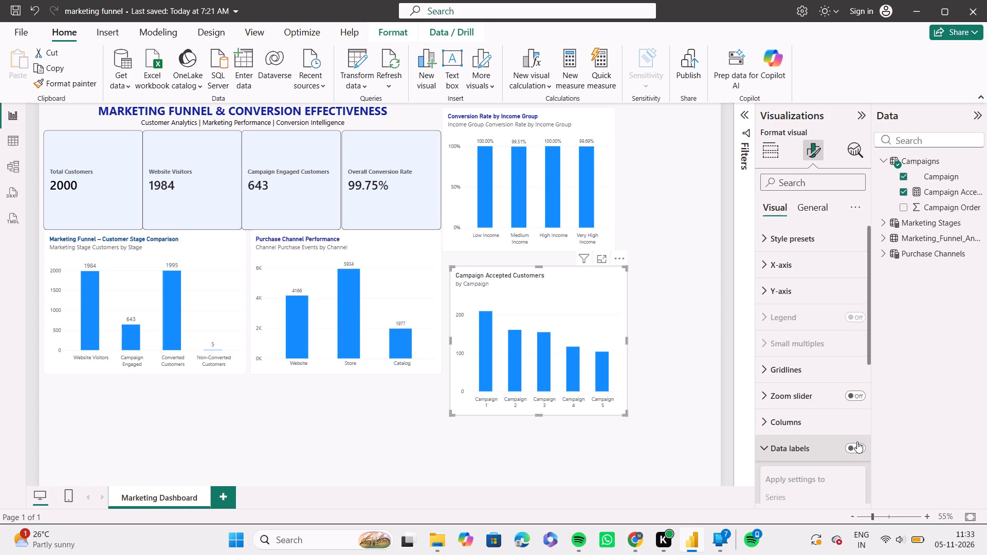
click(857, 441)
click(853, 444)
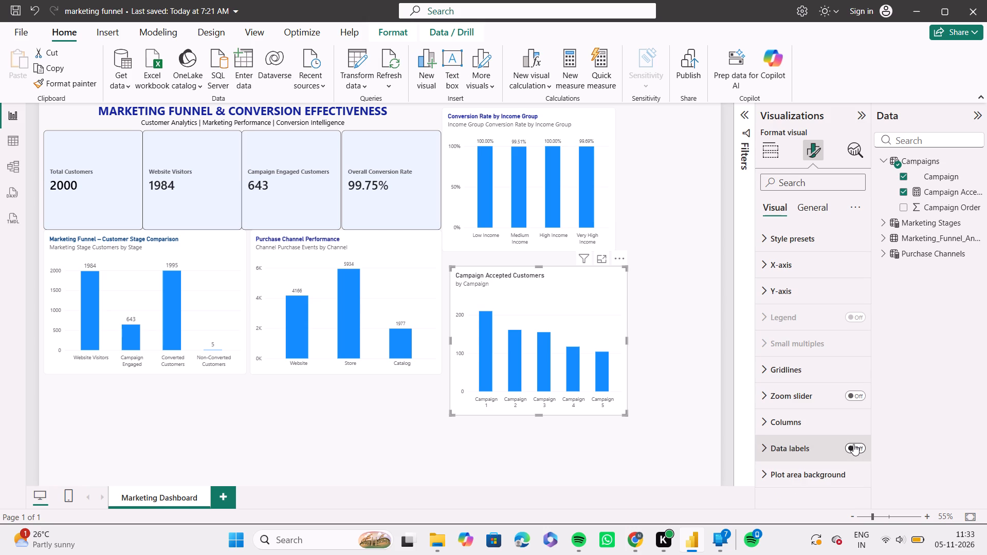
click(783, 440)
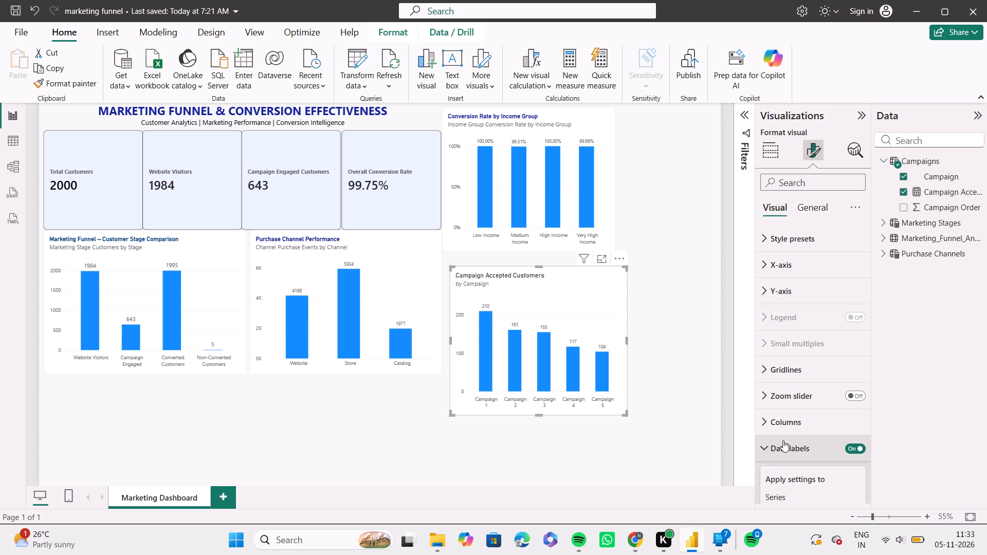
scroll(783, 440, down, 4)
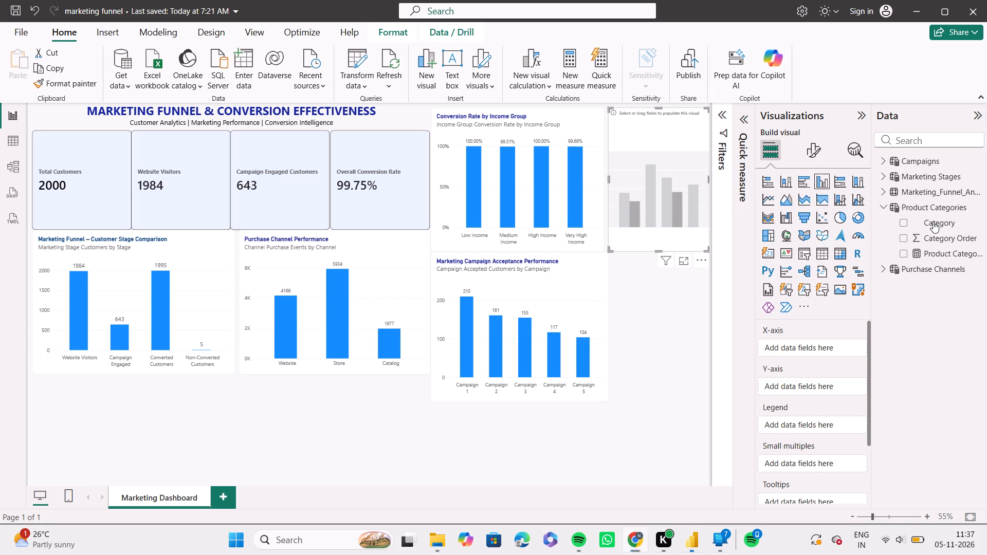
drag(933, 221, 693, 184)
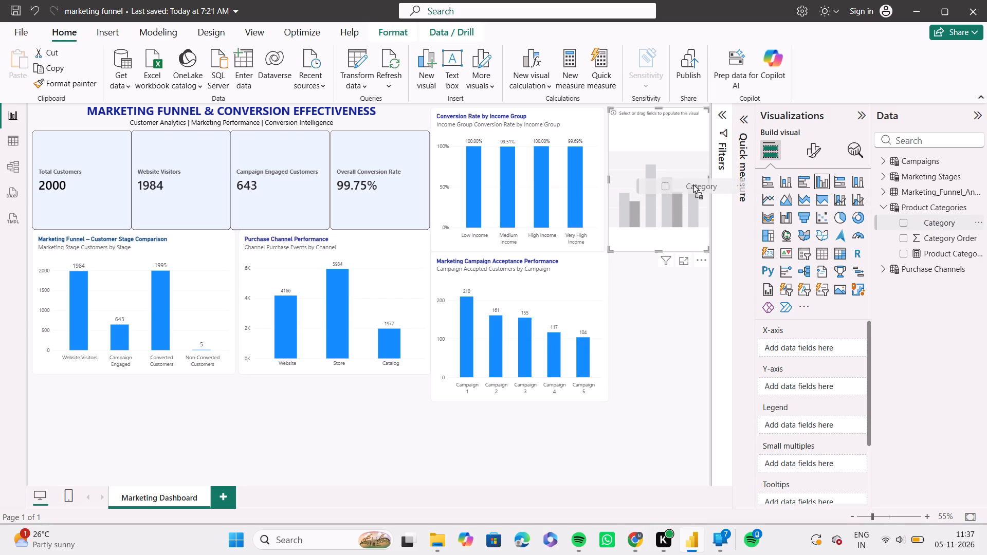
drag(693, 184, 674, 182)
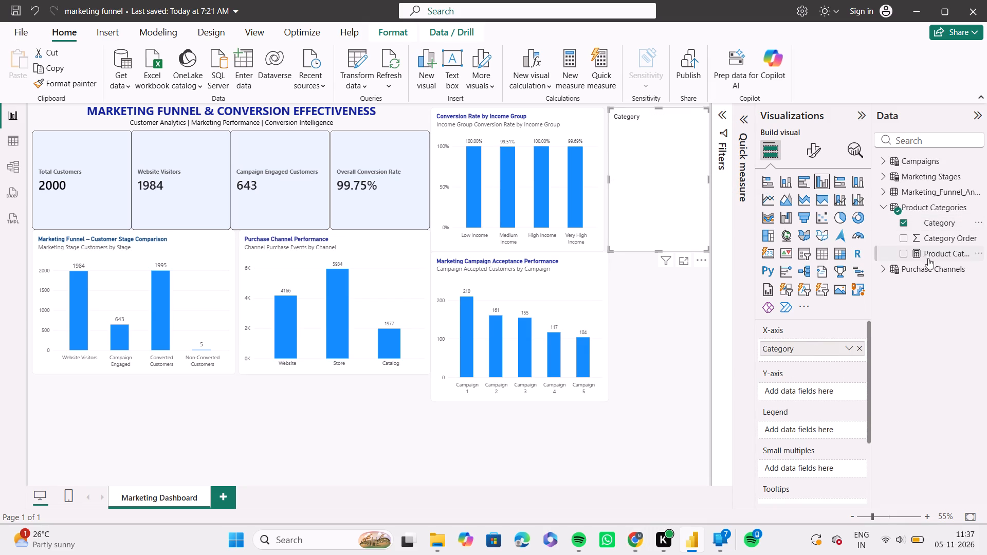
drag(934, 254, 665, 209)
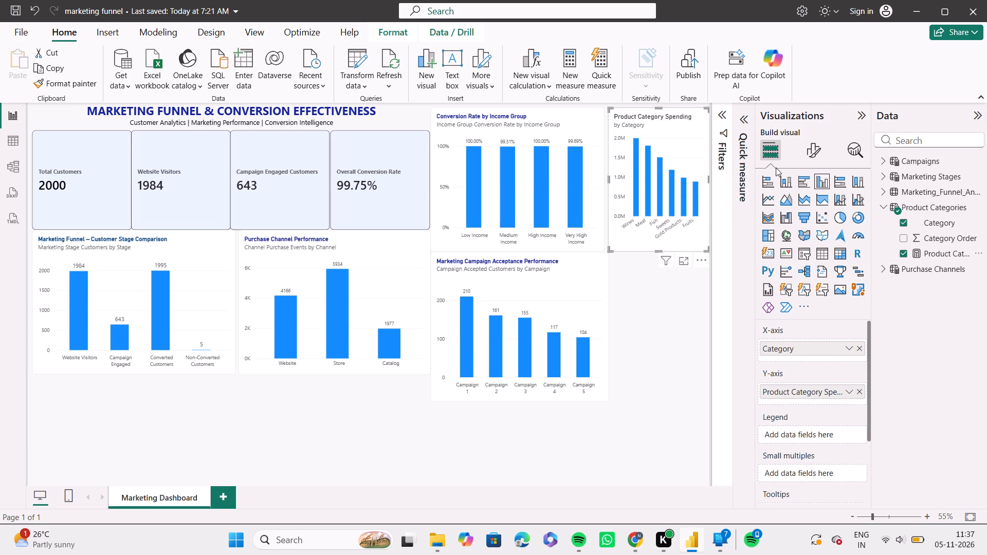
Open the new chart's formatting options and copy the title "Product Category Spending Analysis" from ChatGPT's Step 3 instructions.
click(806, 156)
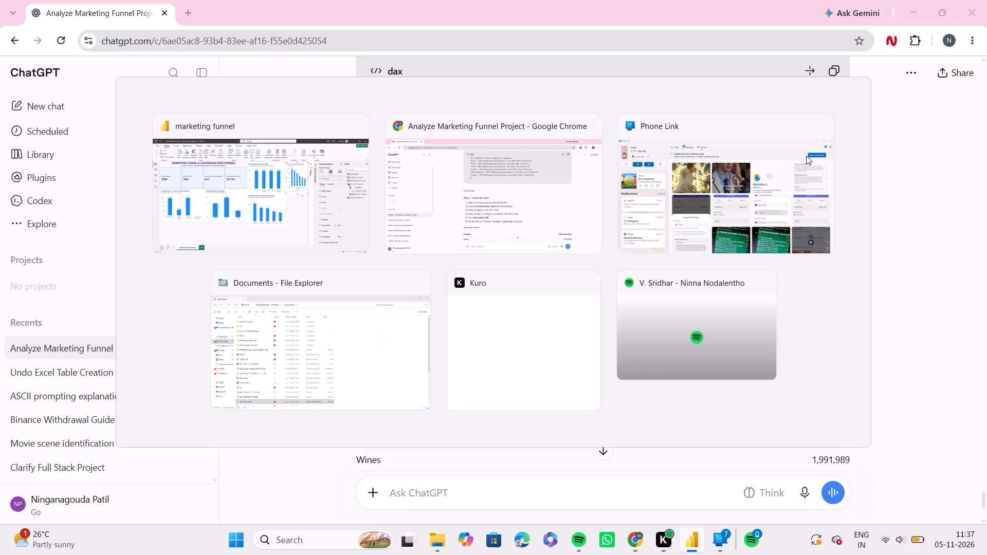
scroll(565, 341, down, 1)
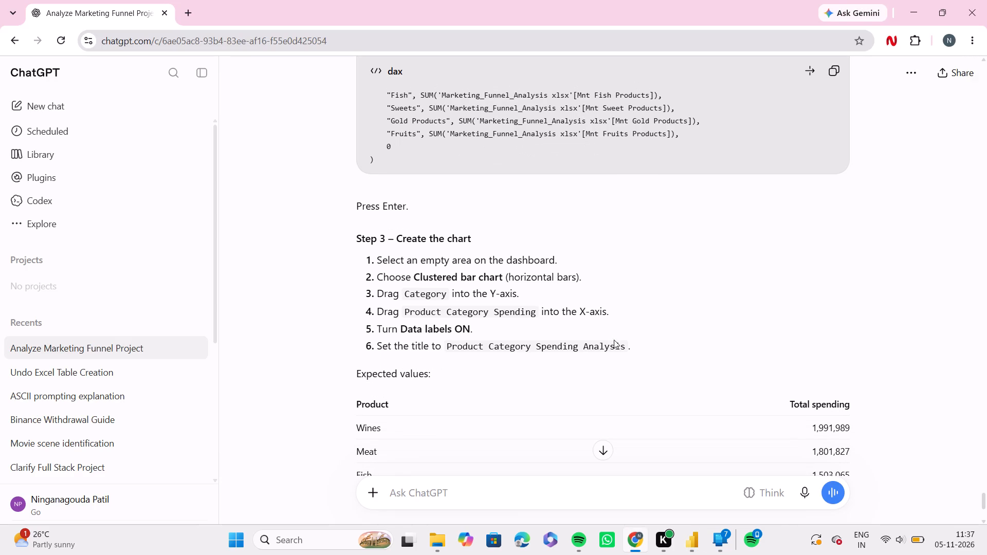
drag(638, 342, 445, 351)
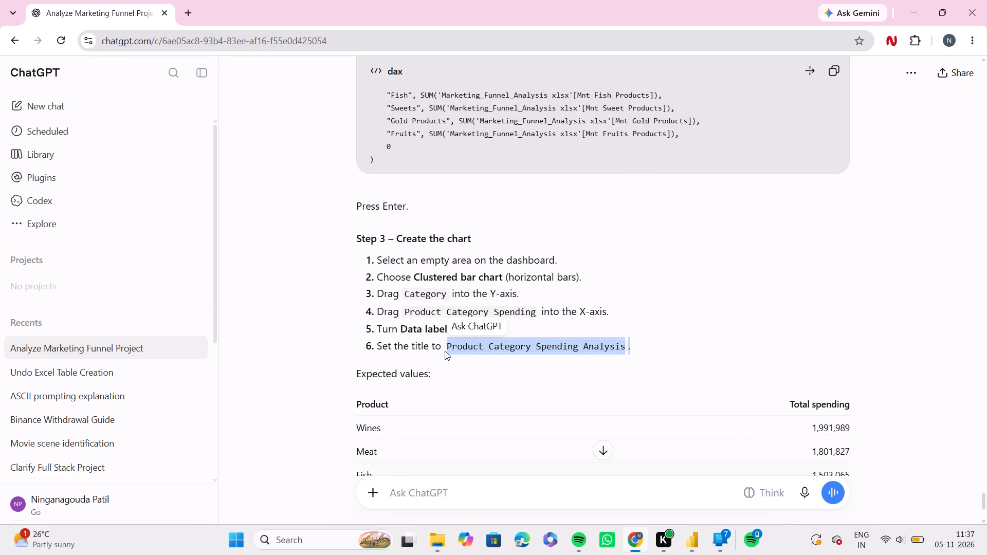
key(ctrl+c)
key(ctrl+c)
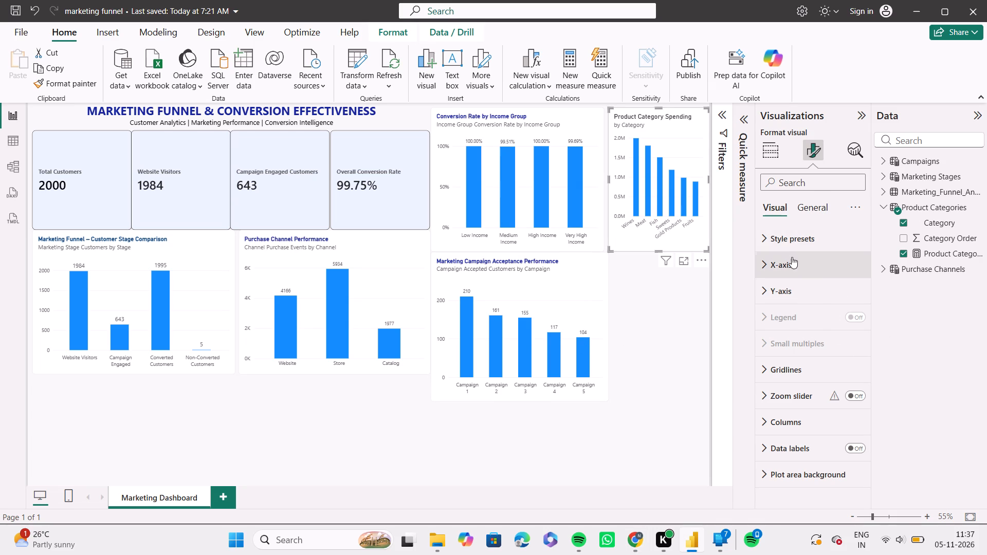
Turn on data labels for the Product Category Spending chart and set their value display units to None.
scroll(795, 357, down, 1)
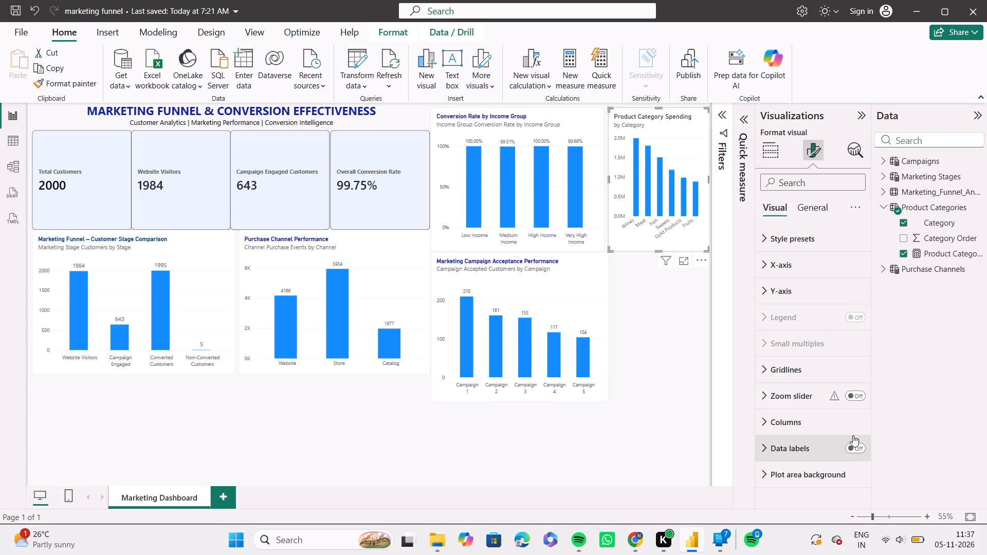
click(856, 446)
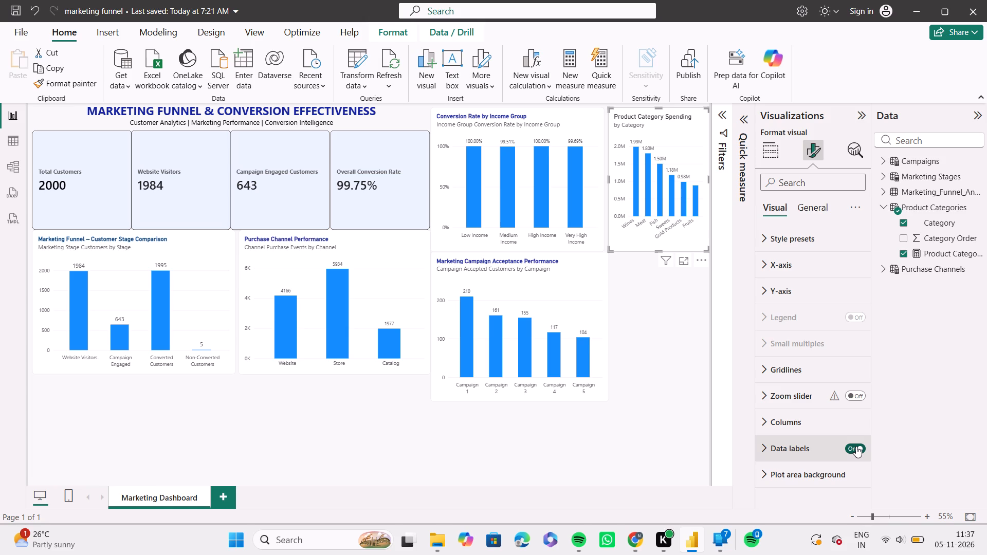
click(765, 451)
scroll(813, 448, down, 3)
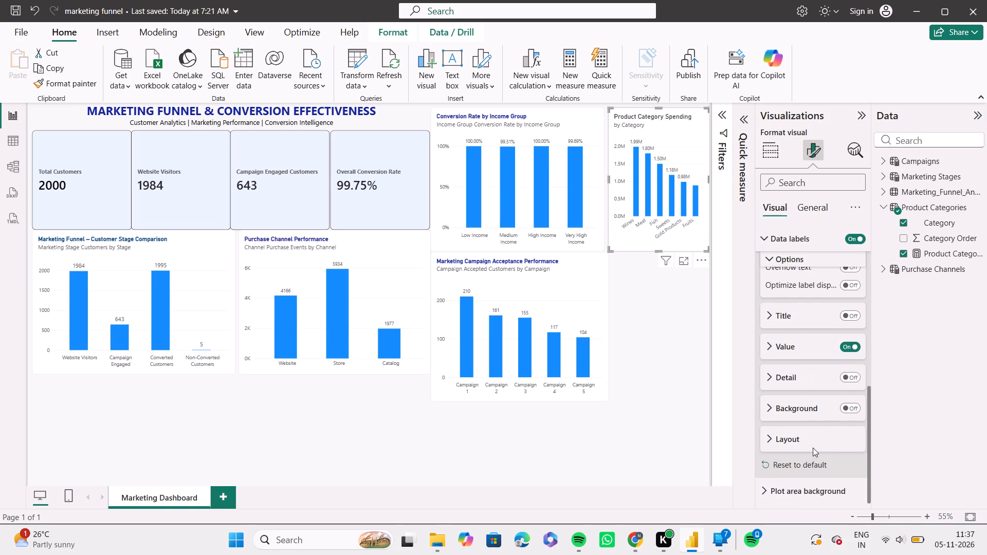
scroll(813, 448, up, 1)
click(770, 355)
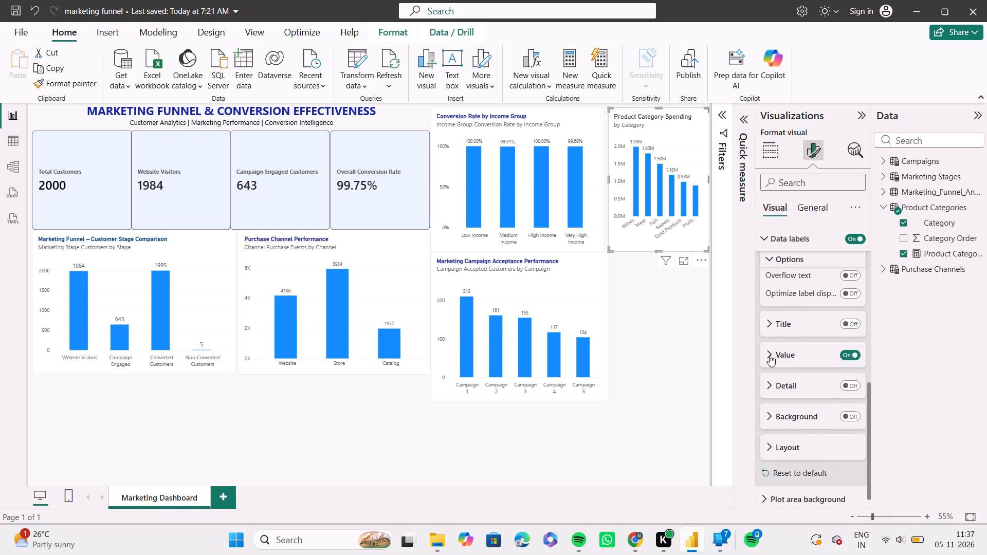
scroll(790, 429, down, 3)
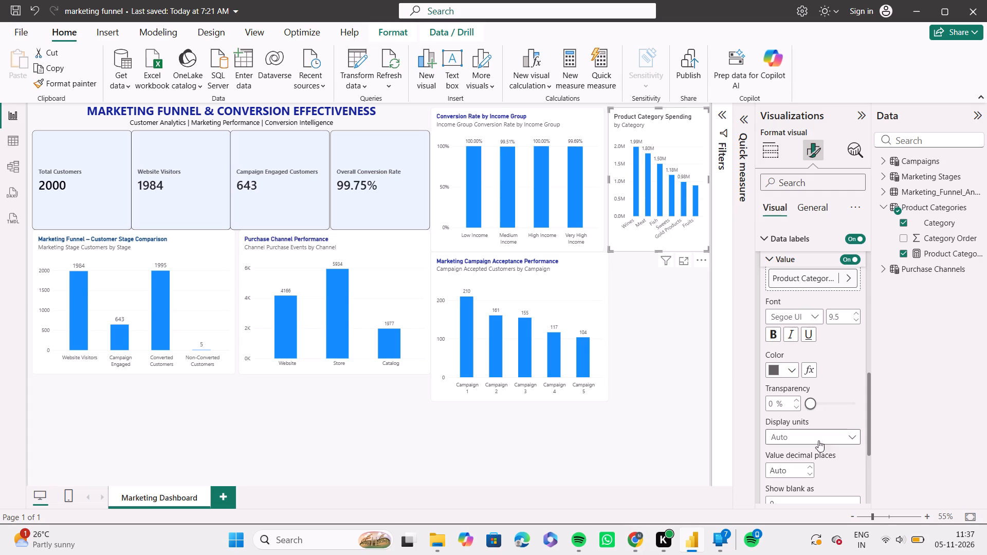
click(845, 437)
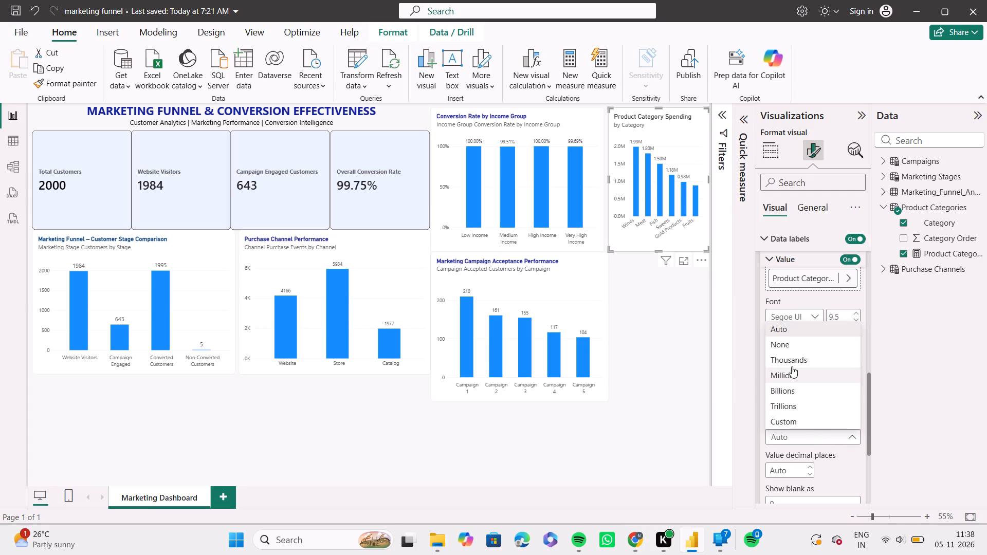
click(790, 351)
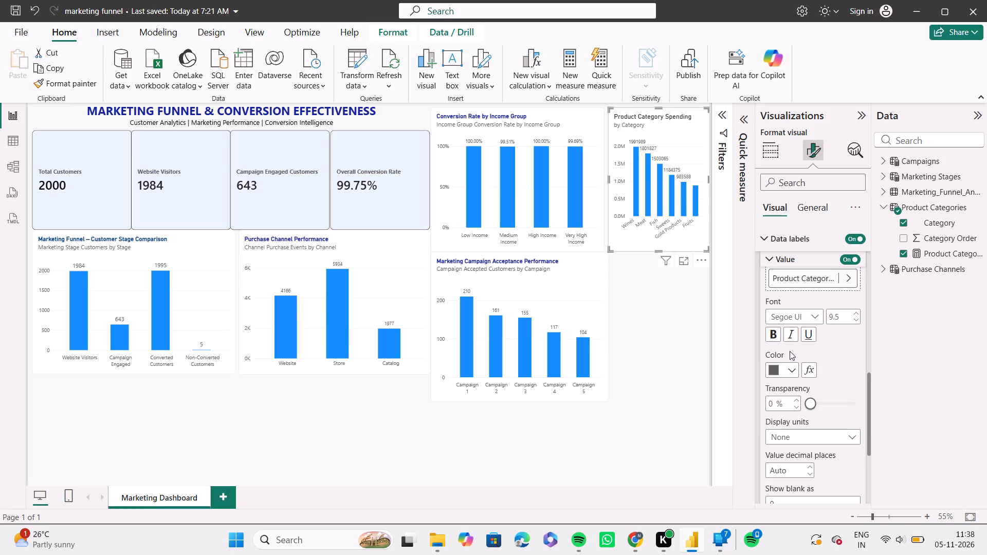
Replace the Product Category Spending chart's title text with the copied "Product Category Spending Analysis.".
click(815, 203)
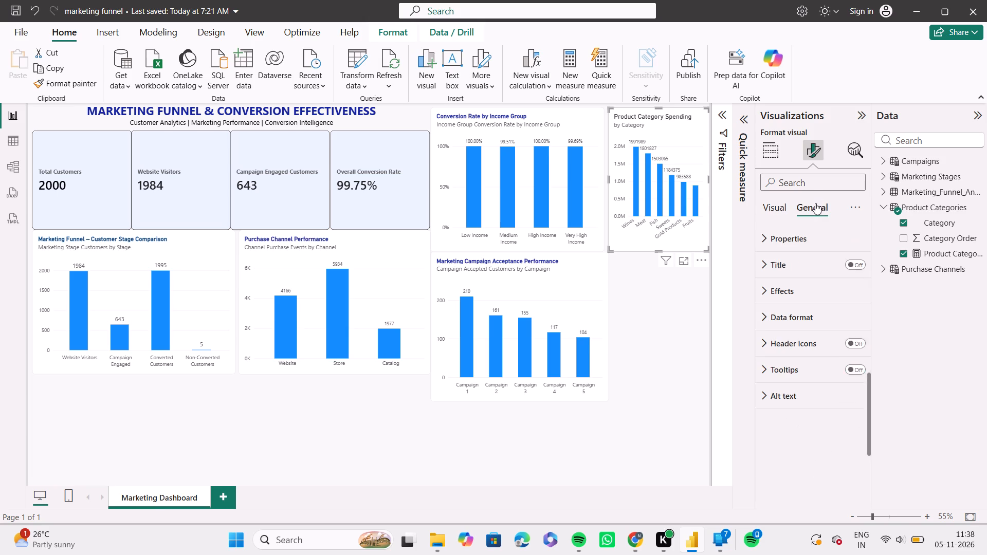
click(774, 264)
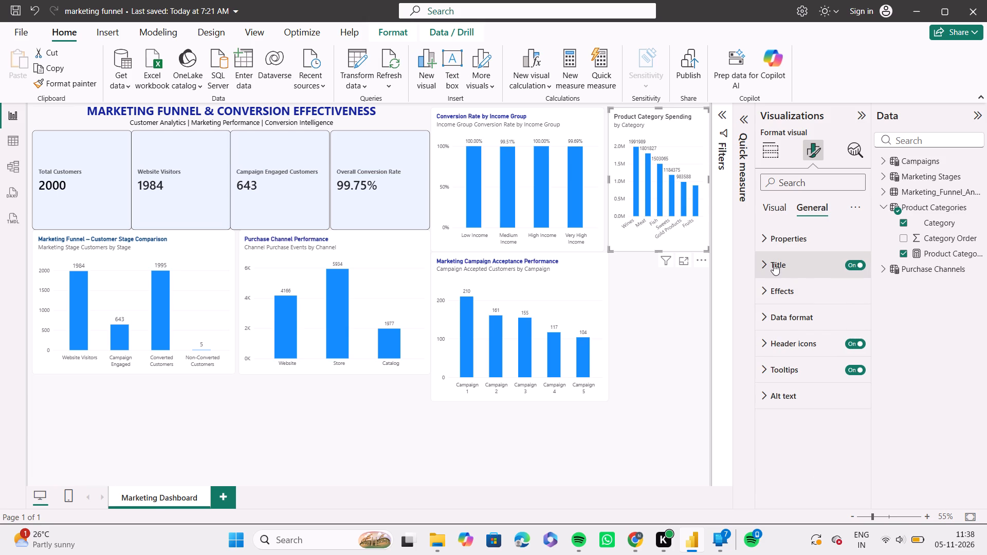
click(787, 330)
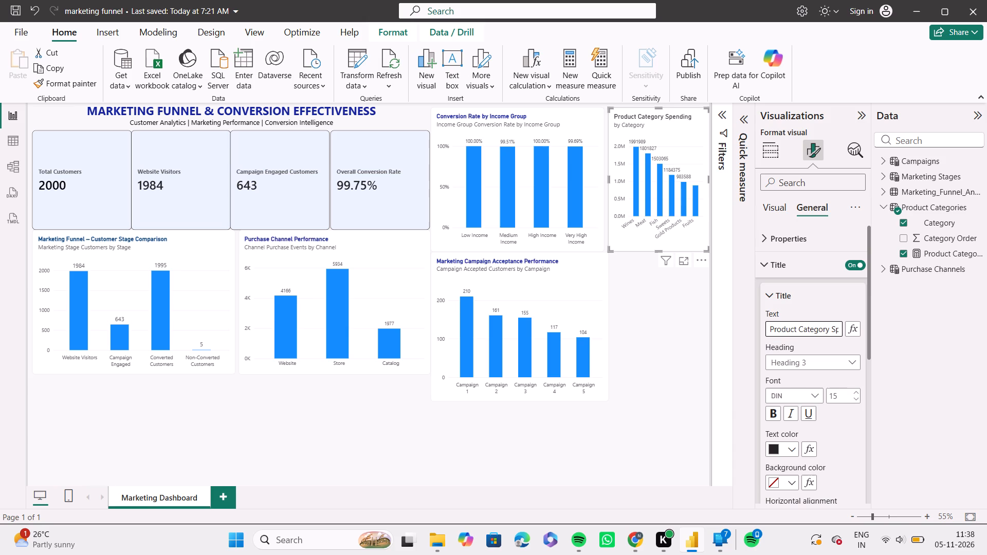
key(ctrl+a)
key(ctrl+v)
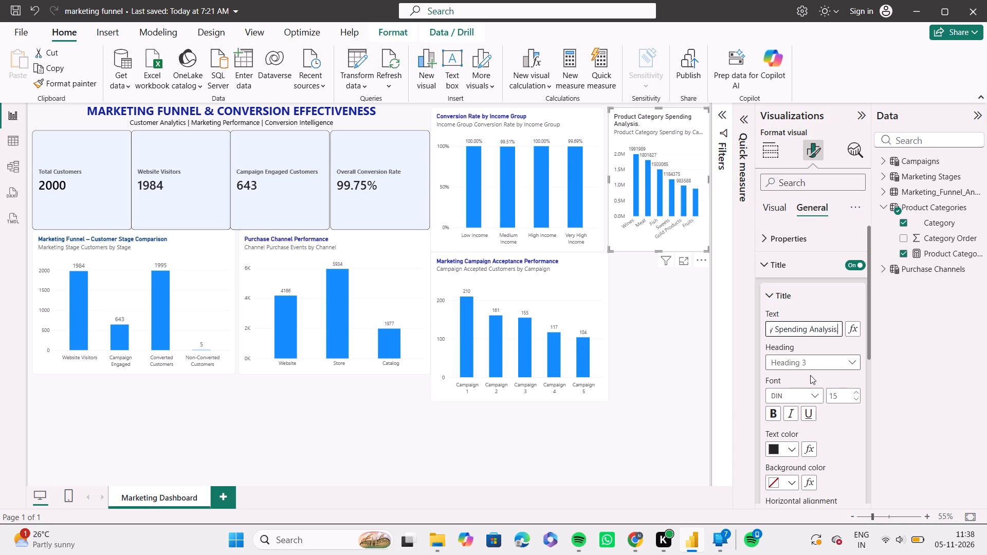
Format the Product Category Spending Analysis title as size 14, bold, in the dark blue recent color.
click(856, 400)
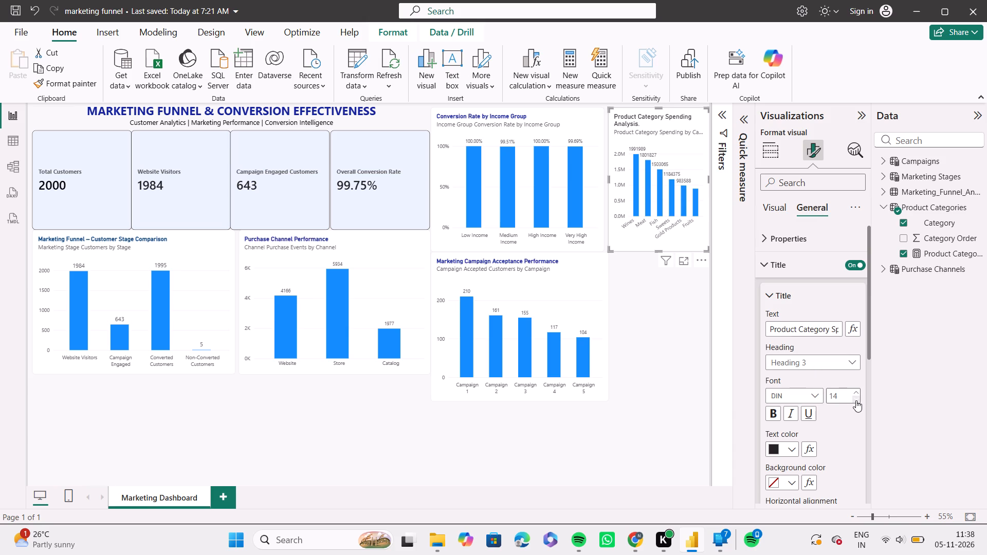
click(773, 420)
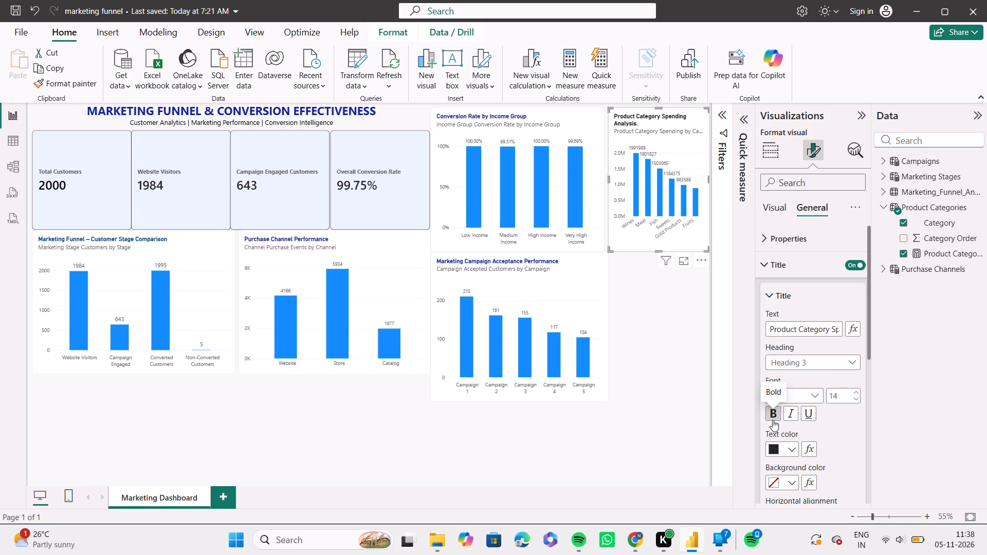
click(793, 448)
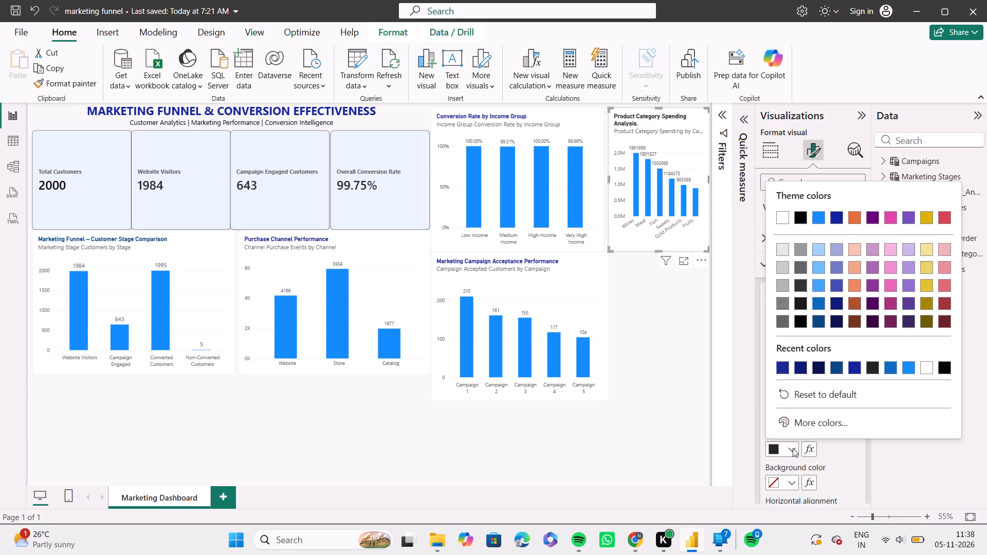
click(784, 364)
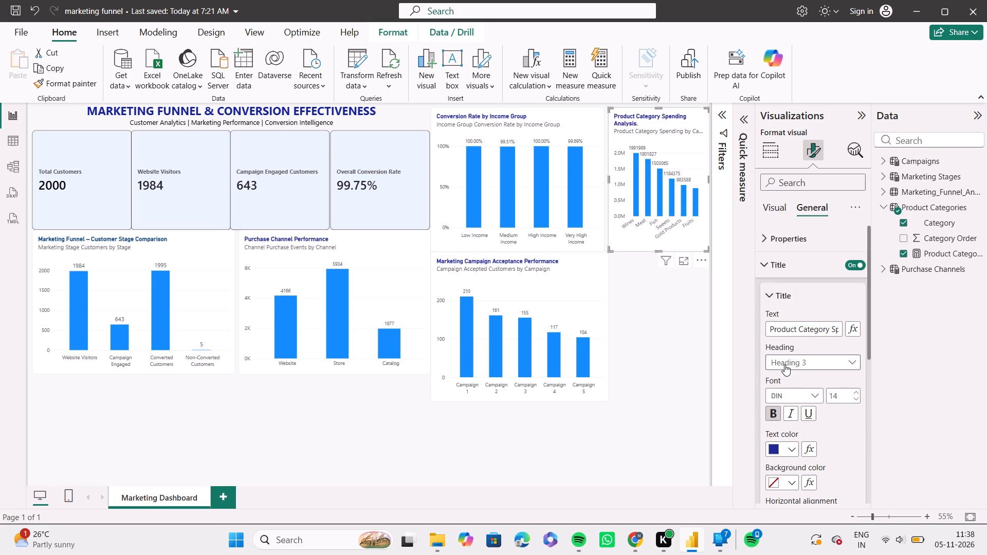
click(849, 428)
Move the Product Category Spending Analysis chart beneath the Marketing Funnel and Purchase Channel charts, making it wider and shorter to fit.
drag(664, 207, 234, 499)
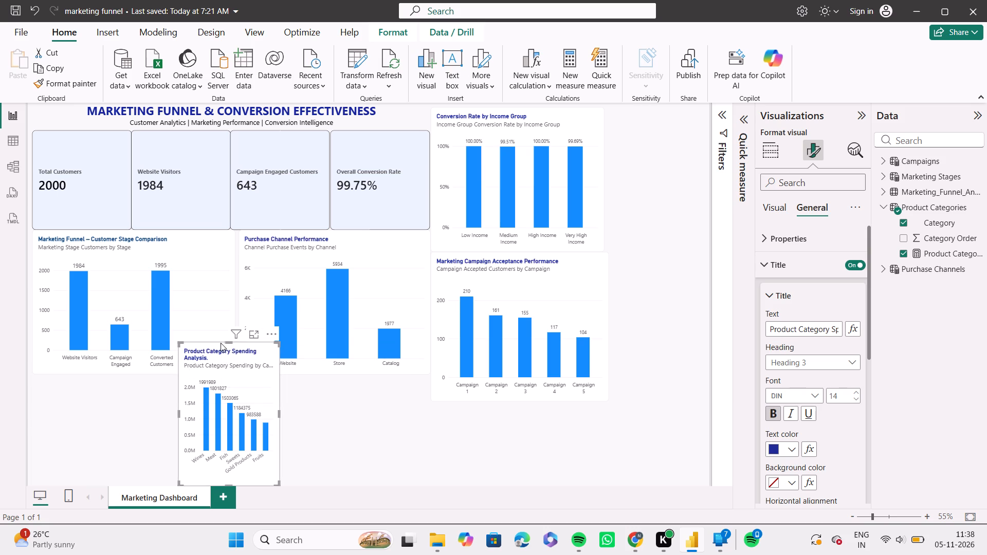
drag(227, 342, 221, 383)
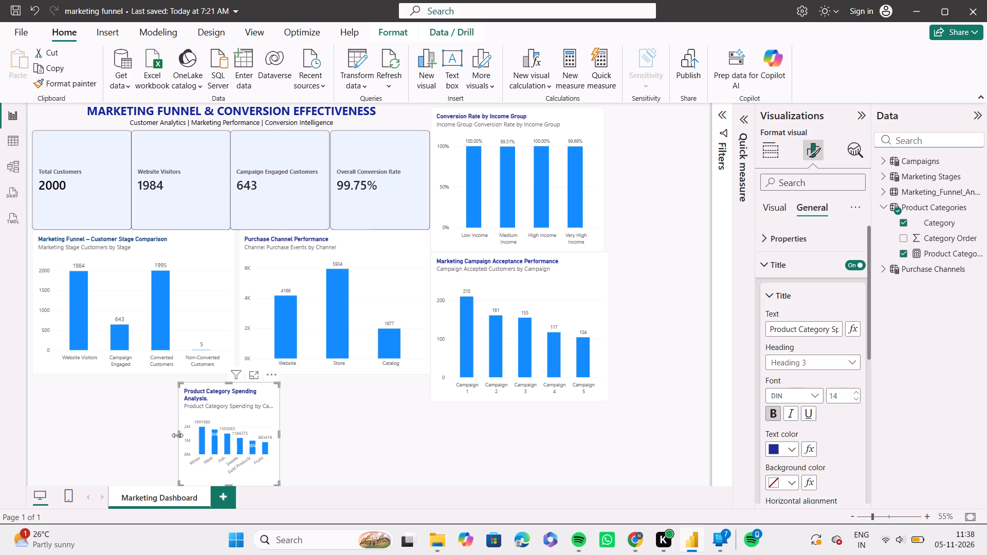
drag(177, 435, 95, 437)
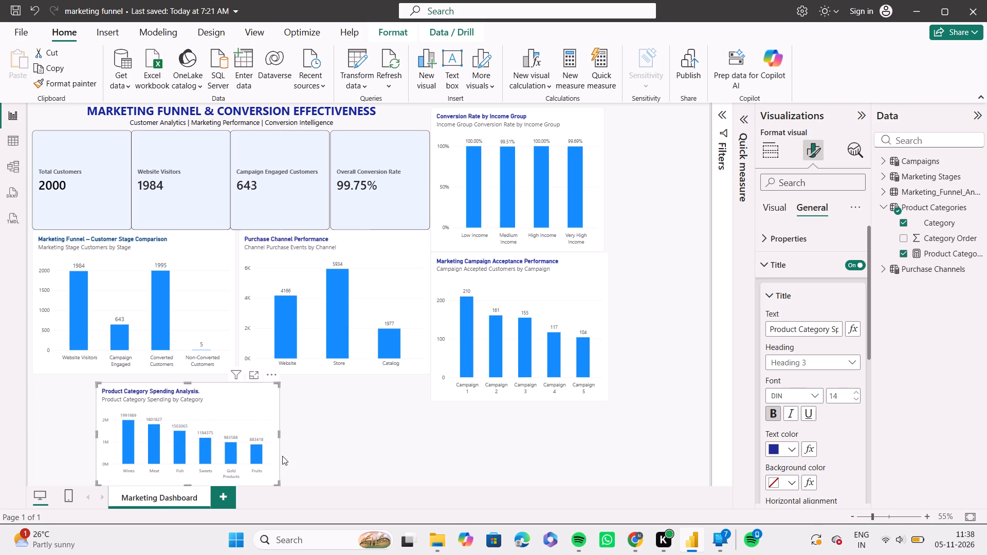
click(280, 431)
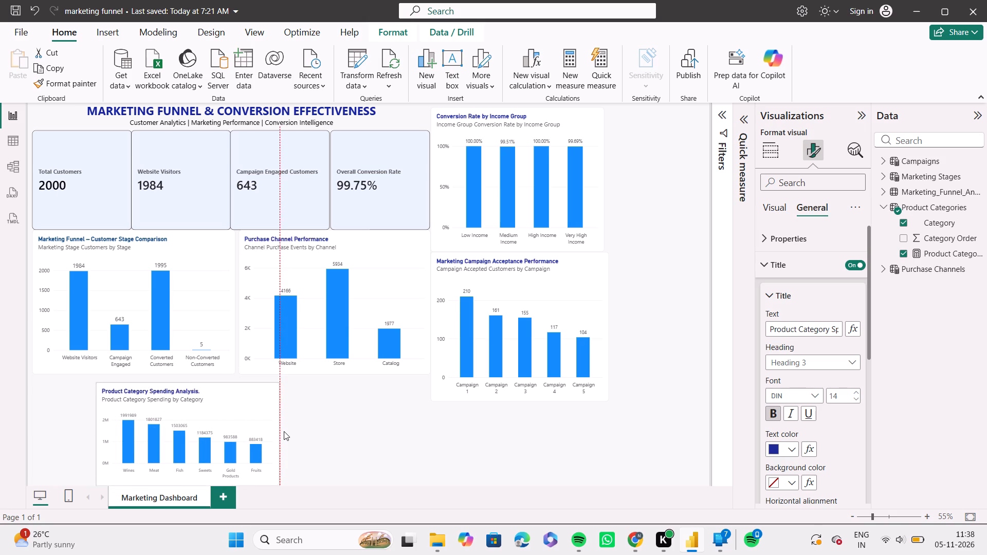
click(187, 385)
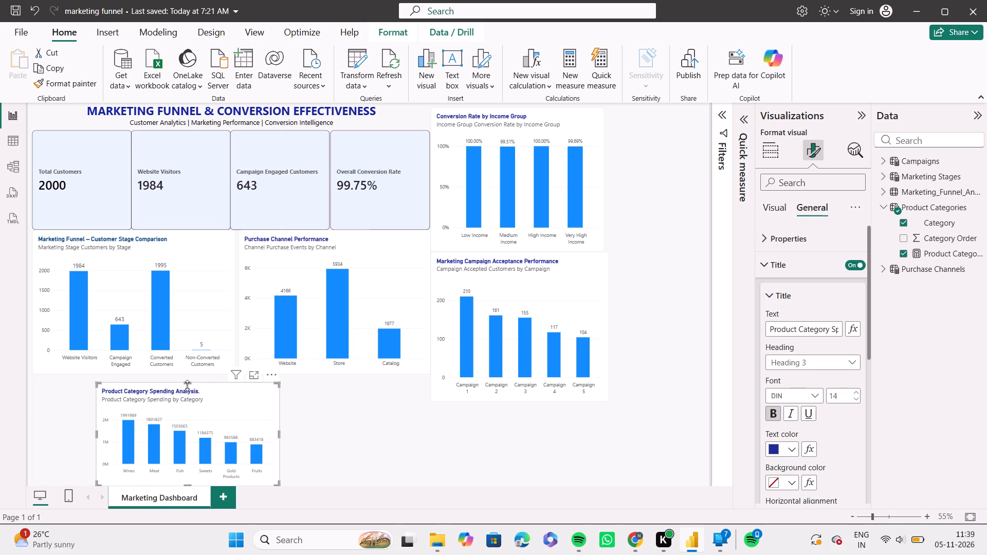
drag(187, 385, 188, 376)
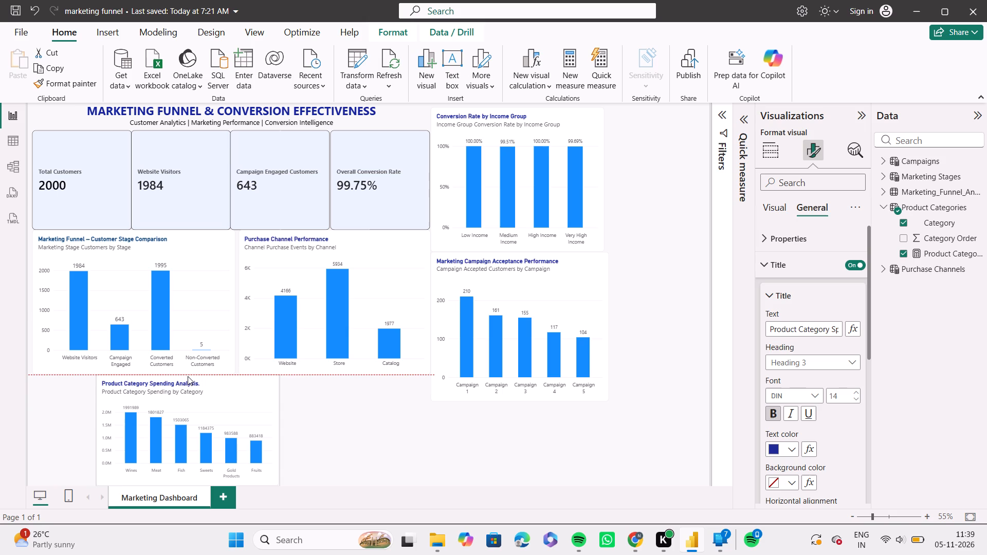
drag(188, 376, 188, 378)
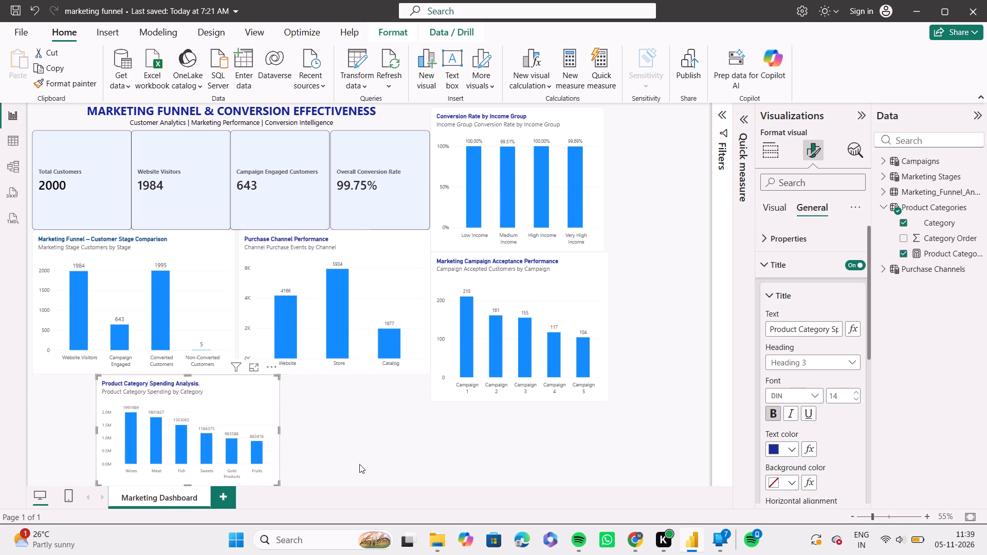
key(Print)
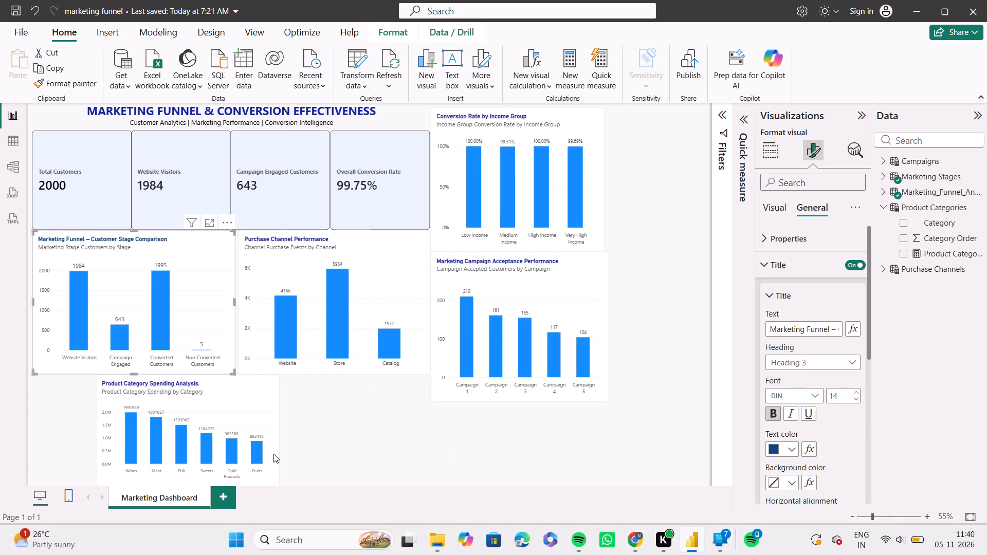
drag(256, 405, 290, 411)
drag(290, 411, 405, 434)
Shrink the Marketing Funnel – Customer Stage Comparison chart in width and height from its lower-right corner.
click(206, 302)
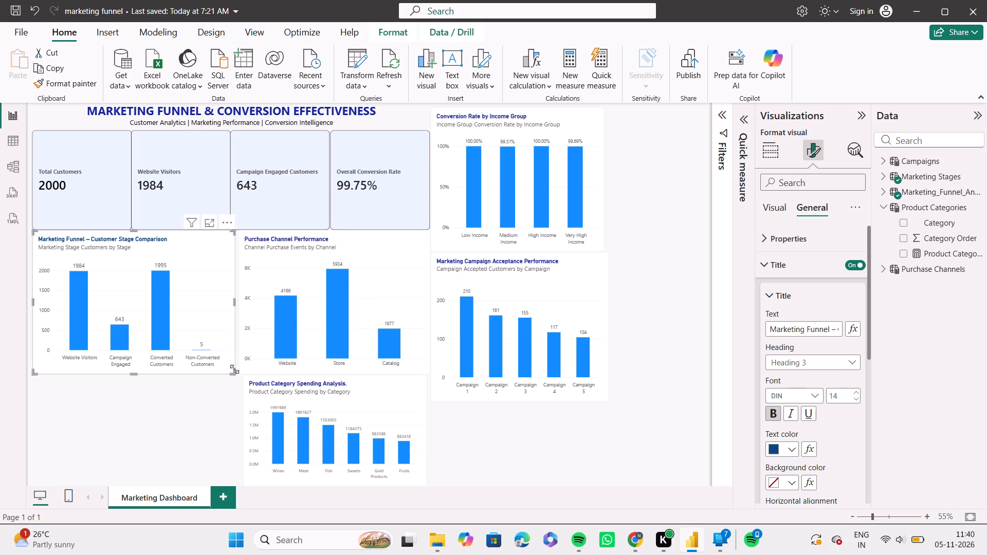
drag(234, 370, 221, 354)
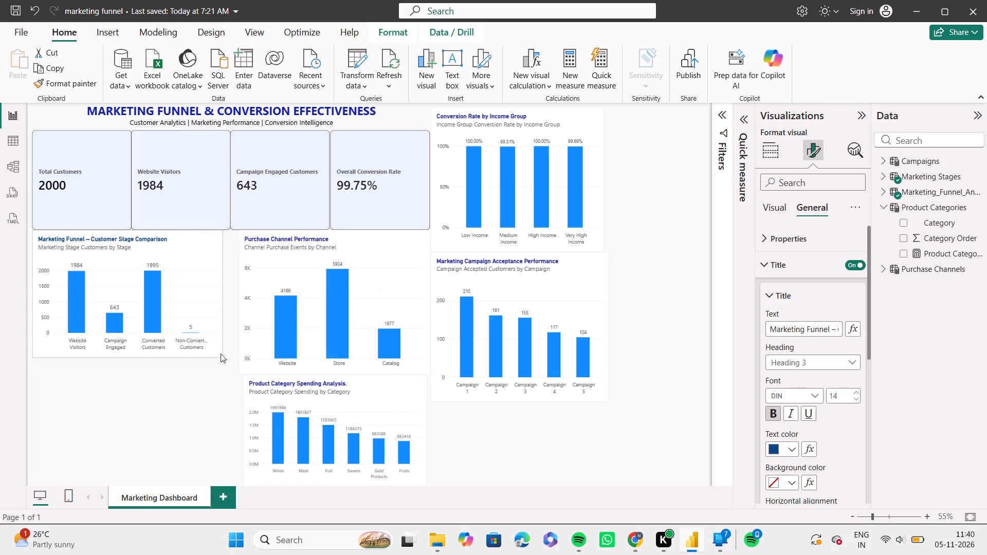
drag(221, 354, 211, 351)
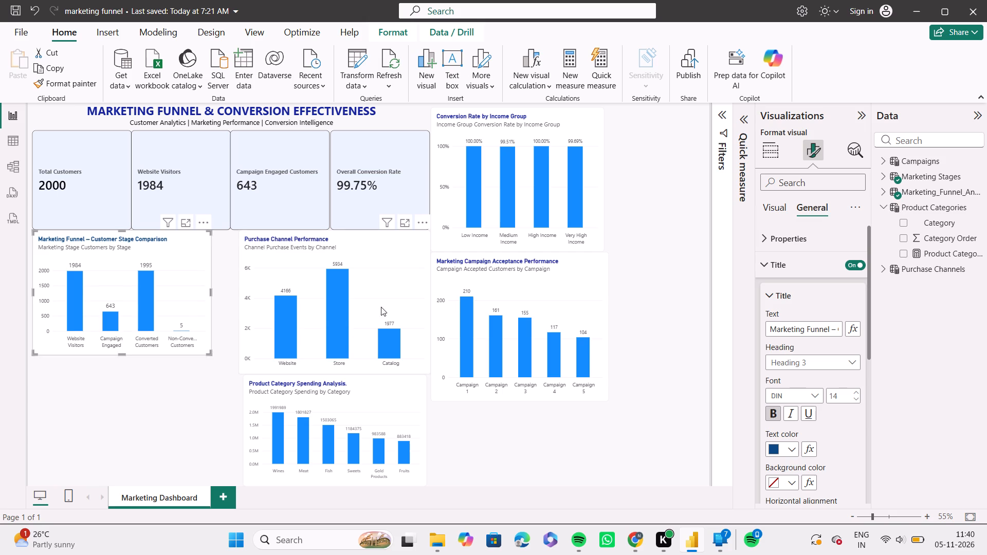
Shrink the Purchase Channel Performance chart so its bottom edge lines up with the Marketing Funnel chart, narrowing its width slightly.
click(406, 267)
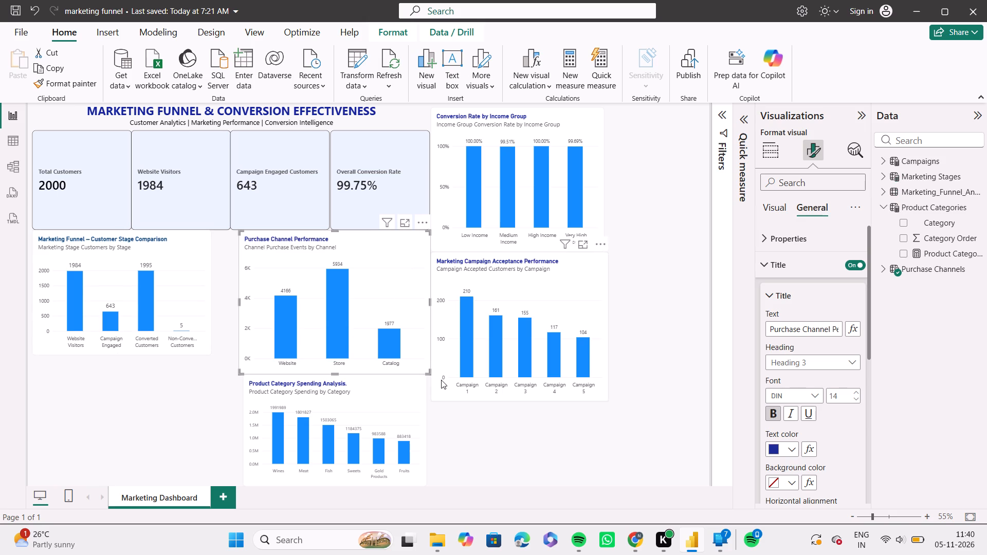
drag(426, 373, 390, 347)
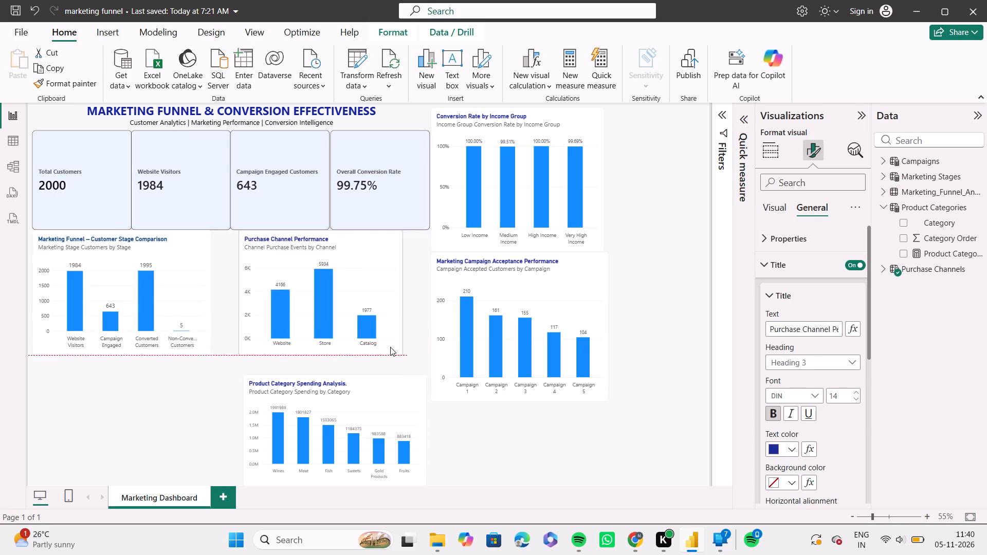
drag(390, 347, 386, 351)
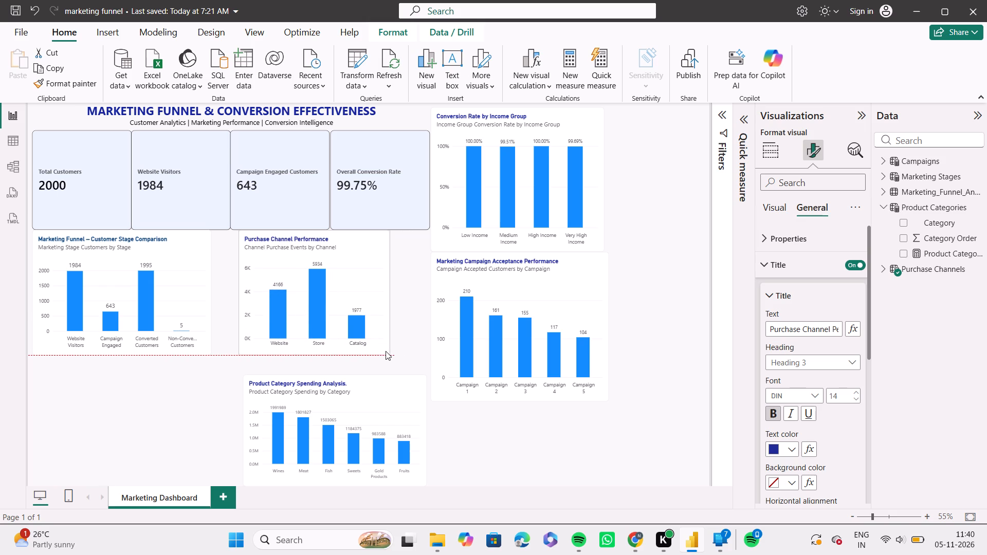
drag(386, 351, 395, 351)
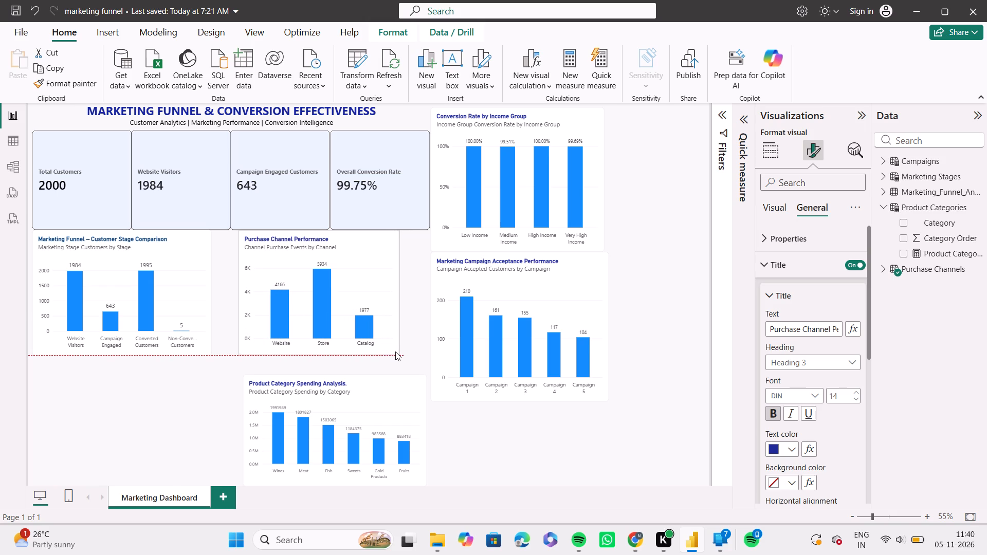
drag(395, 351, 401, 351)
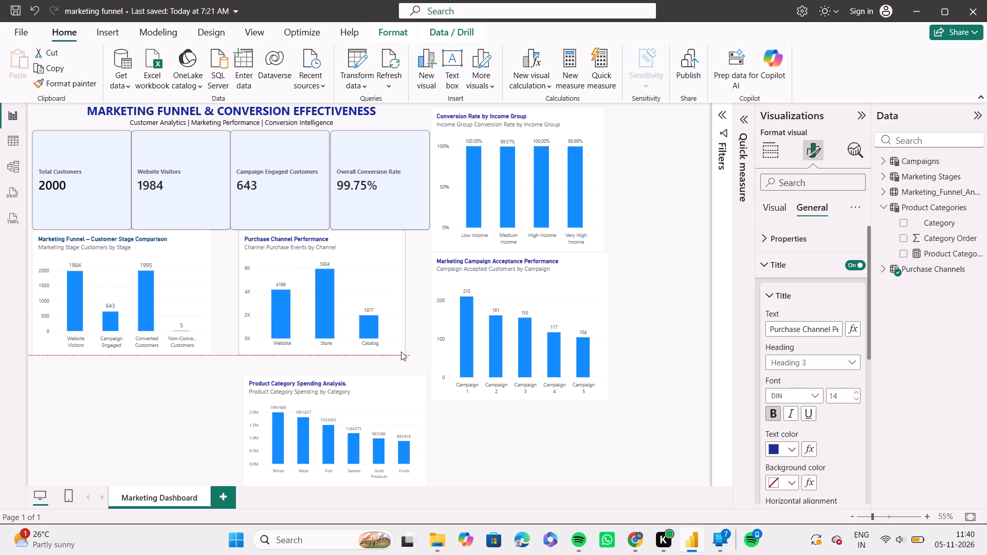
drag(401, 351, 404, 351)
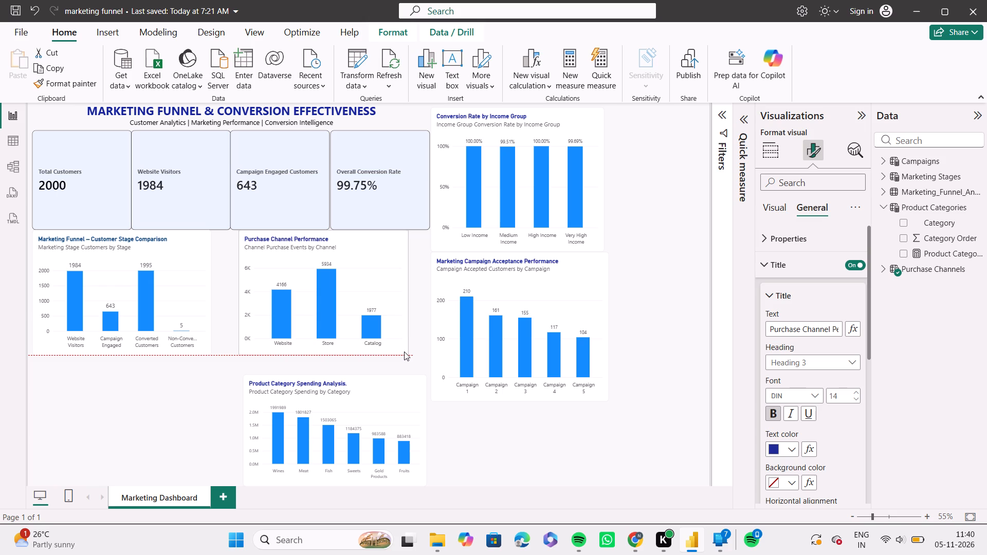
drag(404, 351, 402, 352)
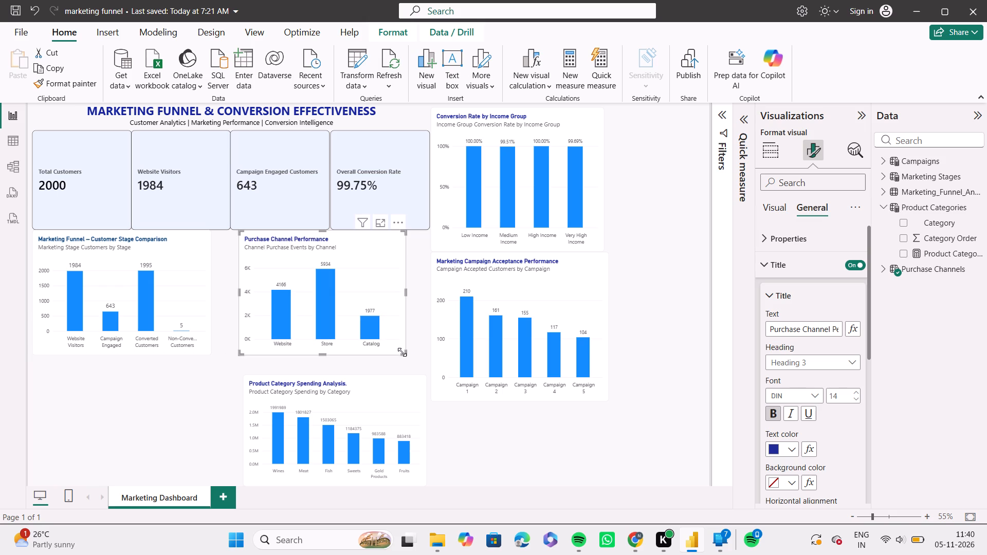
Move the Purchase Channel Performance chart closer to the Marketing Funnel chart, keeping it on the same row.
drag(348, 246, 335, 247)
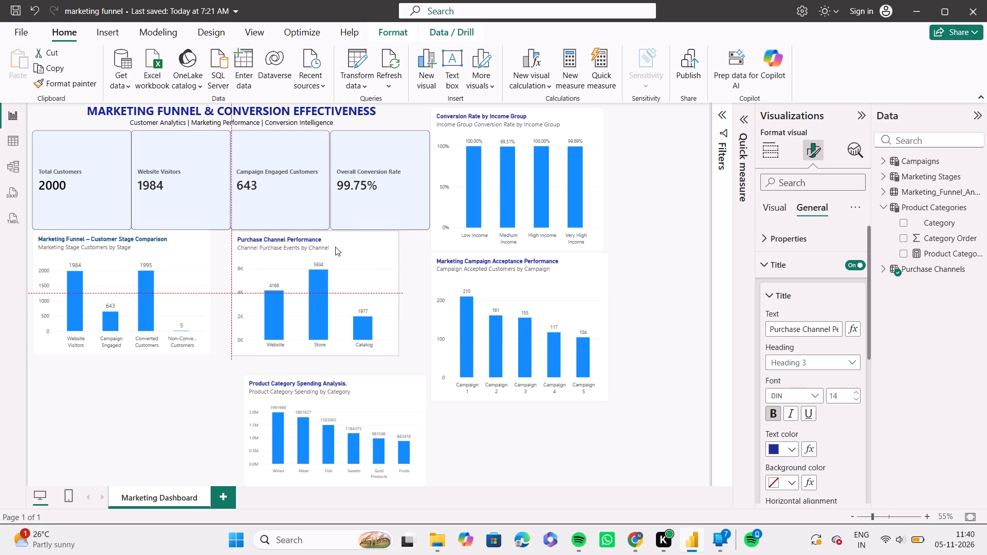
drag(335, 247, 327, 247)
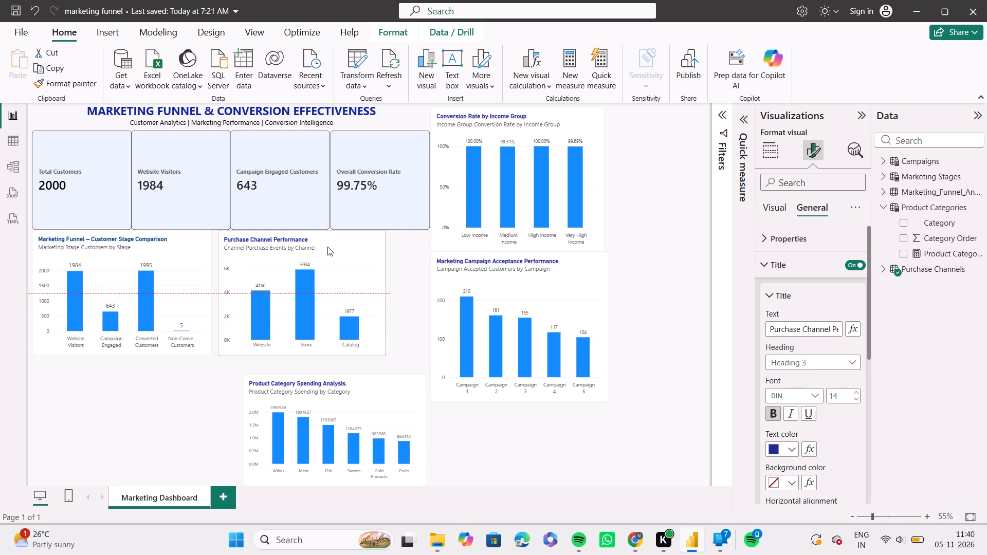
Move the Product Category Spending Analysis chart directly beneath the Marketing Funnel chart with left edges aligned, and enlarge it slightly, mainly in height.
drag(357, 390, 273, 366)
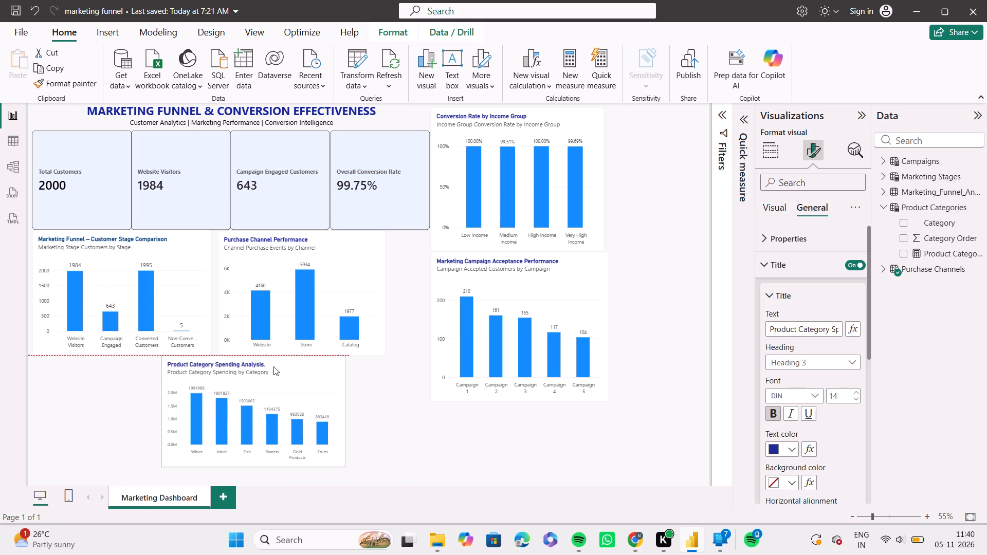
drag(273, 366, 152, 371)
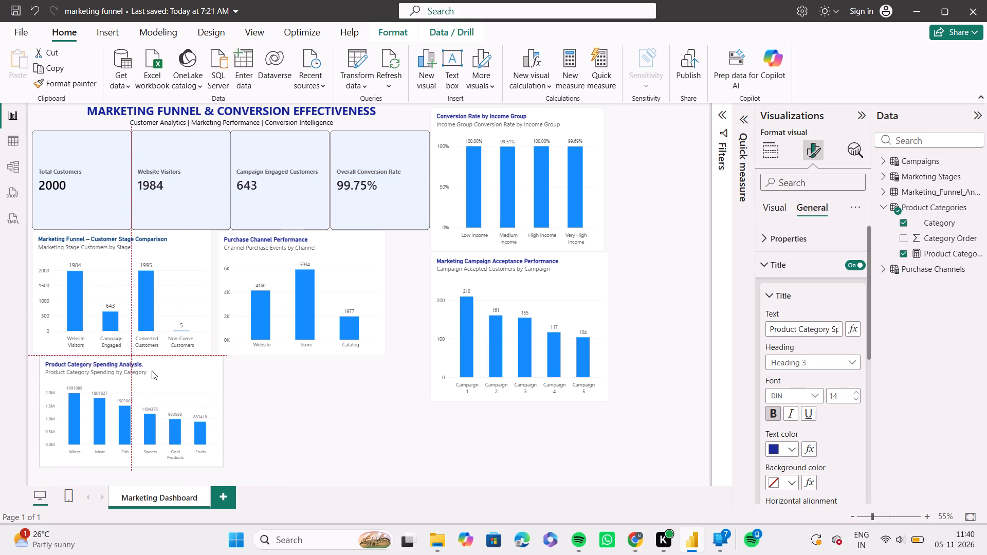
drag(152, 371, 145, 371)
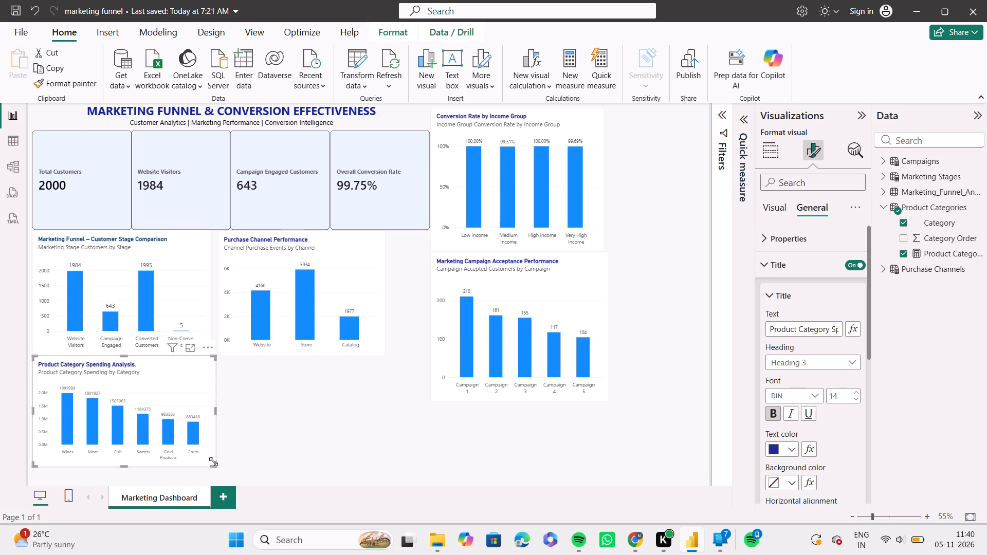
drag(215, 465, 215, 478)
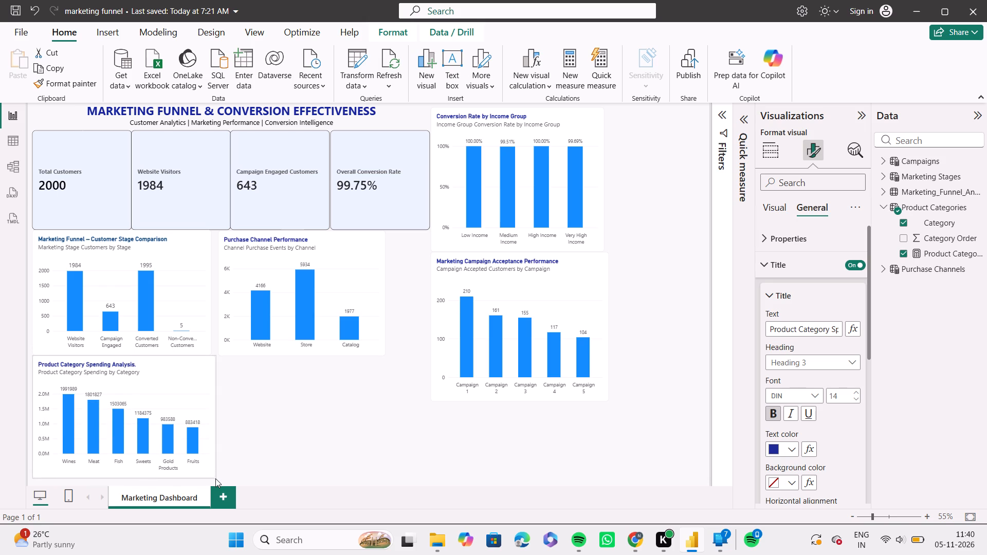
drag(215, 478, 219, 478)
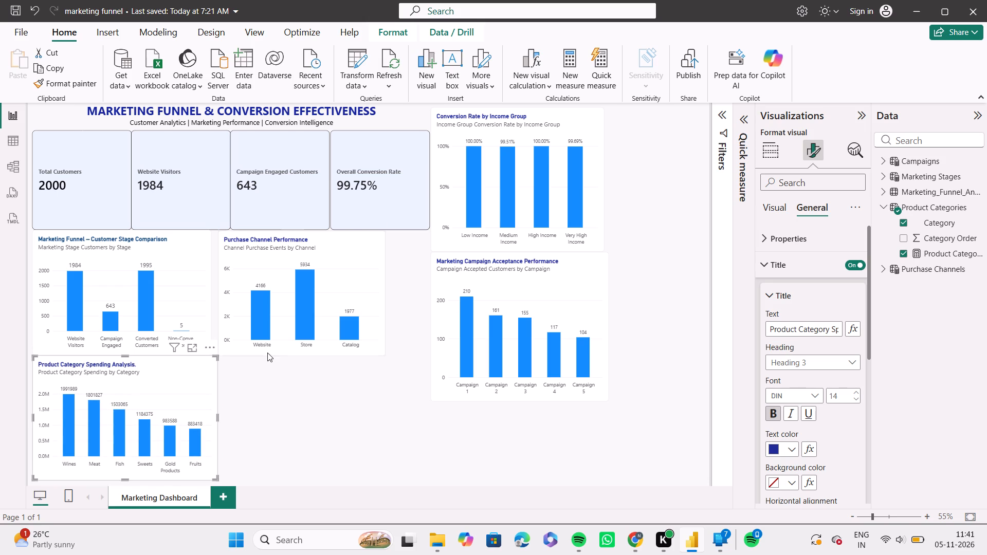
Place the Purchase Channel Performance chart flush against the Marketing Funnel chart, with their top edges aligned just below the KPI cards.
drag(259, 335, 244, 339)
drag(225, 337, 232, 339)
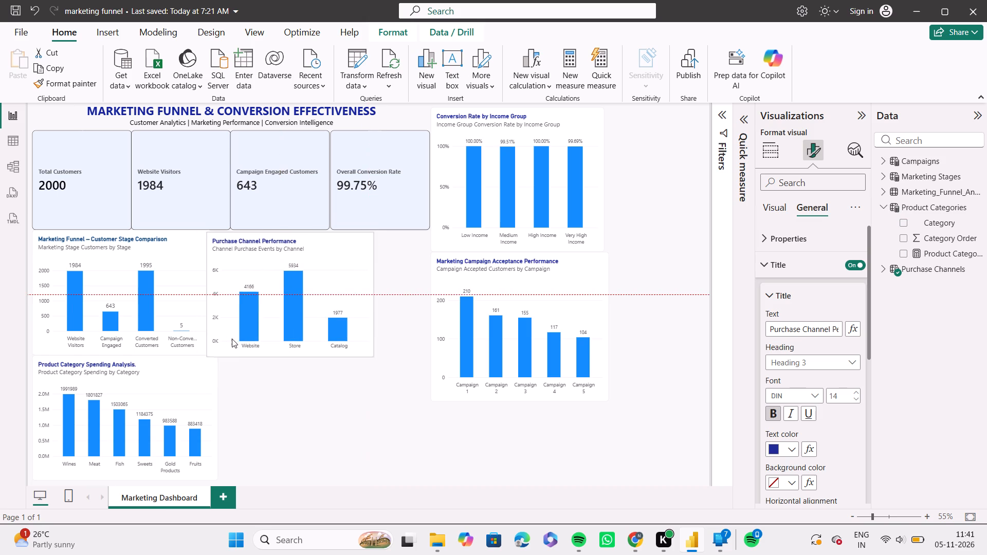
drag(232, 339, 236, 341)
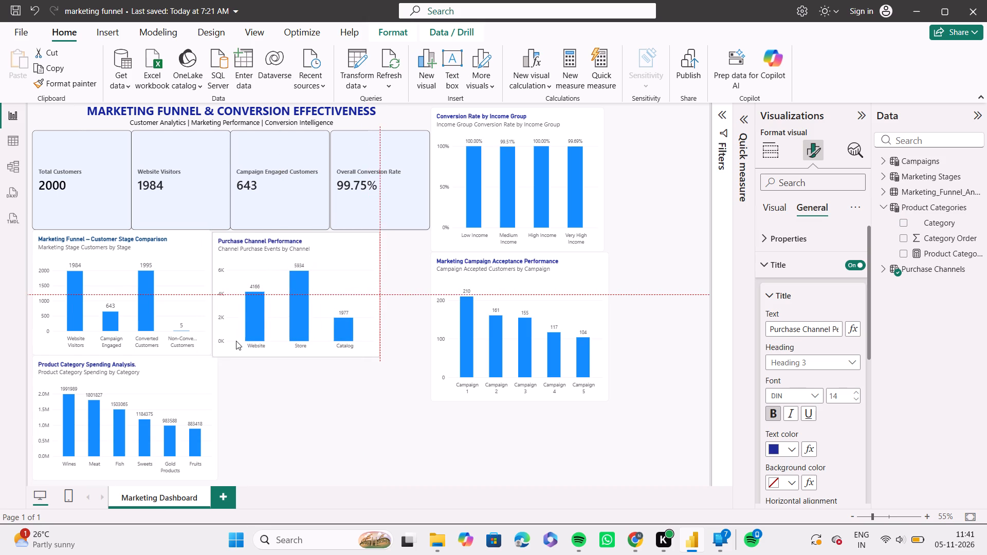
drag(236, 341, 236, 336)
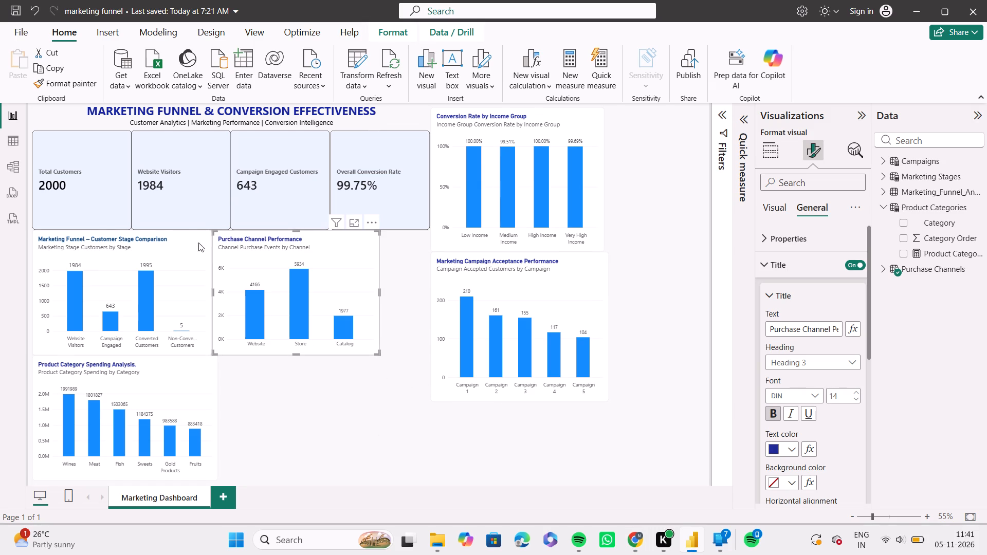
Back in Power BI, shrink the Total Customers and Website Visitors cards to the same compact width and height.
click(90, 212)
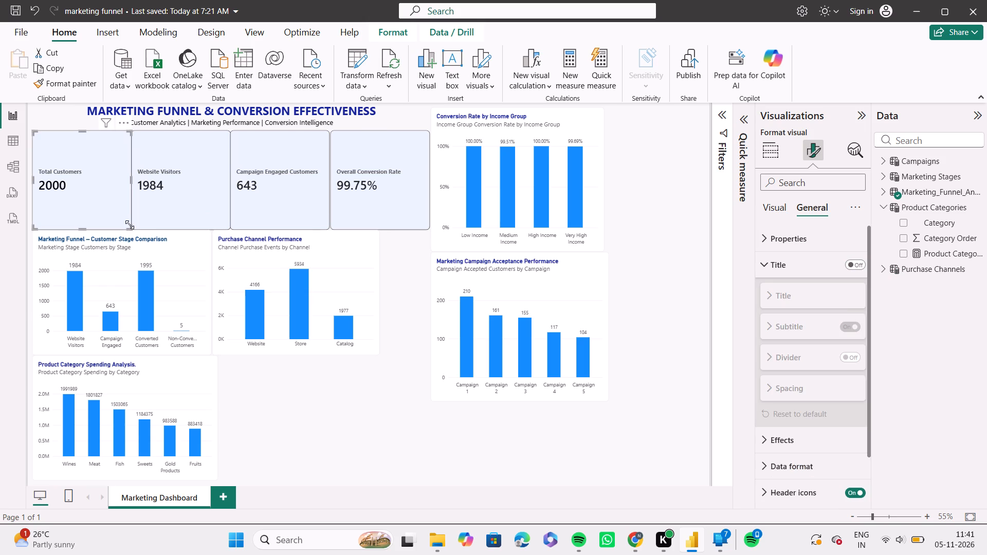
drag(130, 225, 113, 148)
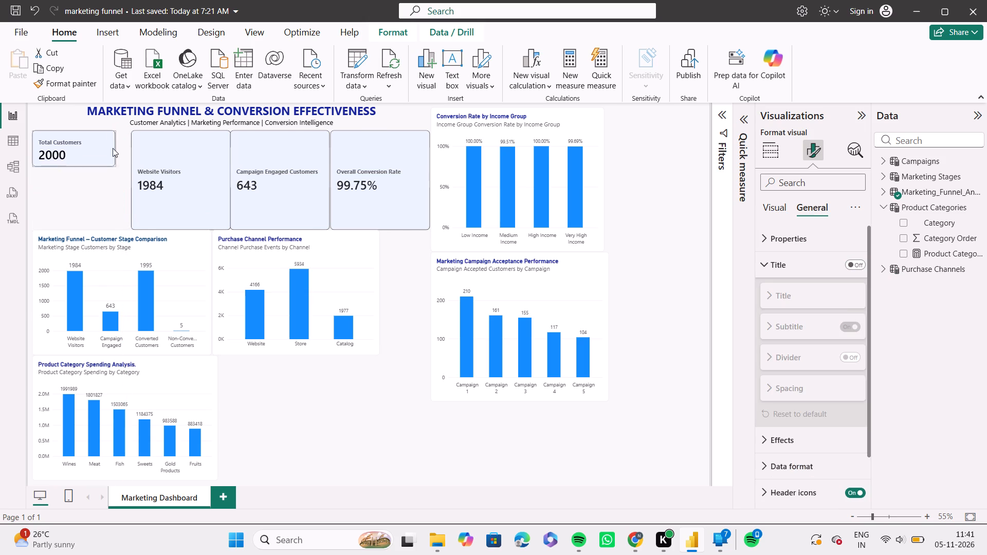
drag(113, 148, 110, 160)
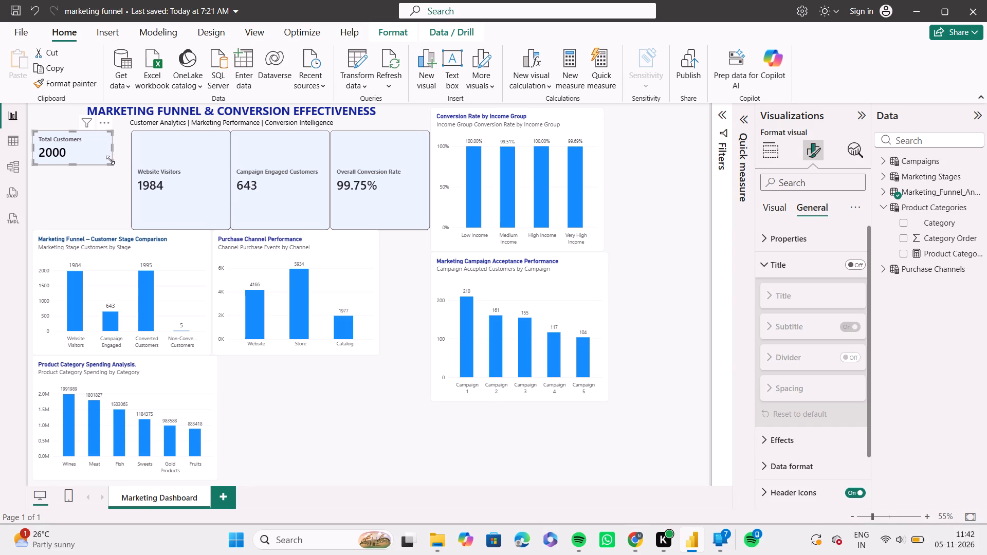
click(191, 156)
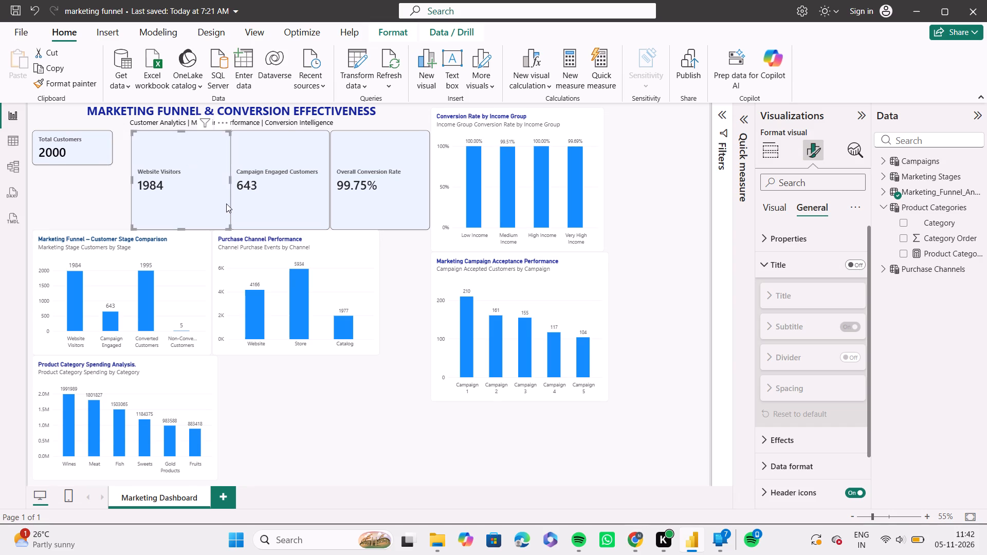
drag(230, 226, 223, 201)
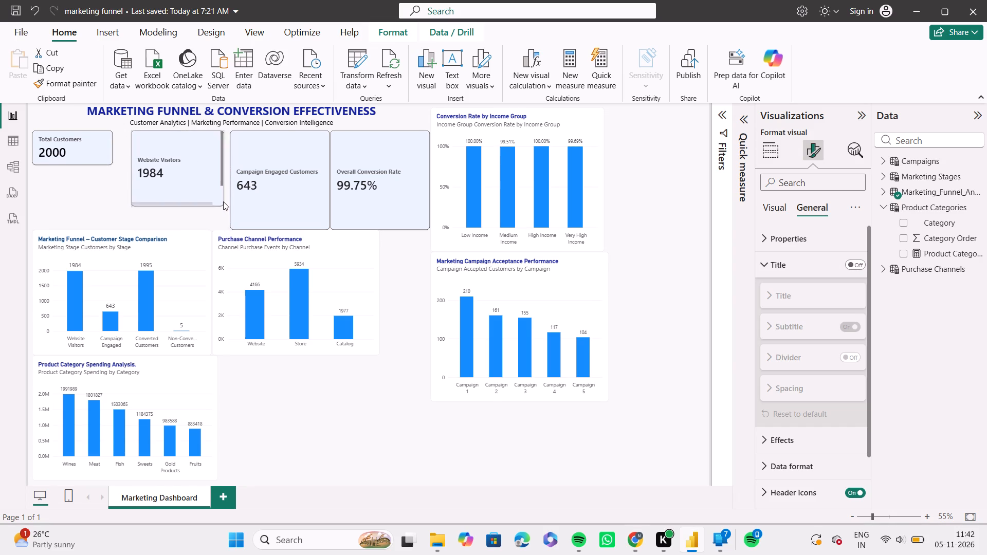
drag(223, 201, 208, 159)
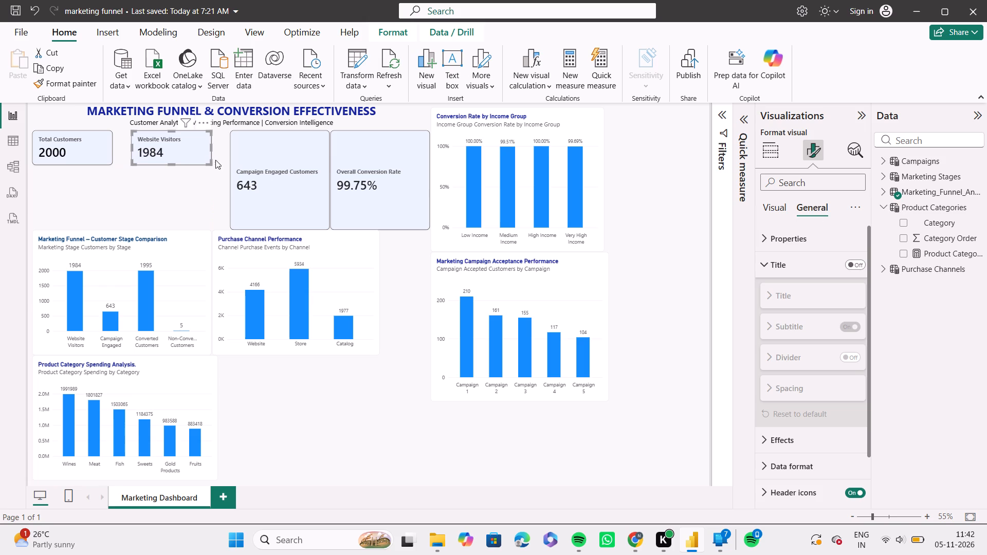
Reduce the Campaign Engaged Customers card to the height of the Website Visitors card, keeping it wide enough for its full label.
click(286, 179)
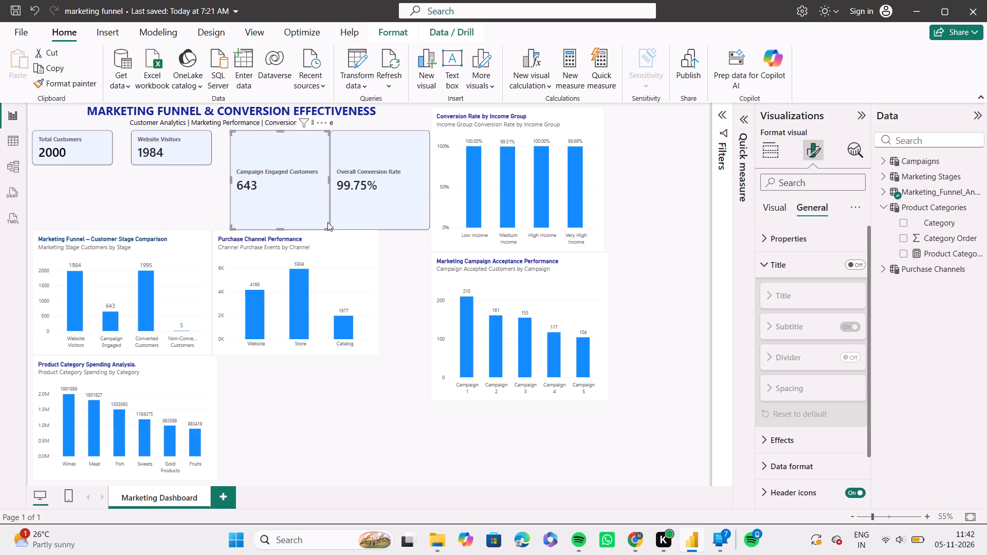
drag(327, 226, 296, 160)
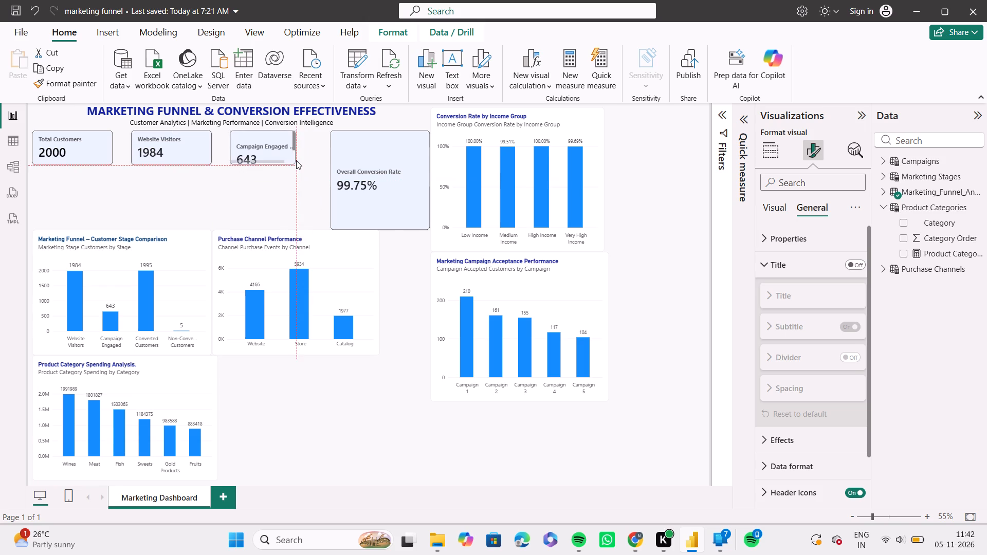
drag(296, 160, 296, 160)
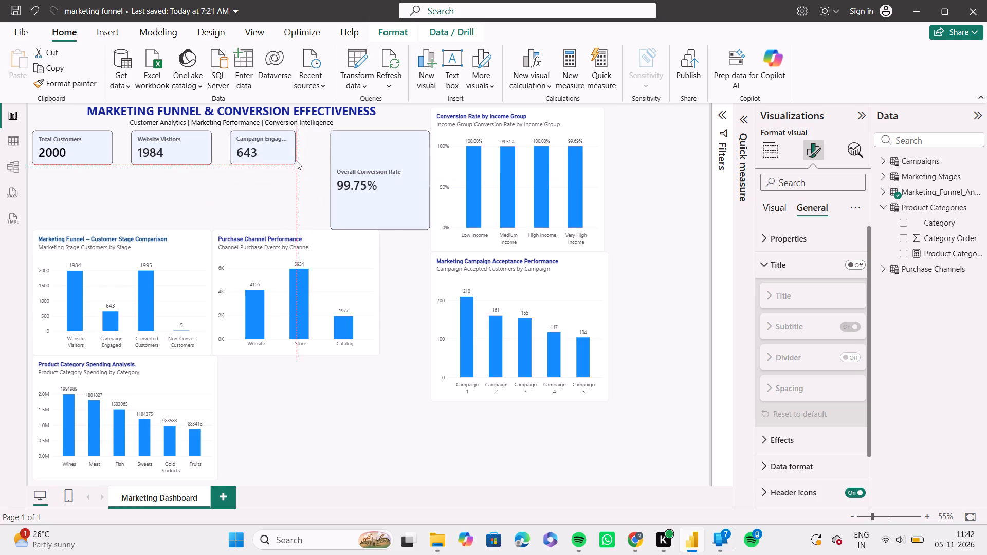
drag(296, 160, 299, 160)
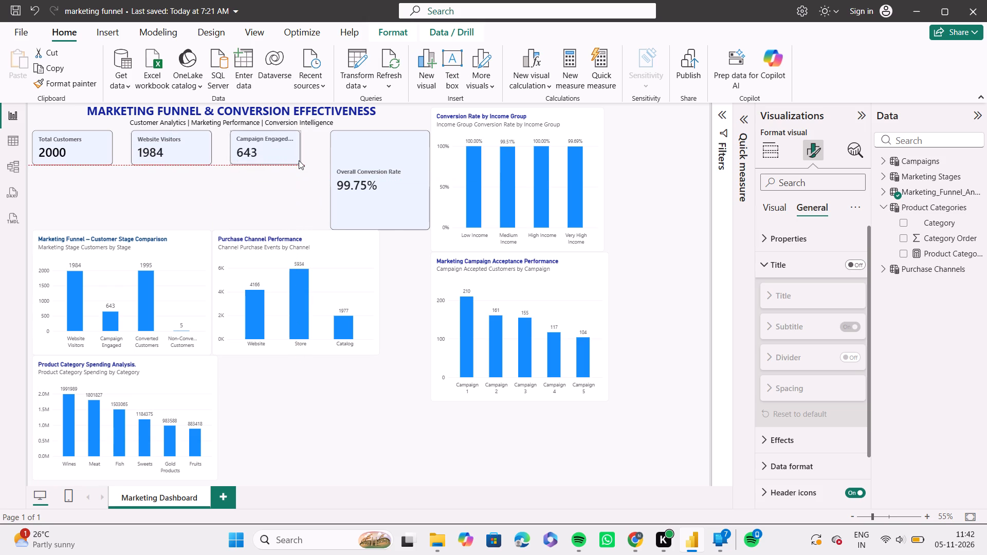
drag(299, 160, 310, 159)
drag(310, 159, 324, 159)
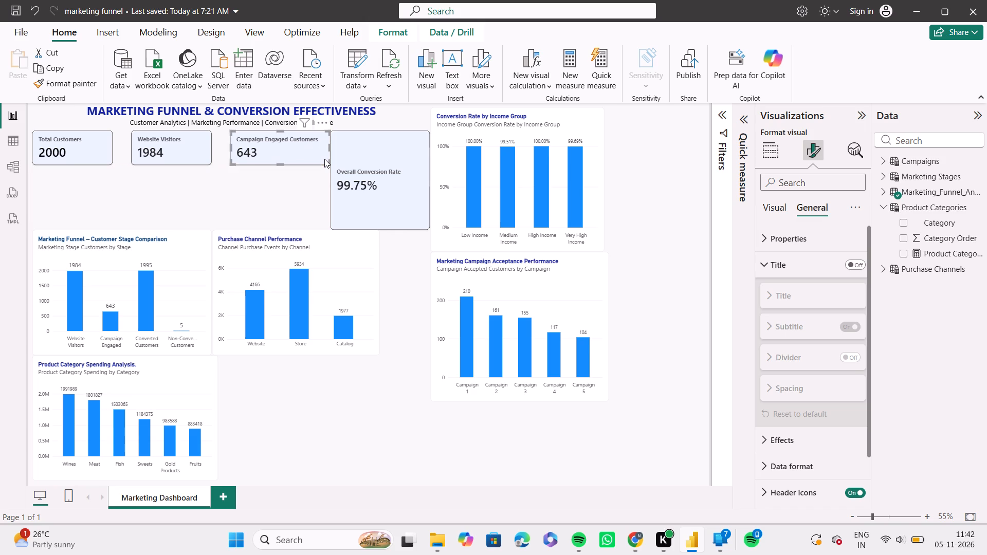
Shift the Website Visitors and Campaign Engaged Customers cards toward the Total Customers card, leaving even narrow gaps between the three.
drag(191, 150, 186, 150)
drag(186, 150, 185, 151)
drag(268, 149, 262, 149)
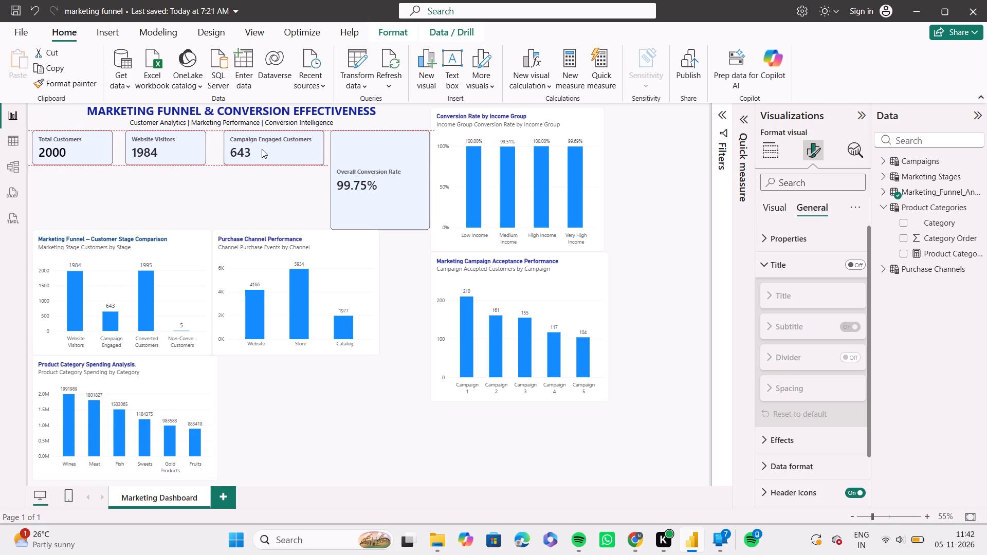
drag(262, 149, 260, 149)
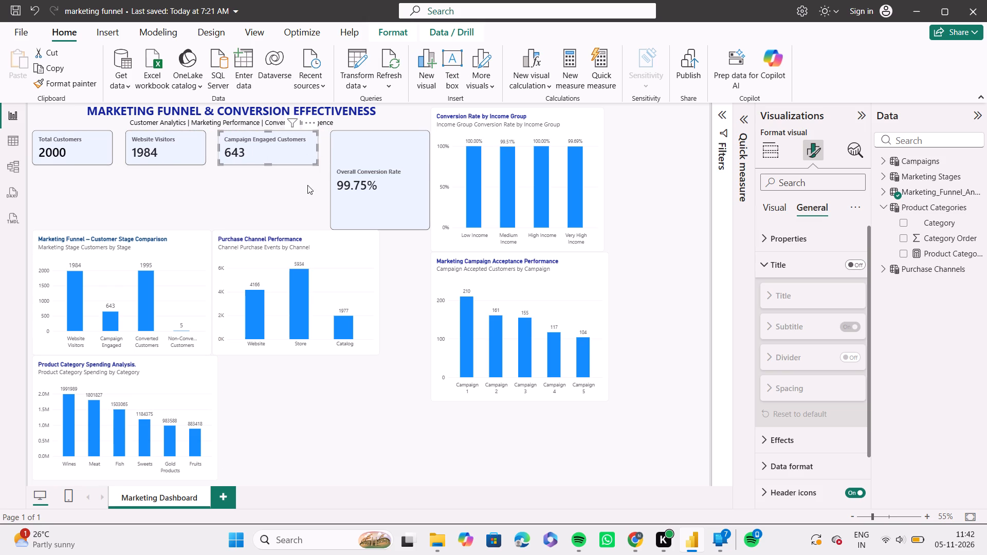
Shrink the Overall Conversion Rate card to the height of the other KPI cards, narrowing it while keeping its full label readable.
click(416, 209)
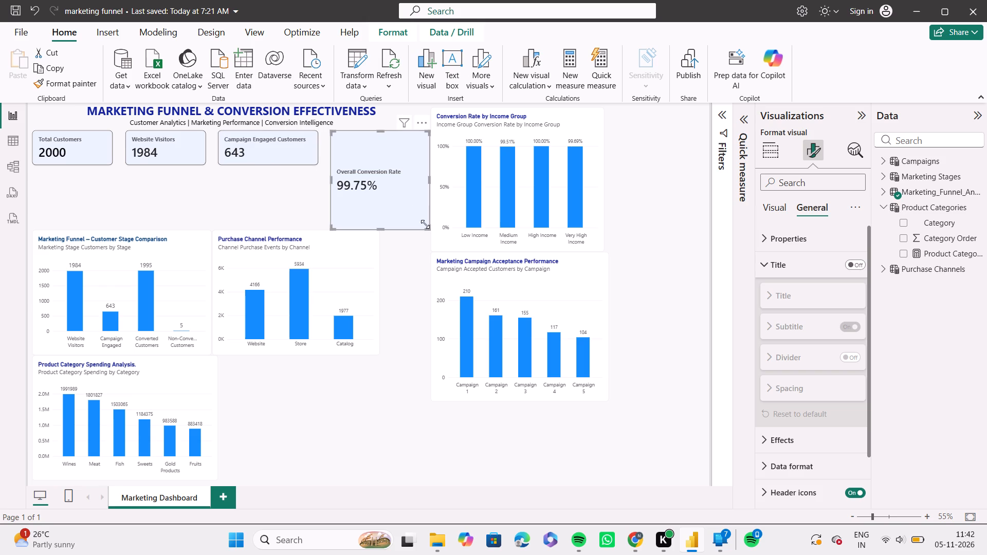
drag(430, 227, 409, 202)
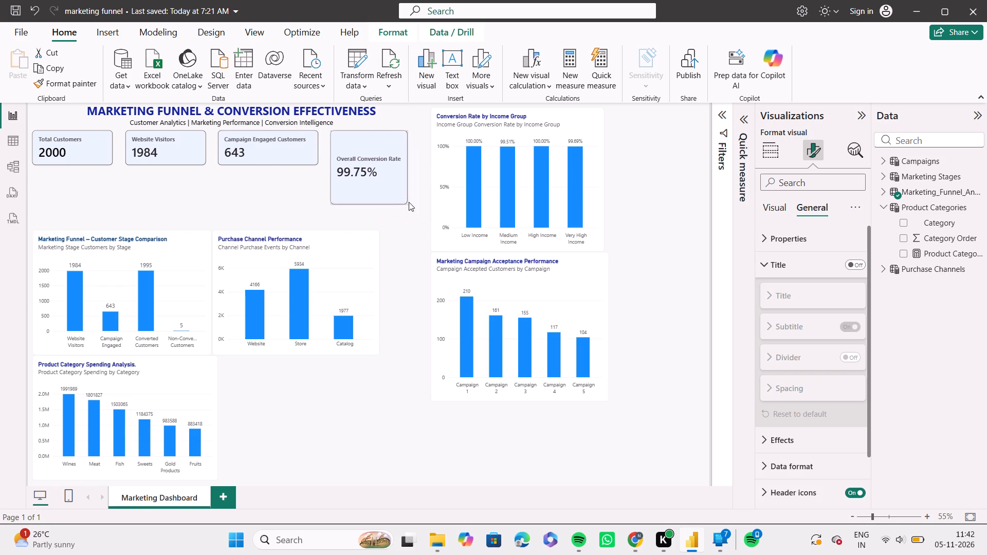
drag(409, 202, 402, 145)
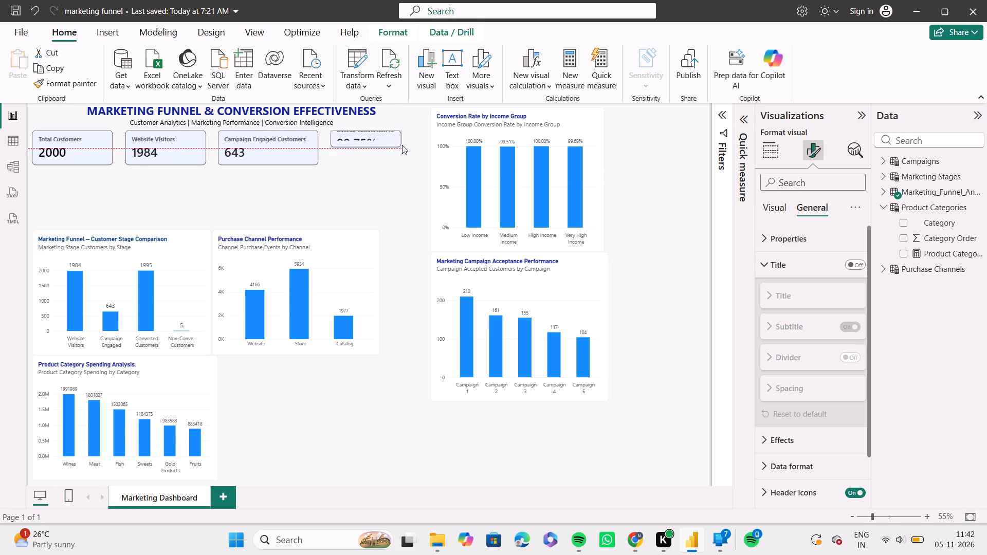
drag(402, 145, 403, 159)
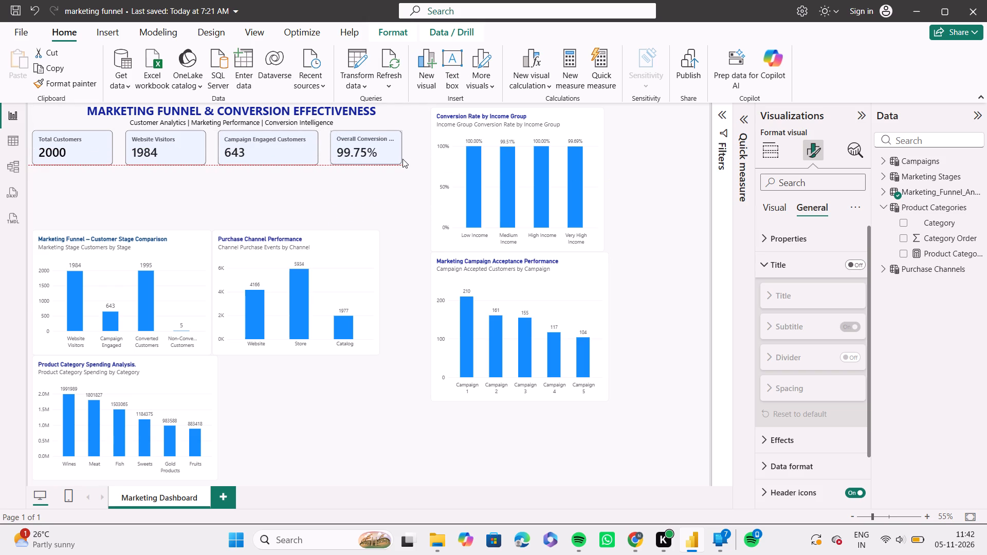
drag(403, 159, 411, 159)
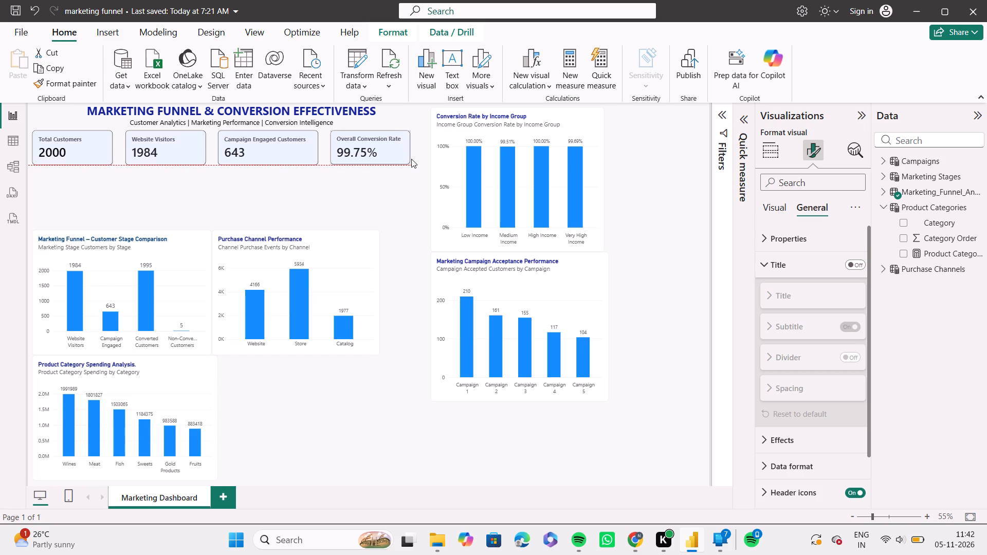
drag(411, 159, 414, 158)
Fine-tune the Overall Conversion Rate card's size so it lines up with the other KPI cards, and deselect it.
drag(414, 158, 414, 158)
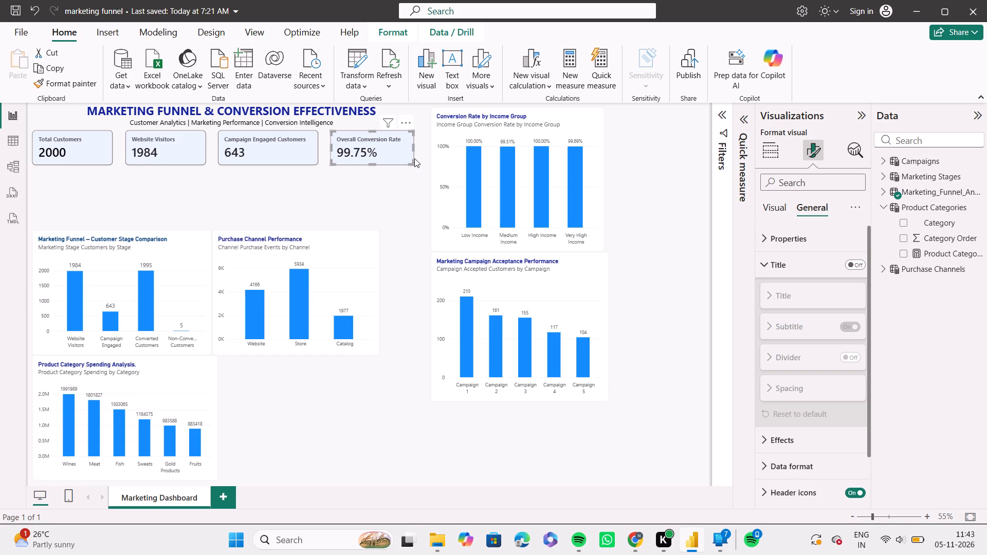
click(350, 191)
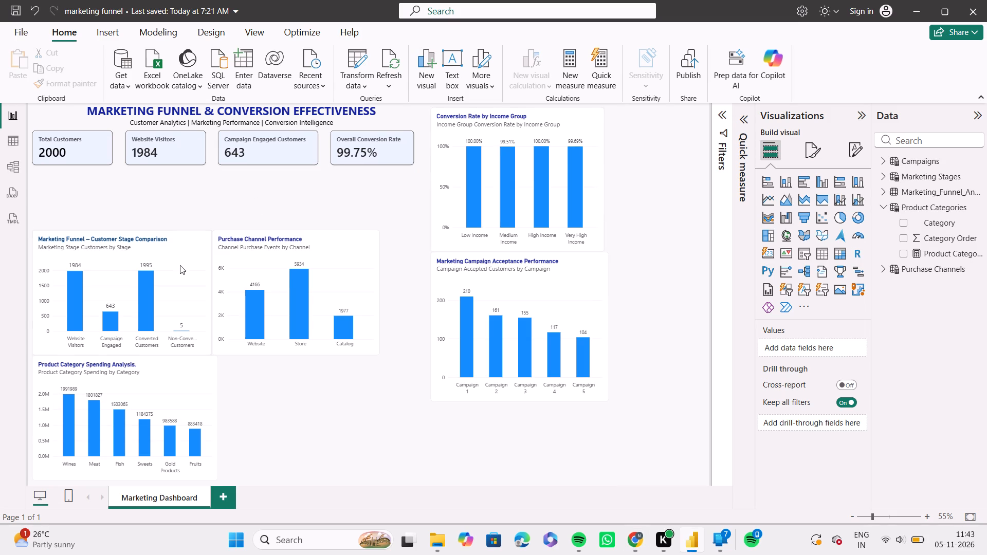
Move the Marketing Funnel – Customer Stage Comparison chart directly beneath the KPI cards, aligned with the Total Customers card's outer edge.
drag(150, 273, 152, 233)
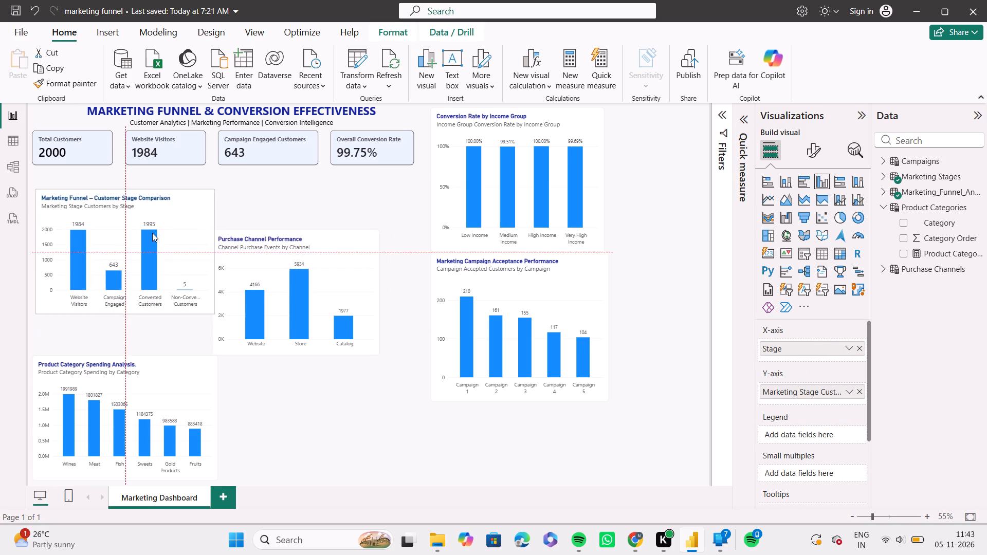
drag(152, 233, 144, 216)
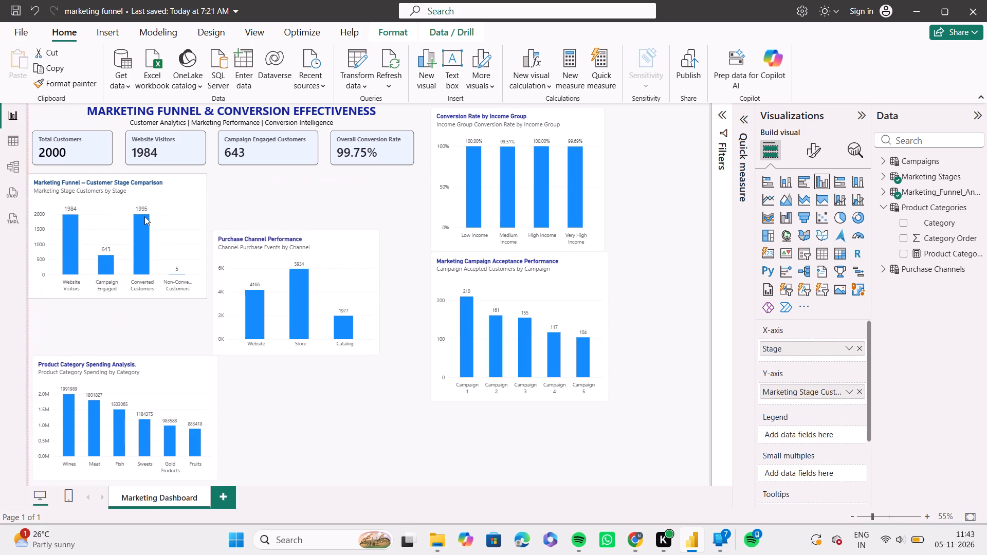
drag(144, 216, 145, 216)
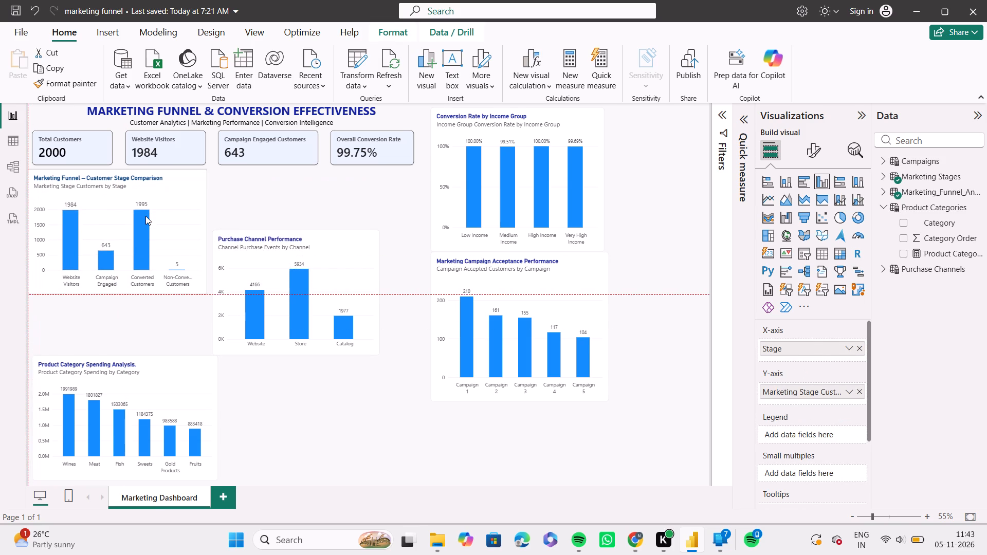
drag(145, 216, 149, 216)
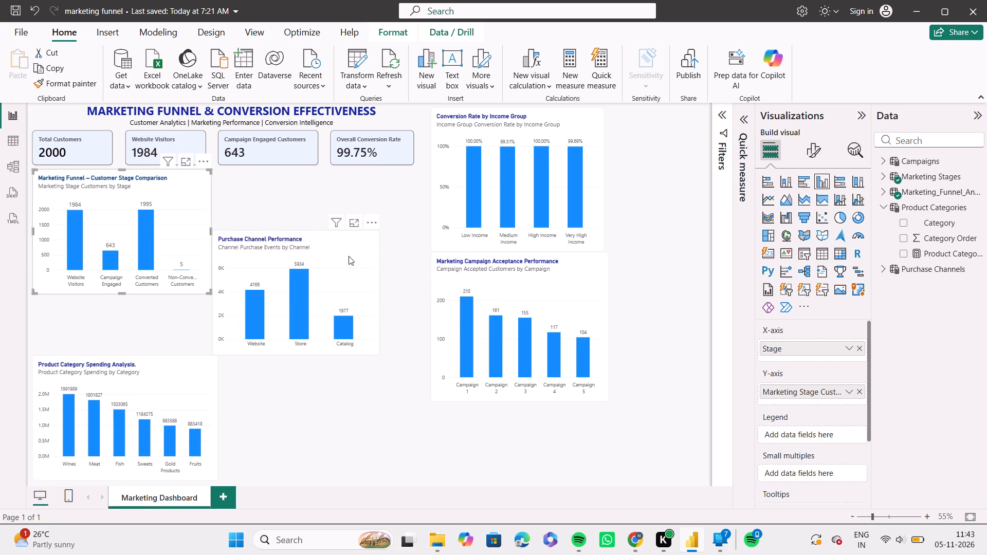
Move the Purchase Channel Performance chart up beside the Marketing Funnel chart, level with it and leaving a narrow gap.
drag(349, 256, 361, 168)
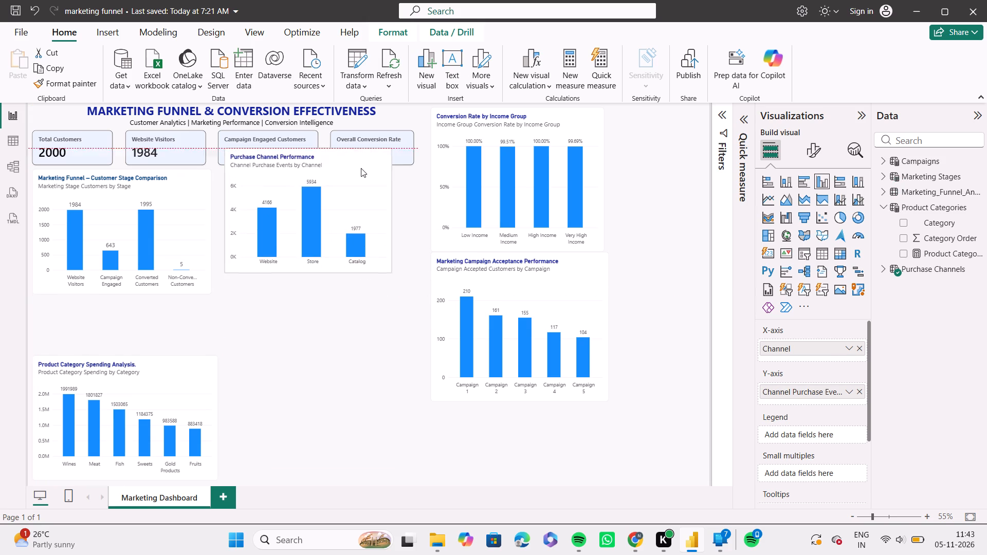
drag(361, 168, 360, 190)
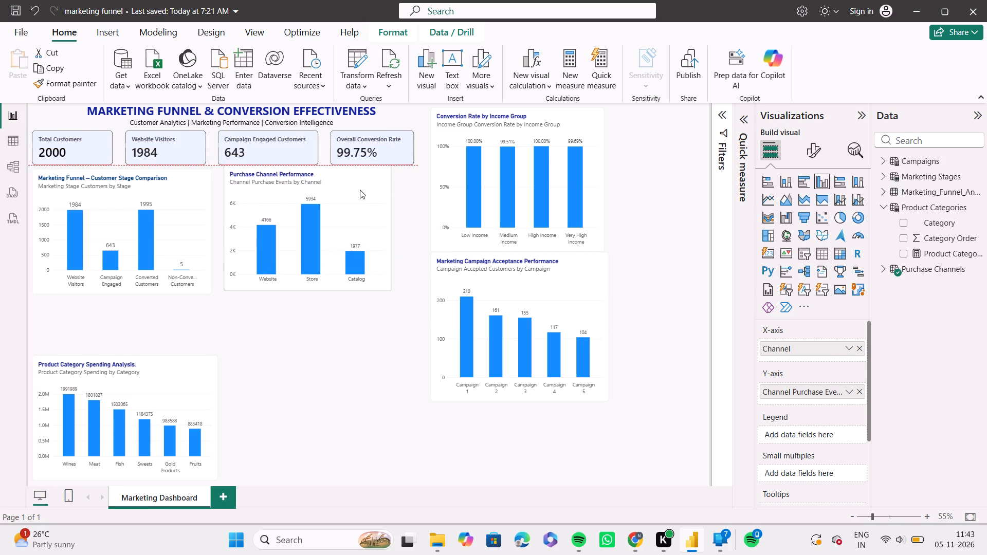
drag(360, 190, 359, 199)
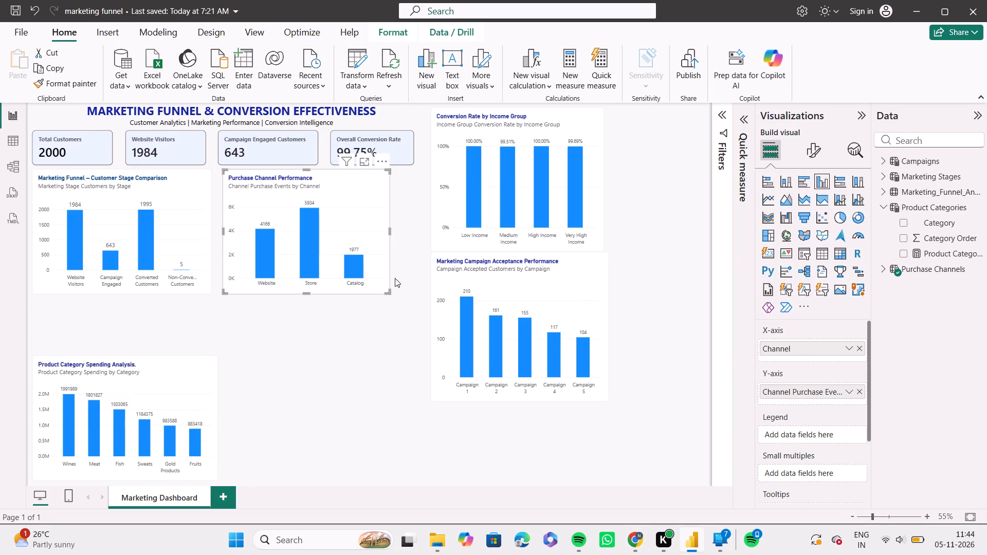
Widen the Purchase Channel Performance chart to the outer edge of the Overall Conversion Rate card and reduce its height slightly.
drag(387, 289, 385, 286)
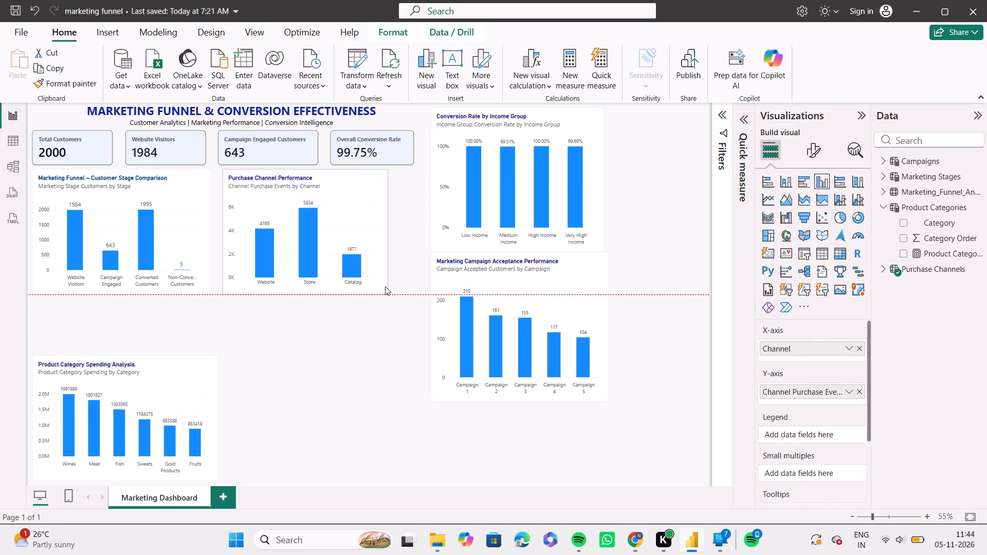
drag(385, 286, 400, 277)
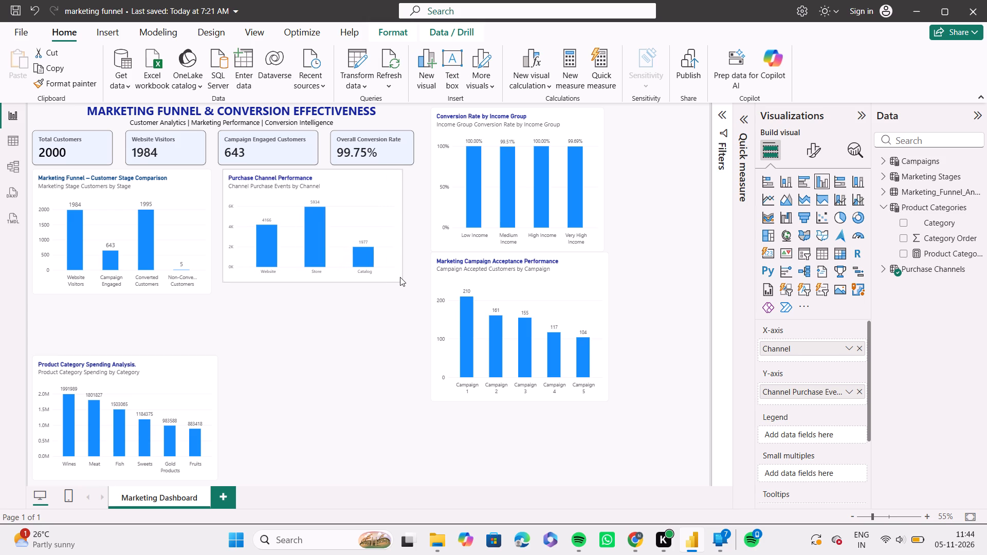
drag(400, 277, 407, 270)
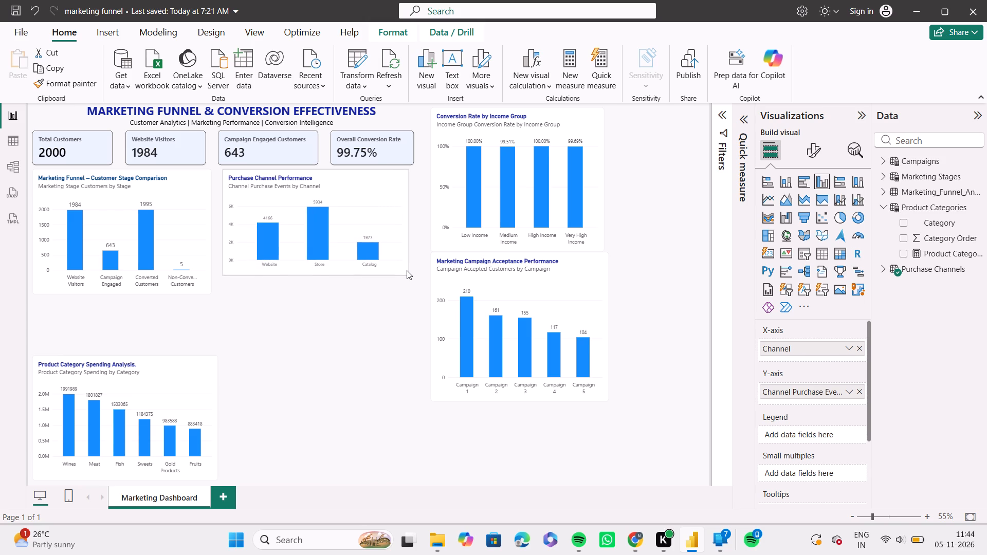
drag(407, 270, 407, 269)
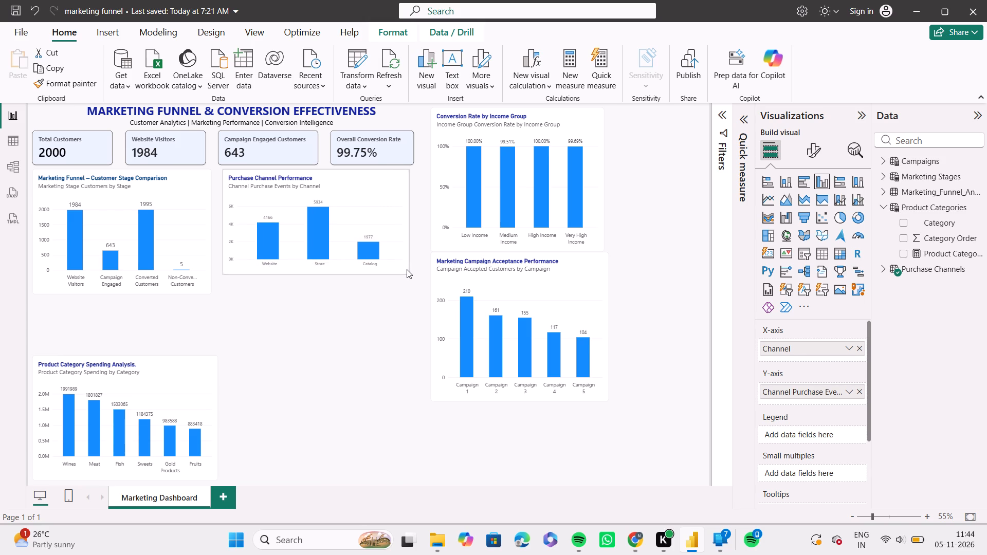
drag(407, 269, 407, 269)
drag(407, 269, 407, 270)
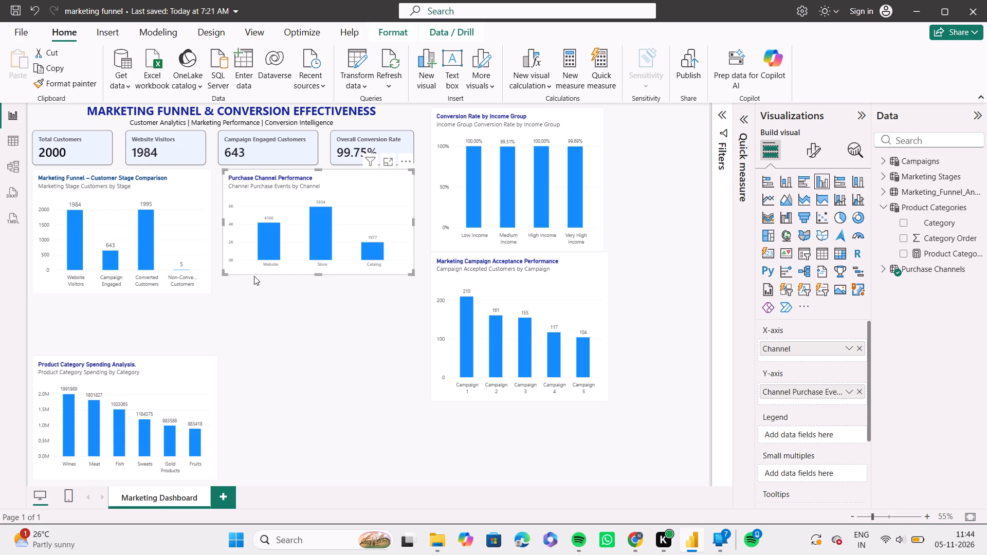
Reduce the Marketing Funnel chart's height to match the Purchase Channel Performance chart, keeping its width about the same.
click(196, 269)
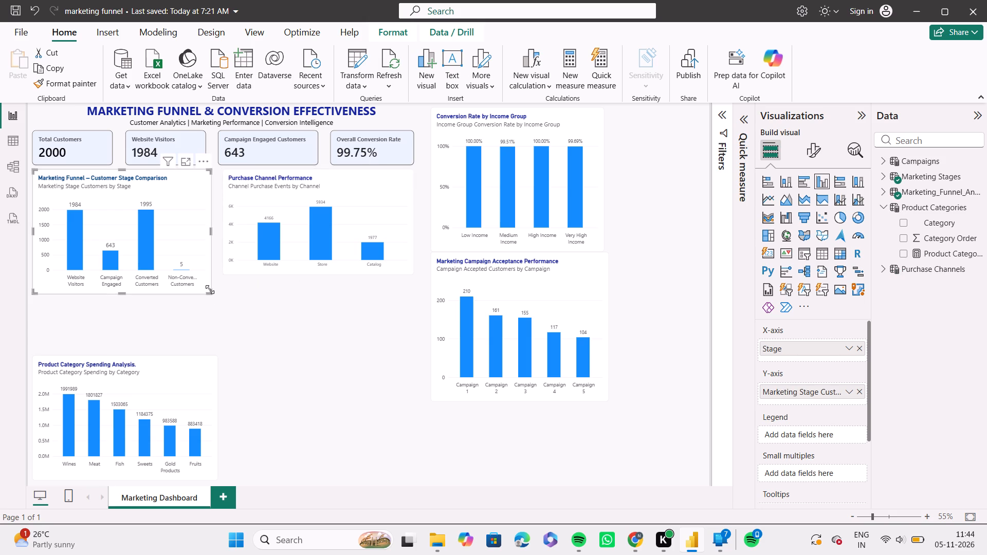
drag(210, 289, 209, 274)
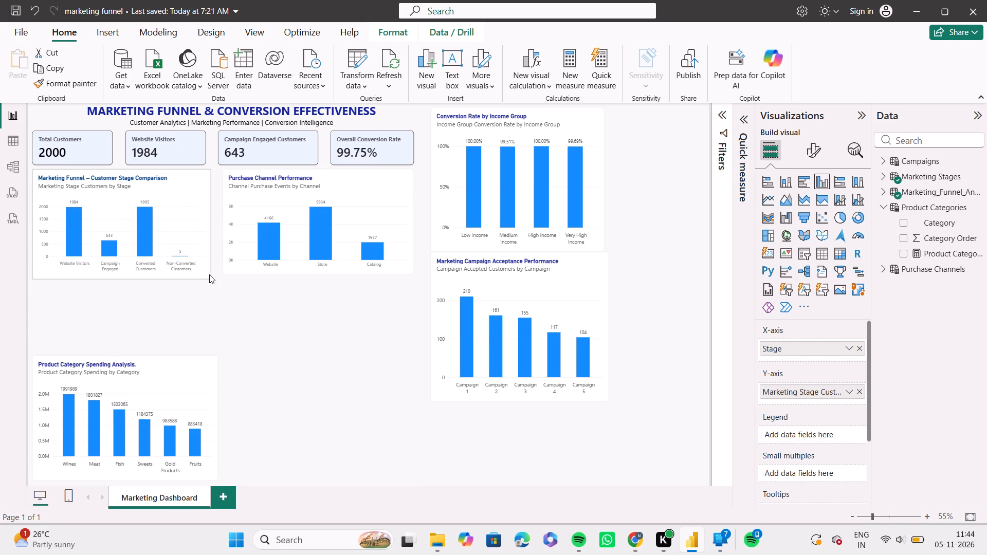
drag(209, 274, 209, 273)
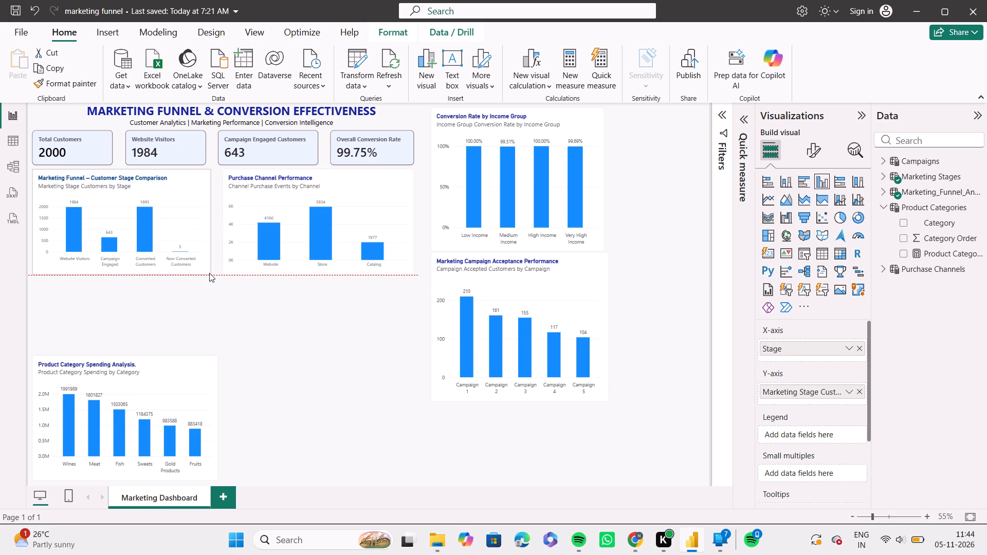
drag(209, 273, 209, 274)
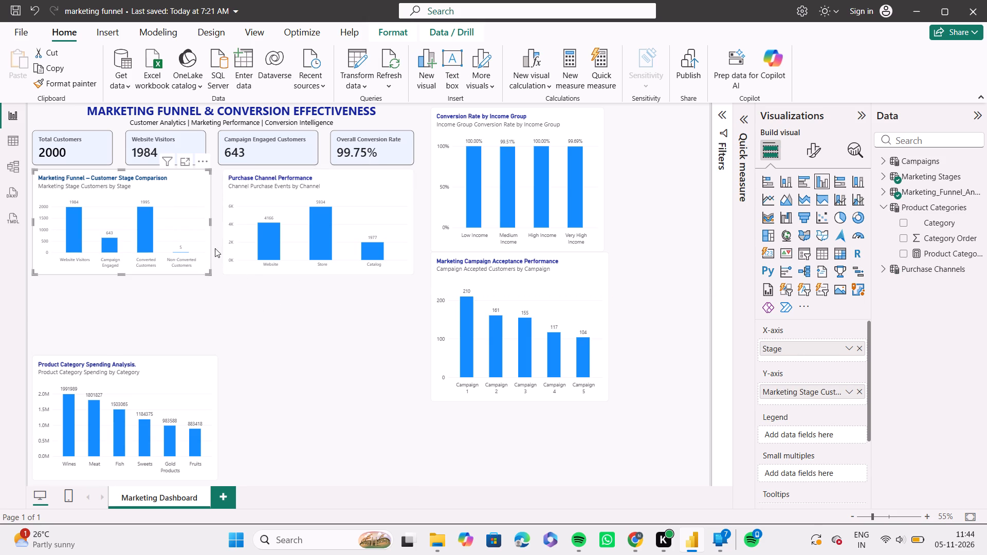
click(209, 225)
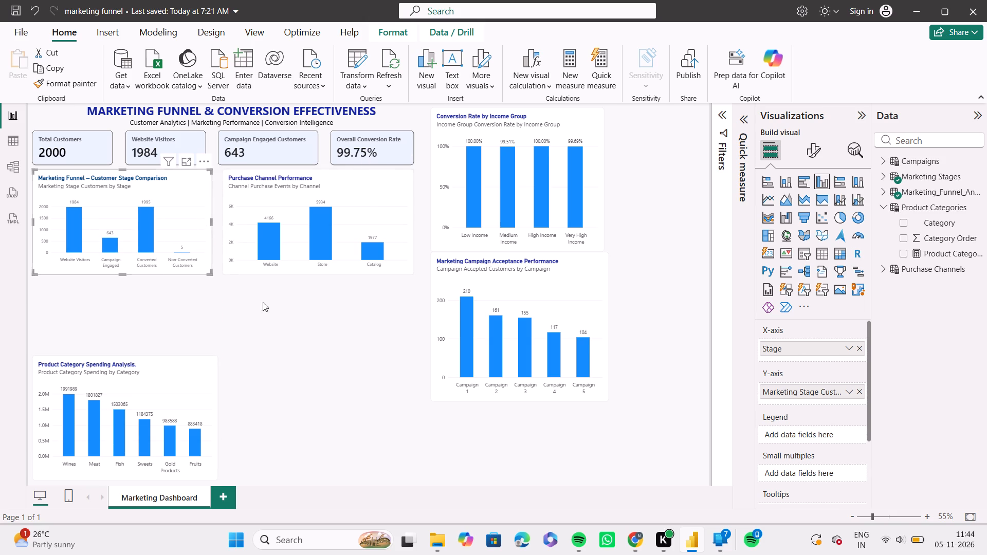
Move the Product Category Spending Analysis chart to the page's lower edge, over the bottom of the Marketing Campaign Acceptance chart, clearing its old spot.
drag(176, 394, 340, 424)
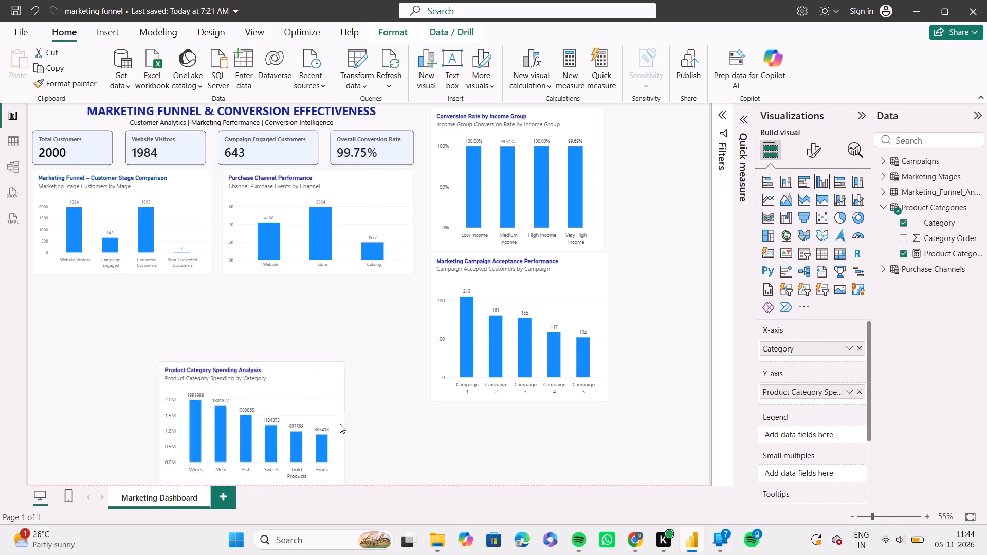
drag(340, 424, 571, 468)
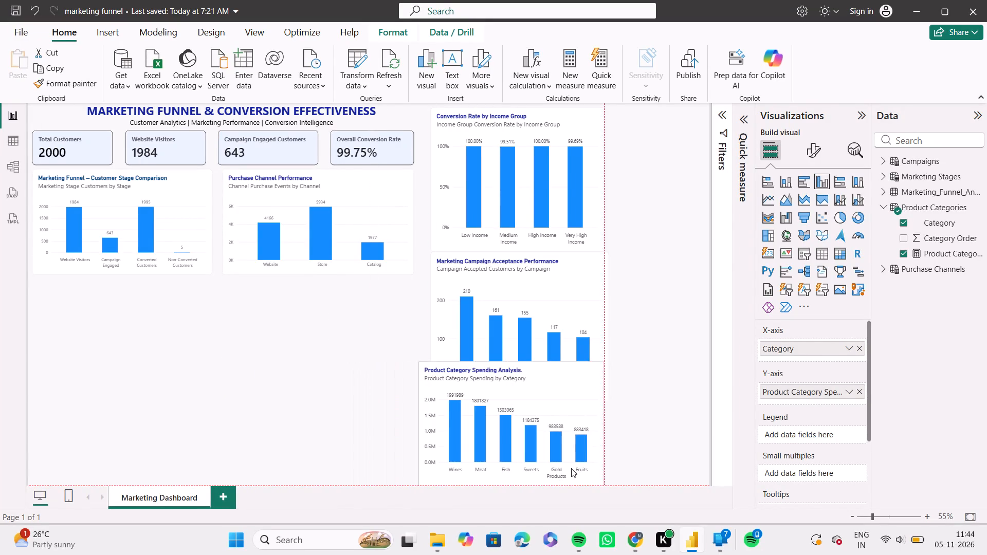
drag(571, 468, 588, 468)
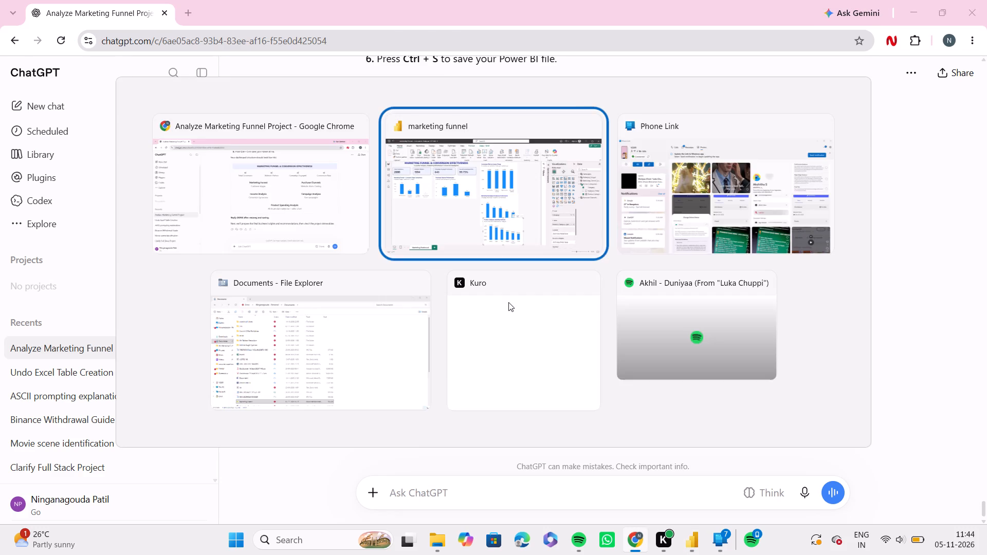
Move the Conversion Rate by Income Group chart directly beneath the Marketing Funnel chart, aligning their outer edges.
drag(529, 159, 350, 255)
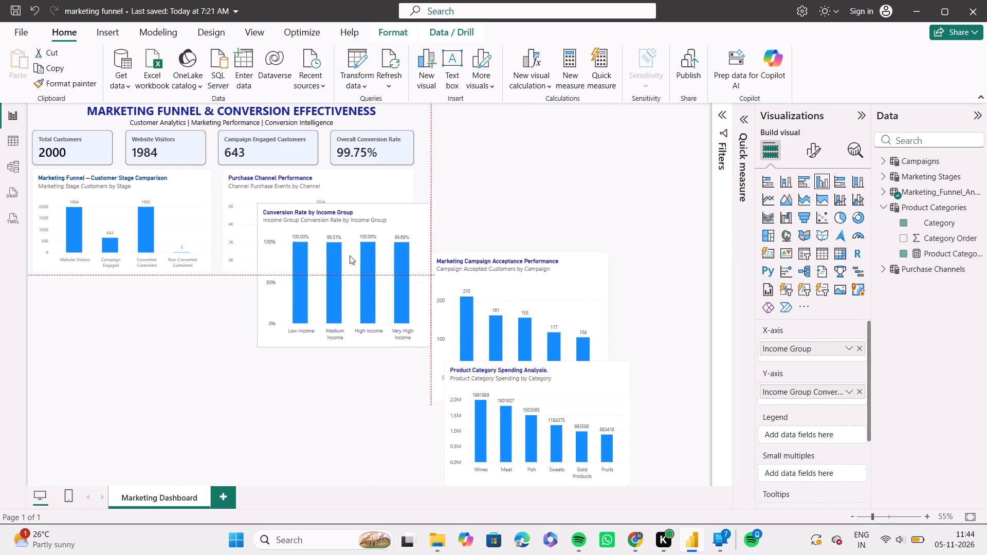
drag(350, 255, 160, 328)
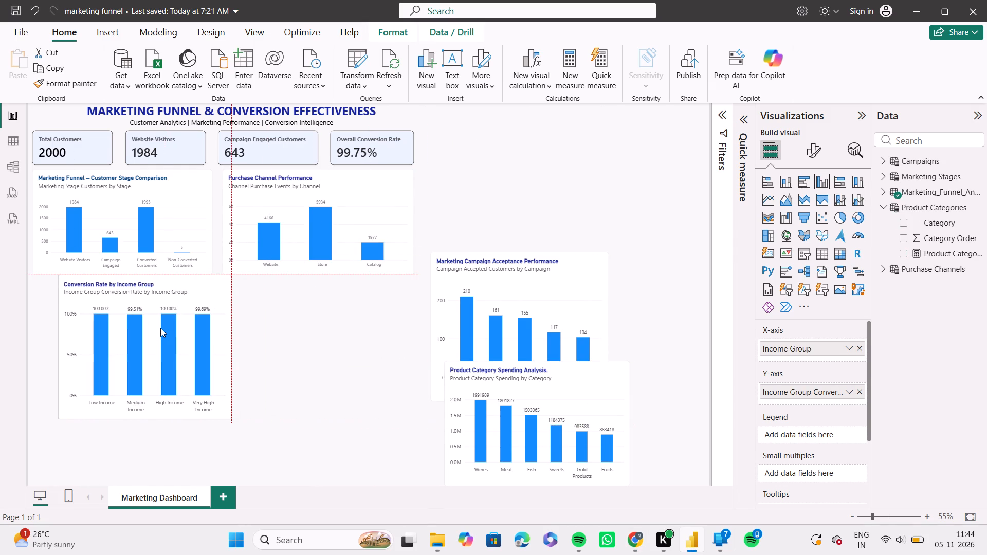
drag(160, 328, 136, 325)
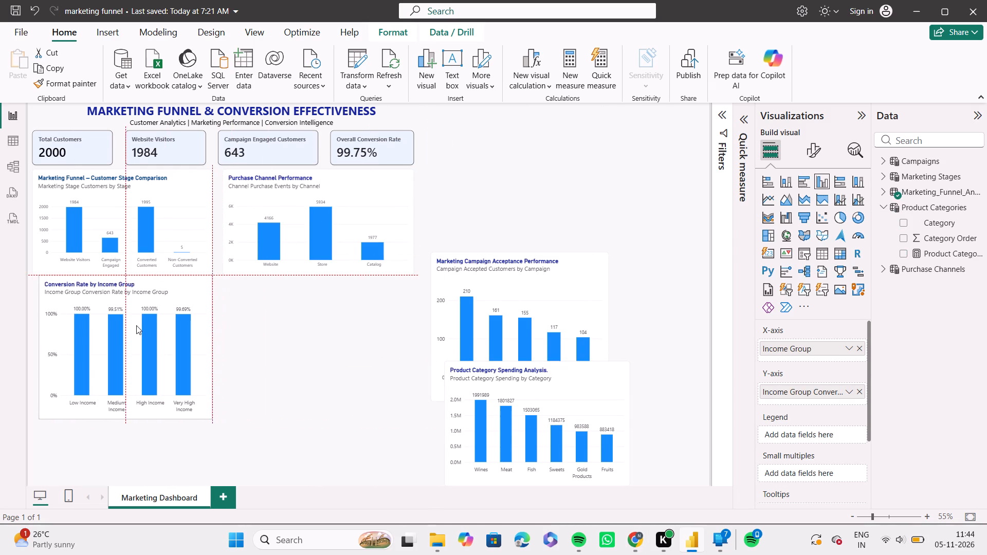
drag(136, 325, 133, 325)
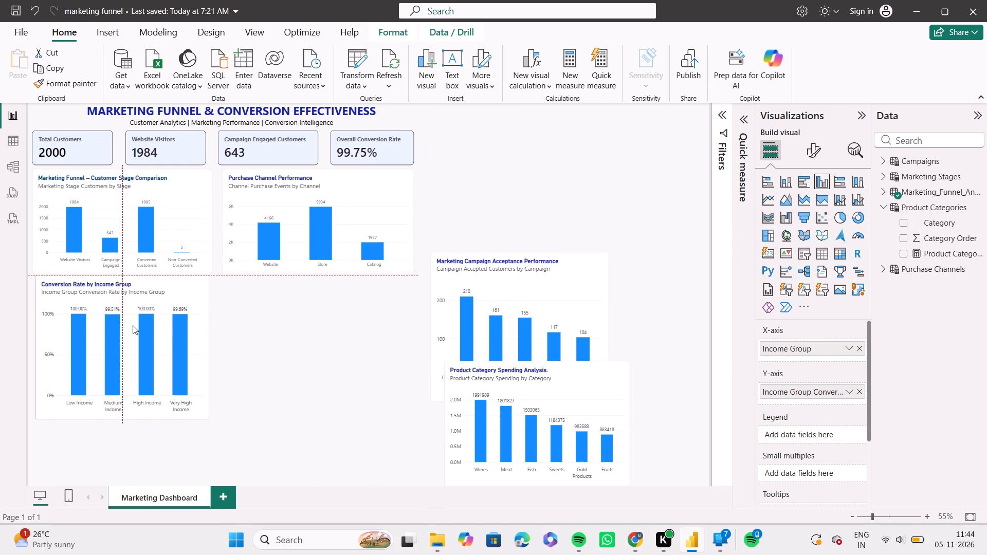
drag(133, 325, 130, 326)
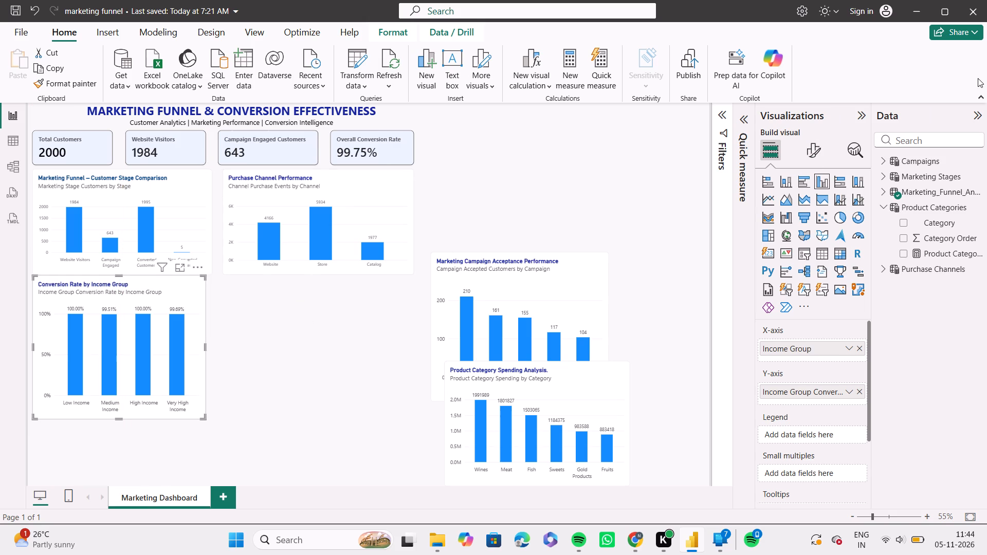
Collapse the Visualizations pane to make more room around the report page.
click(862, 116)
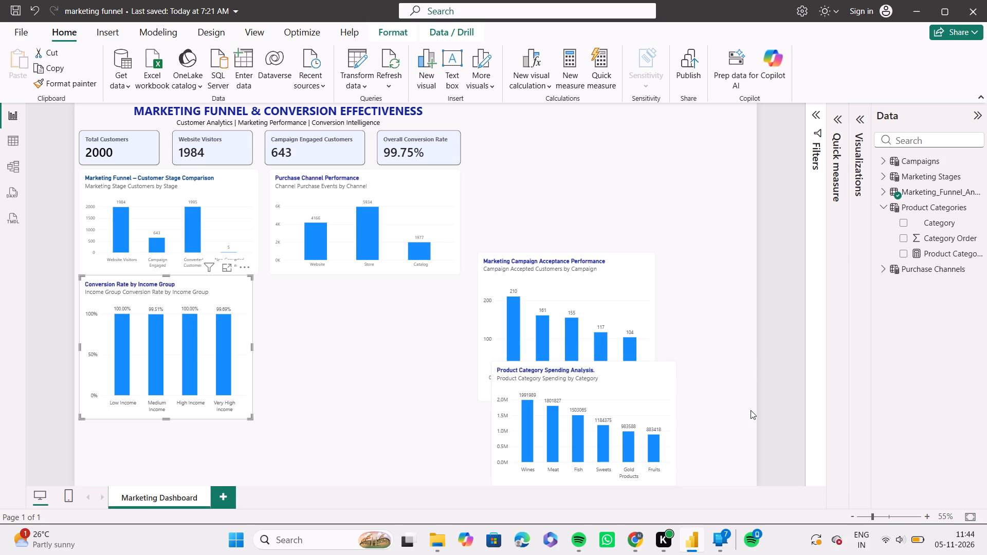
scroll(779, 360, down, 4)
Shrink the Conversion Rate by Income Group chart to a shorter, slightly narrower size beneath the Marketing Funnel chart.
drag(250, 417, 248, 396)
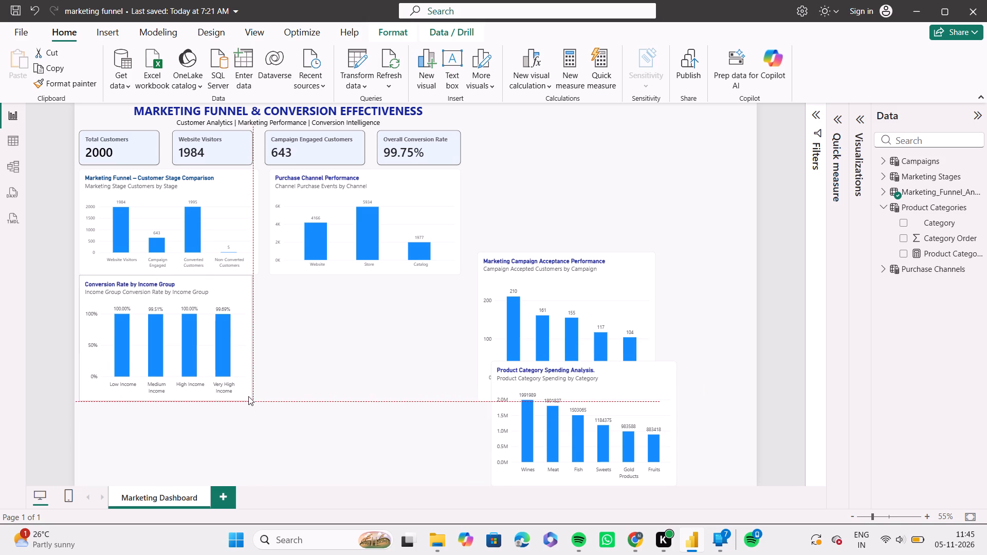
drag(248, 396, 245, 388)
click(228, 293)
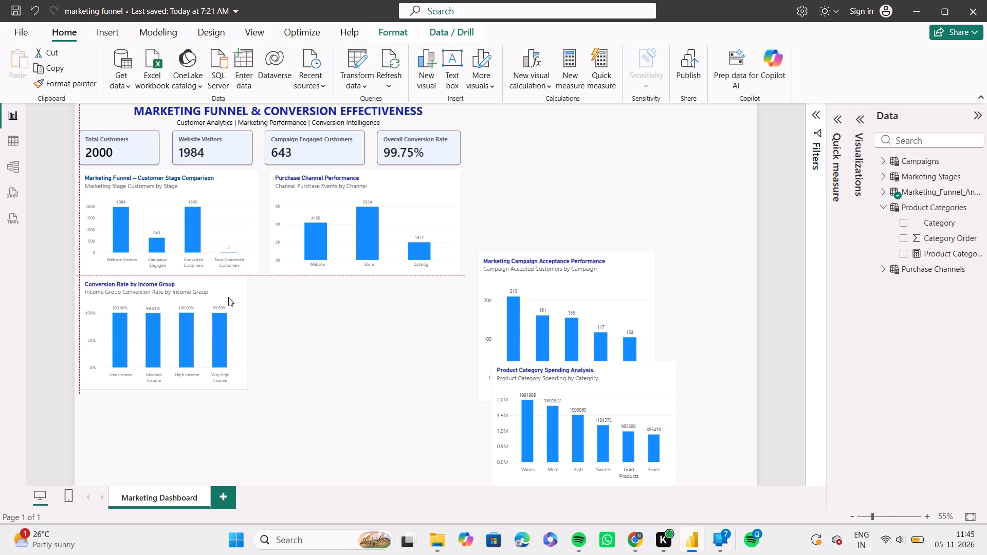
Move the Marketing Campaign Acceptance Performance chart beneath the Purchase Channel Performance chart, level with the Conversion Rate by Income Group chart.
drag(557, 291, 353, 317)
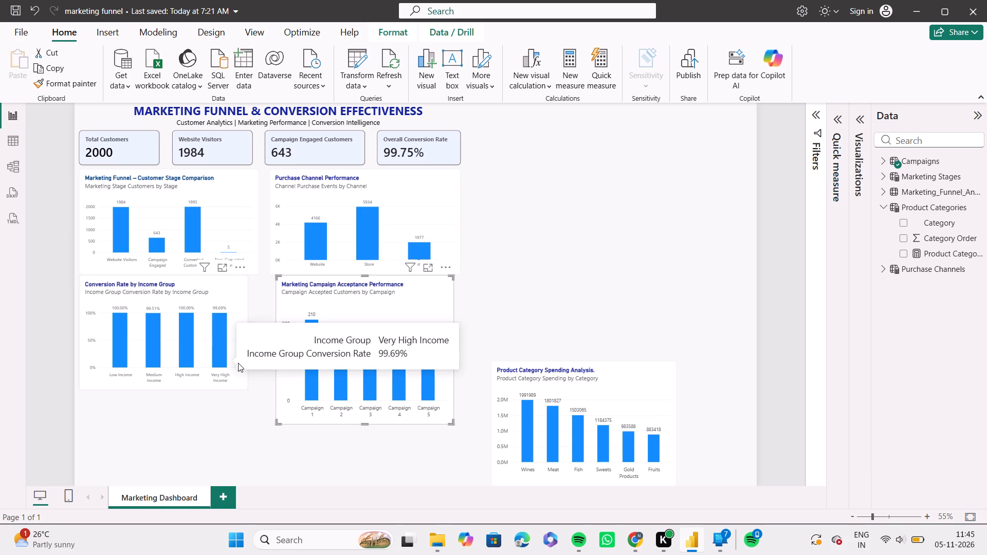
Widen the Conversion Rate by Income Group chart to match the width of the Marketing Funnel chart above it.
click(238, 363)
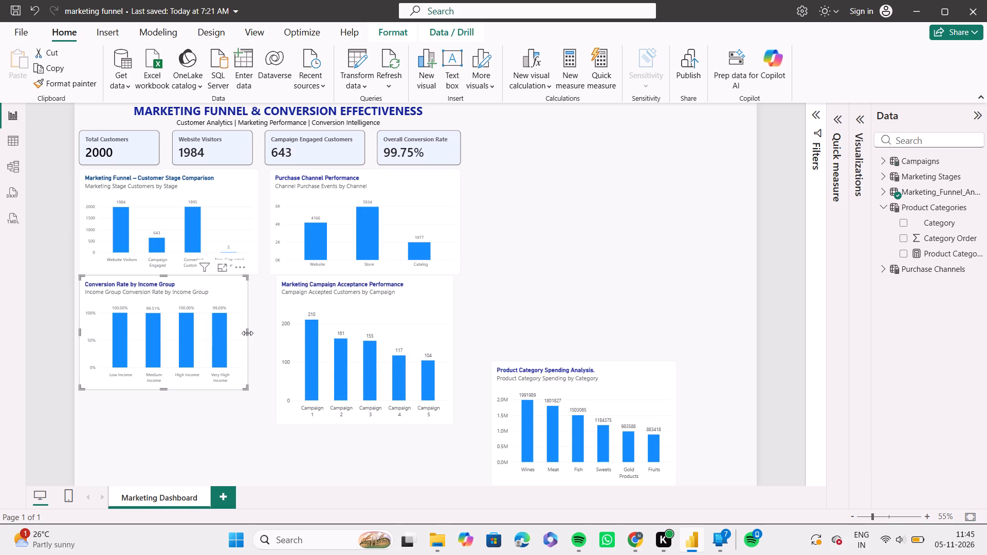
drag(247, 333, 254, 334)
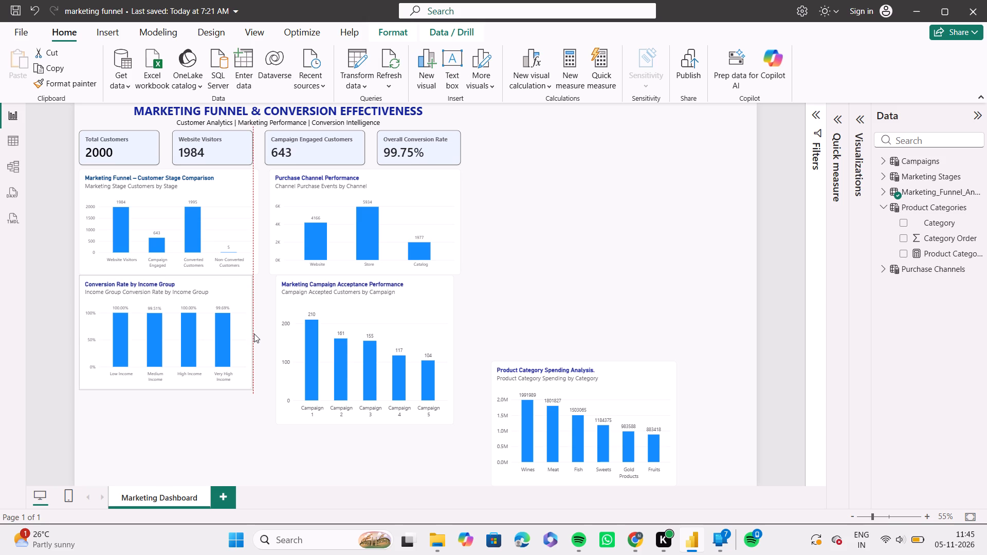
drag(254, 334, 256, 335)
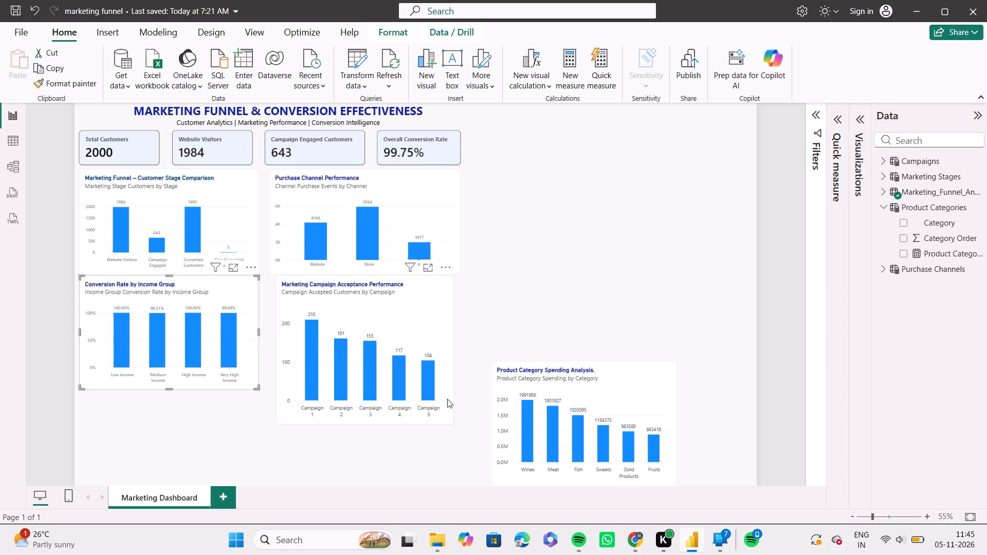
Resize the Marketing Campaign Acceptance Performance chart to the Purchase Channel Performance chart's width and the Conversion Rate by Income Group chart's height.
click(449, 412)
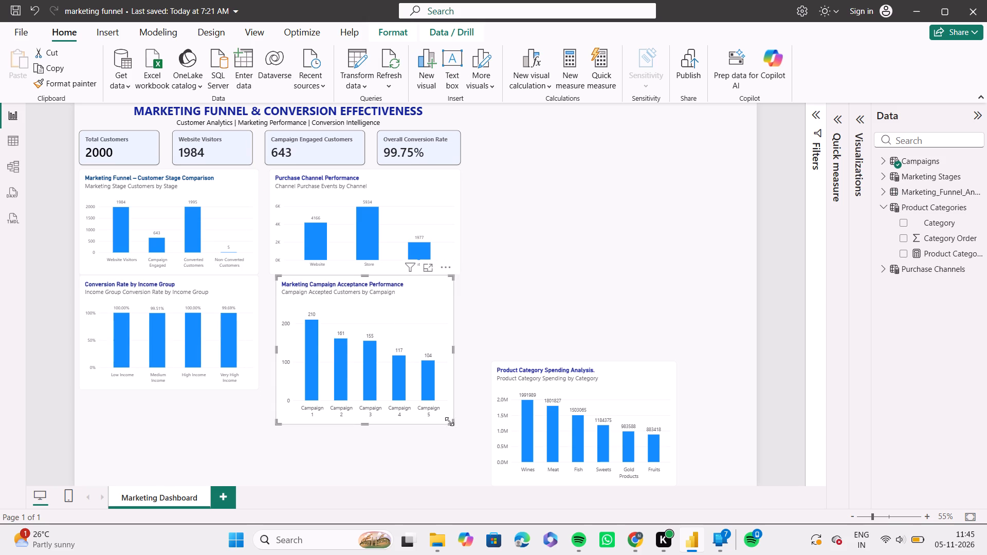
drag(454, 422, 450, 396)
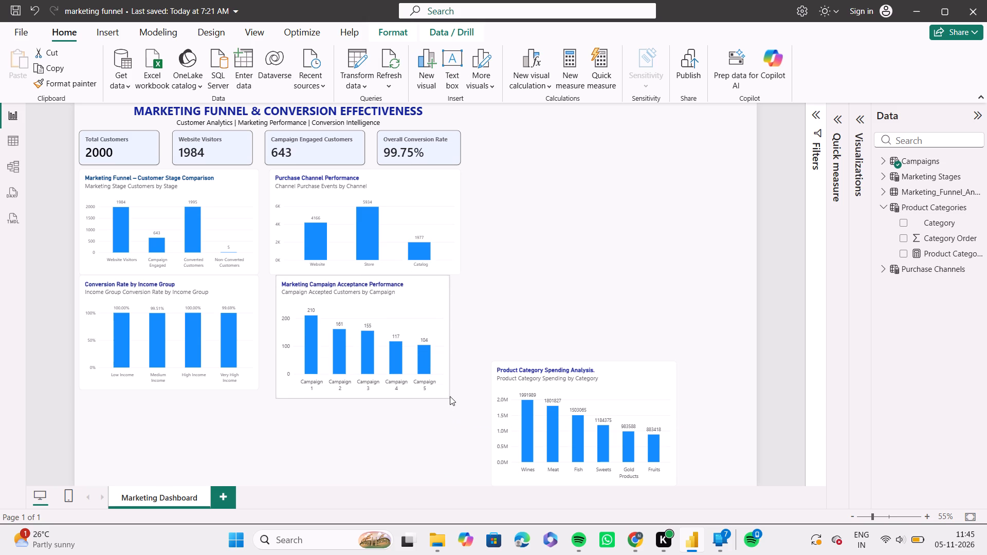
drag(450, 396, 448, 389)
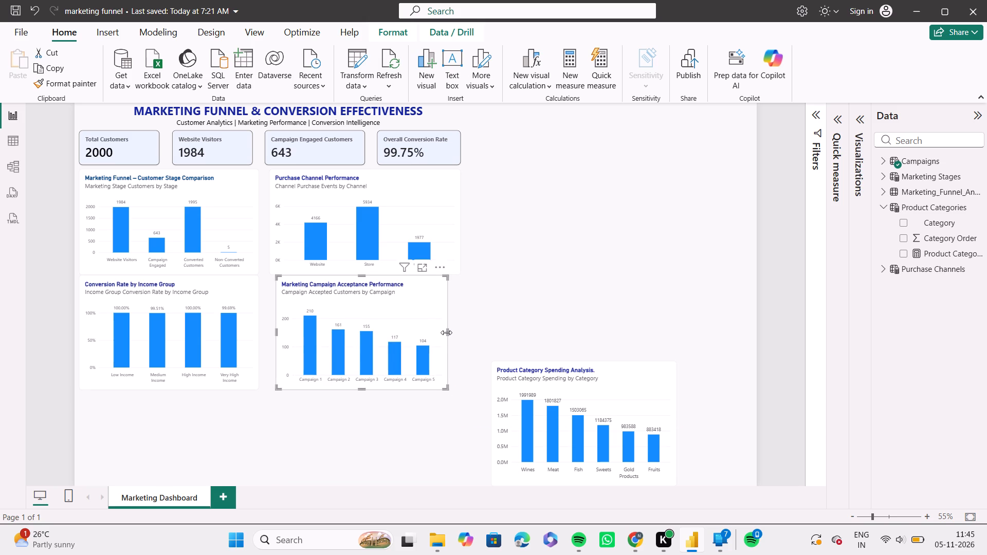
drag(447, 332, 459, 332)
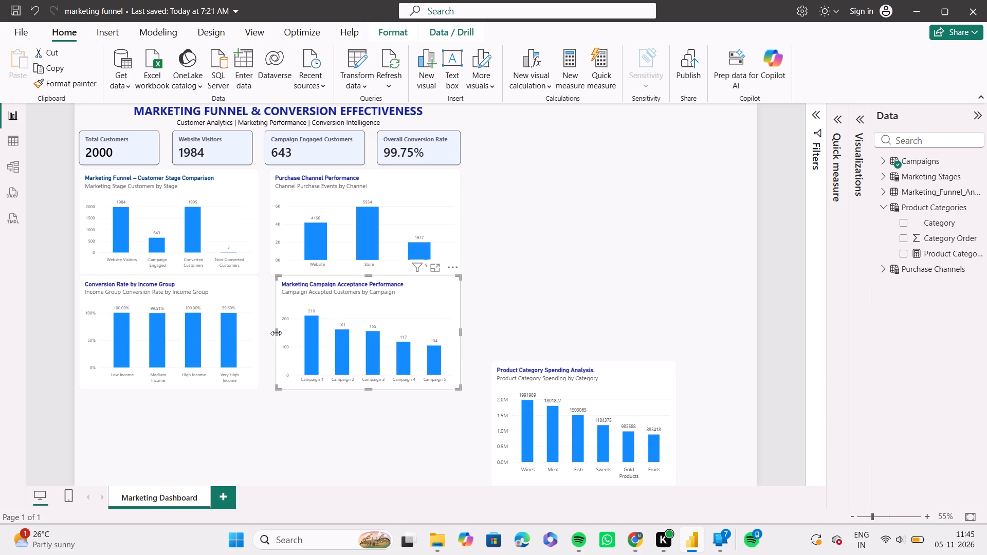
drag(276, 333, 269, 333)
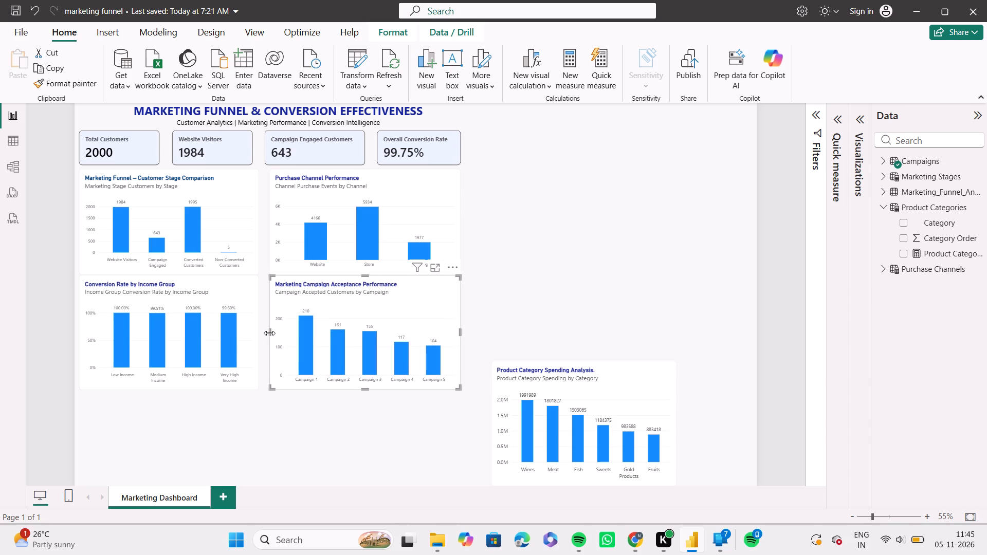
click(349, 298)
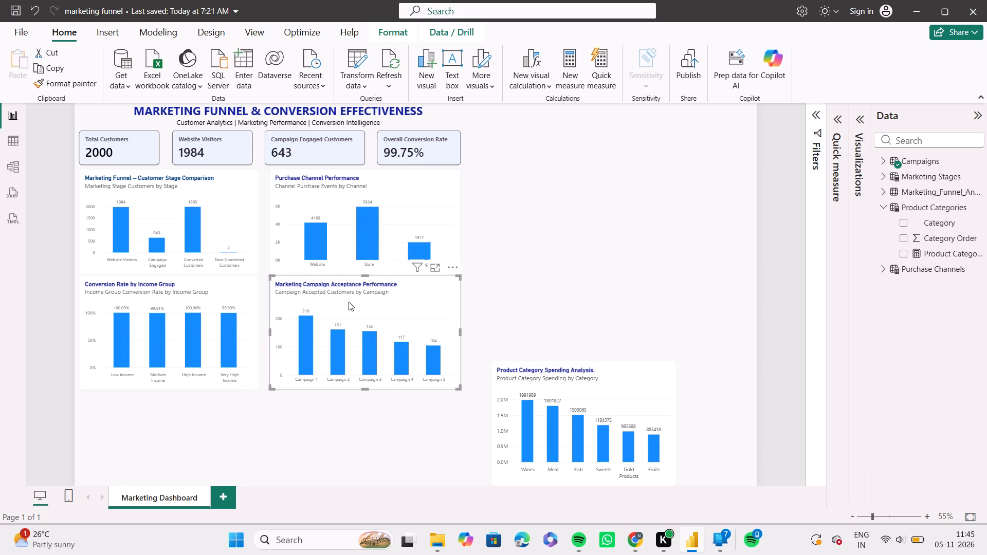
Move the Product Category Spending Analysis chart to the bottom of the page, midway between the two chart columns.
drag(583, 385, 470, 395)
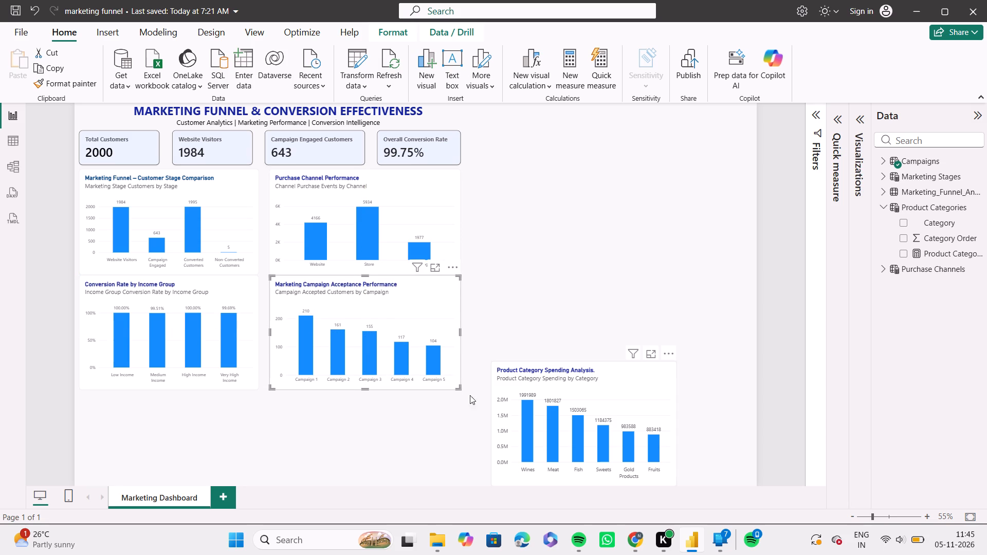
drag(470, 395, 280, 475)
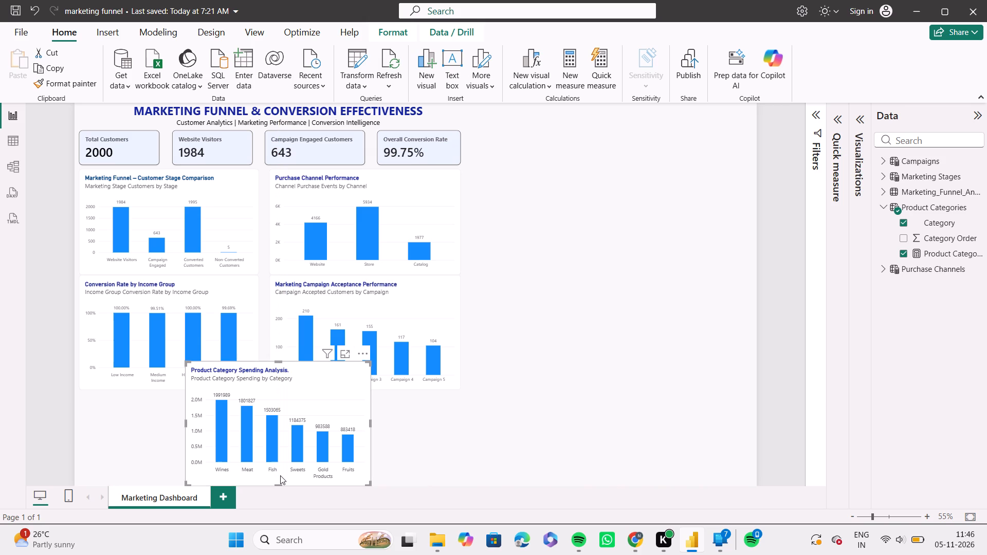
Widen the Product Category Spending Analysis chart and lower its top edge, leaving a gap beneath the second row of charts.
click(367, 423)
drag(371, 421, 378, 421)
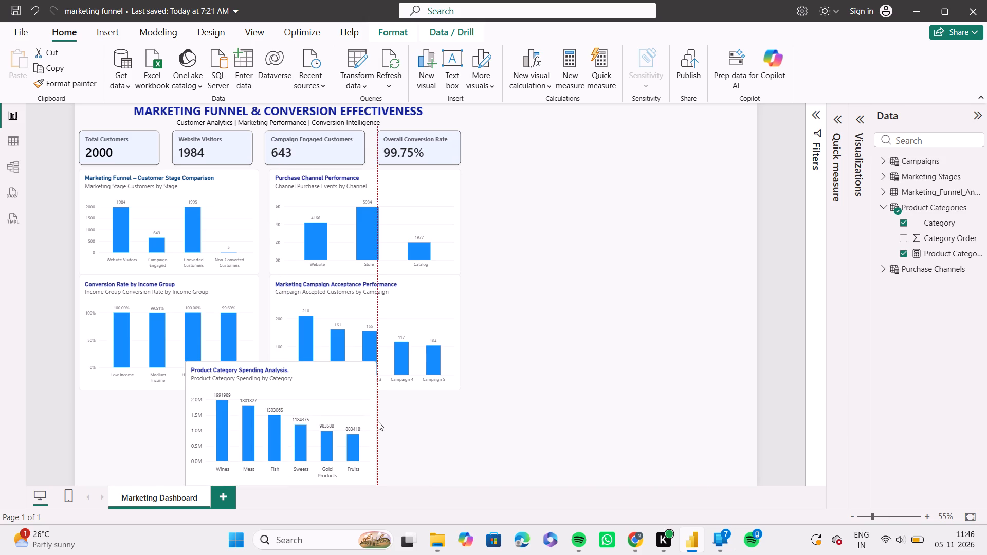
drag(378, 421, 408, 419)
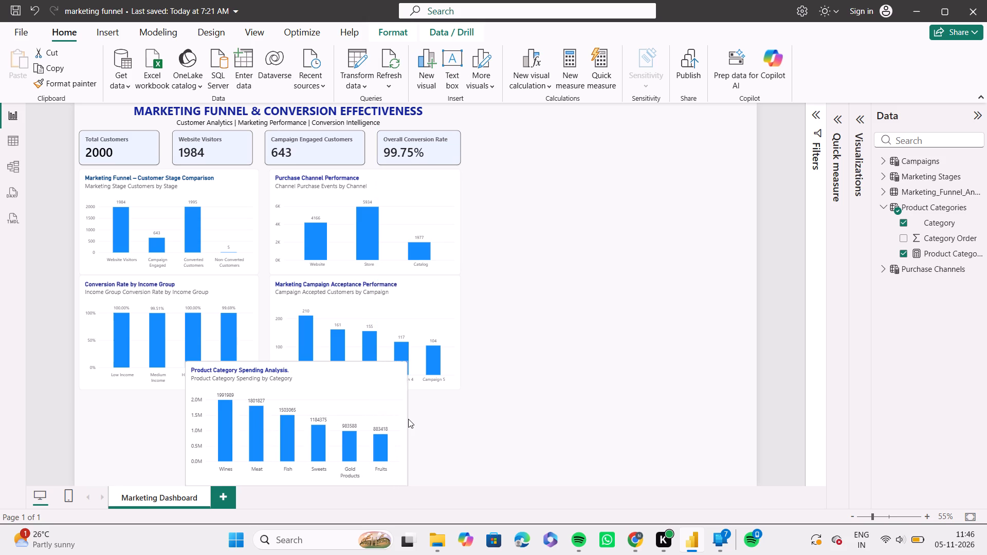
drag(408, 419, 417, 418)
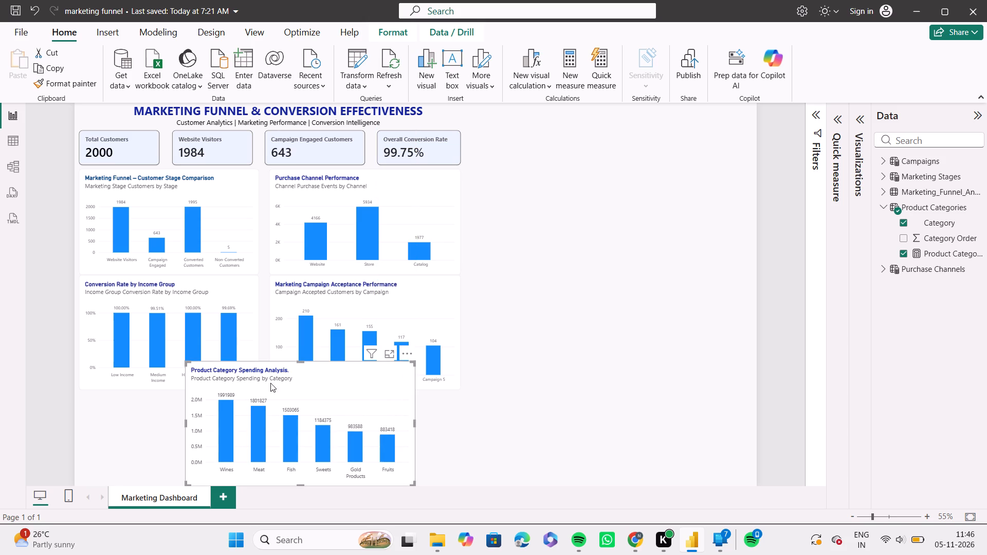
drag(299, 362, 293, 385)
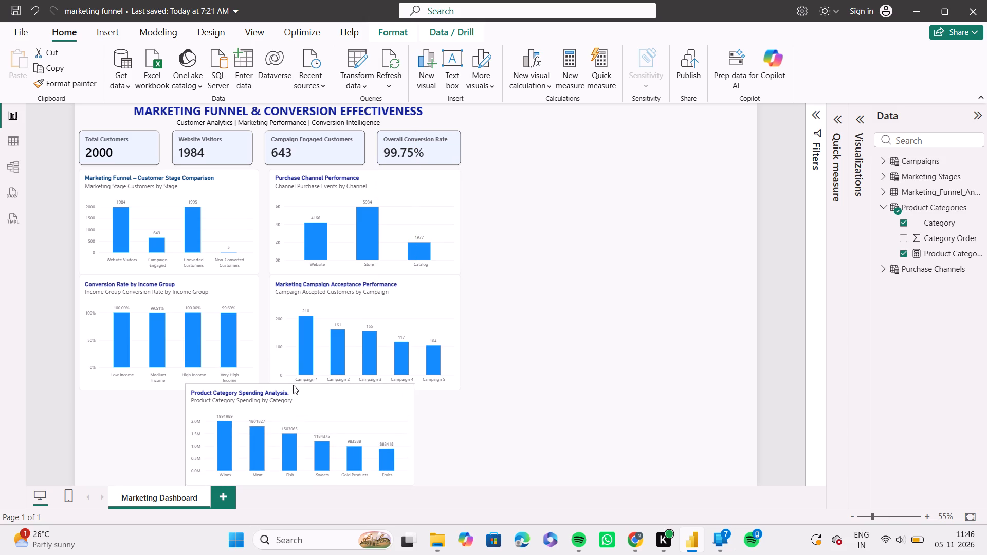
drag(293, 385, 273, 400)
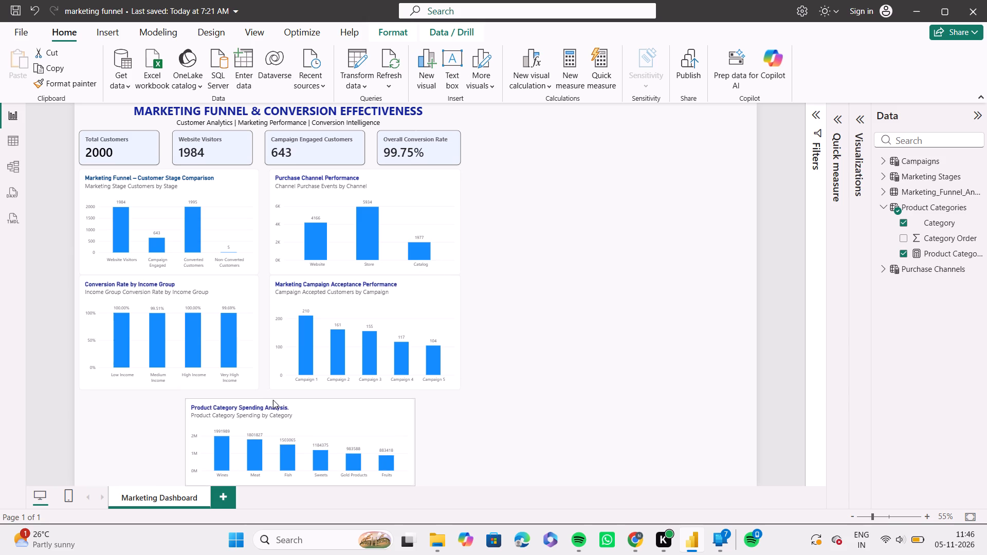
drag(273, 400, 278, 392)
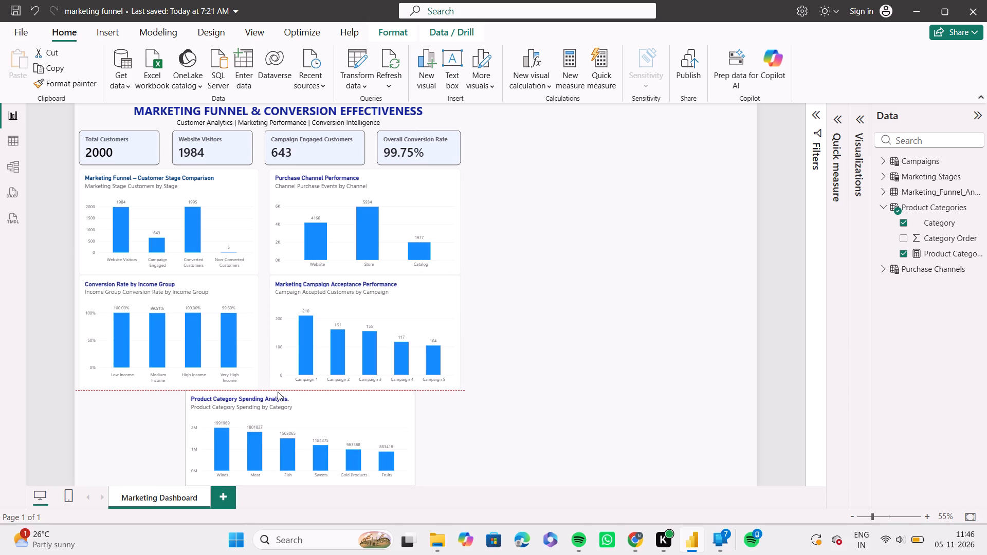
drag(278, 392, 278, 408)
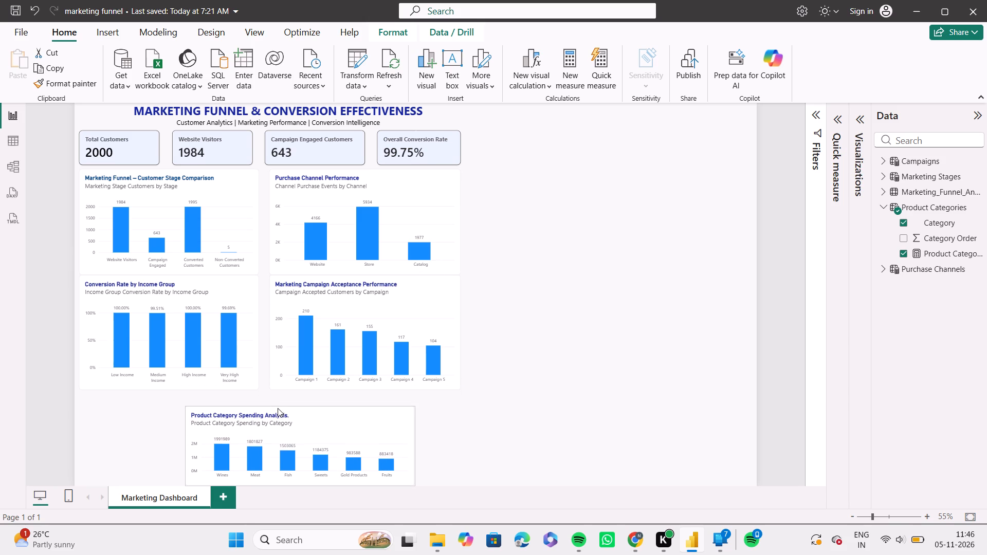
drag(278, 408, 278, 409)
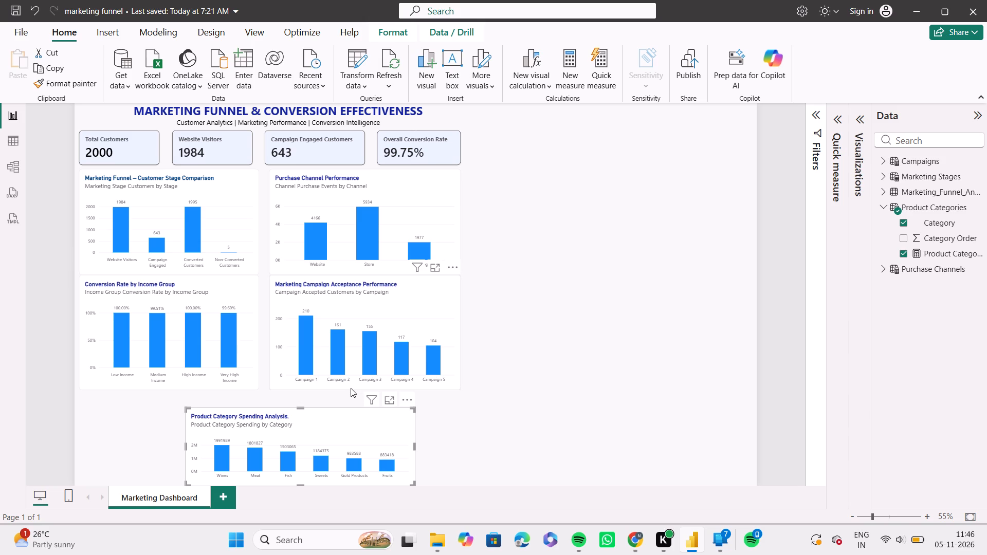
Shorten the Marketing Campaign Acceptance Performance chart slightly and shift it down, leaving a gap below the Purchase Channel Performance chart.
click(357, 375)
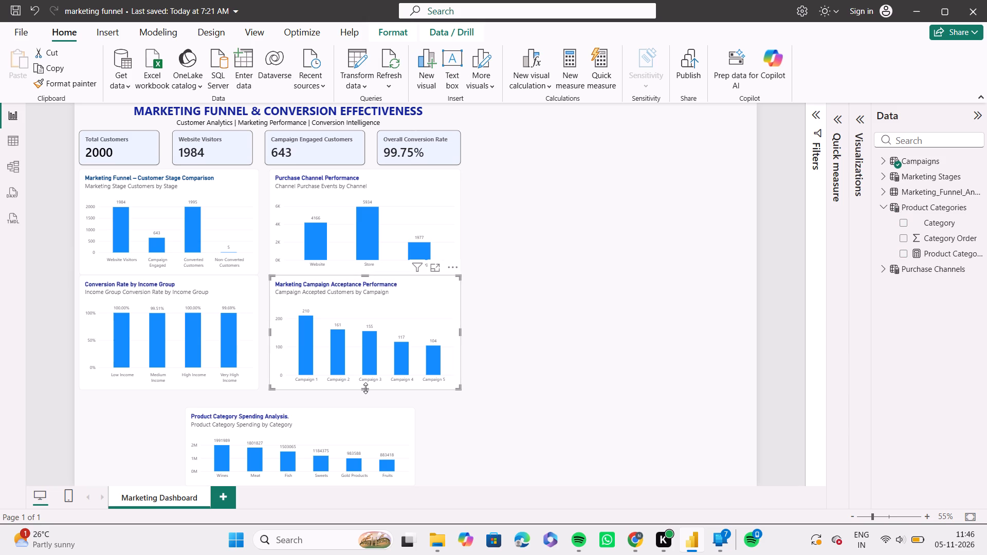
drag(365, 388, 363, 380)
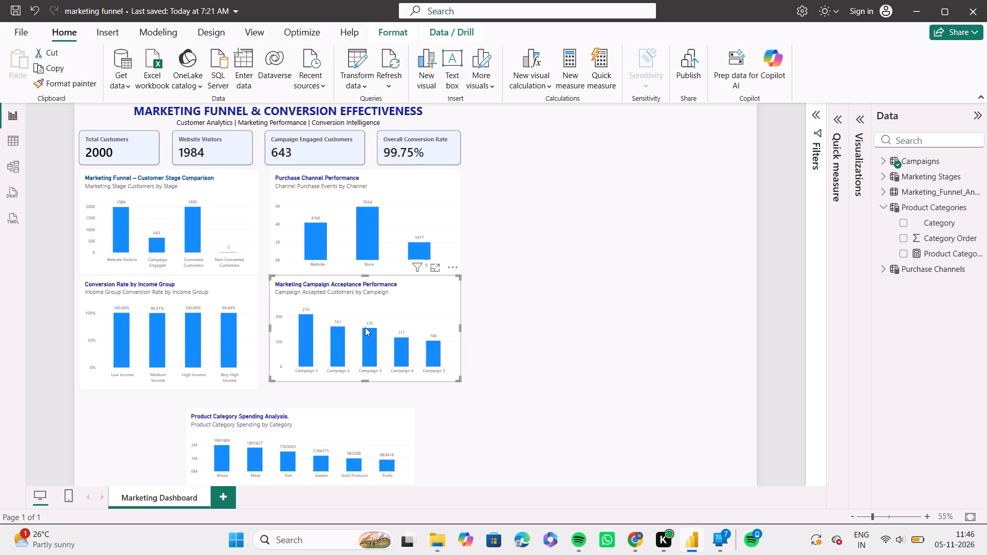
drag(370, 309, 369, 320)
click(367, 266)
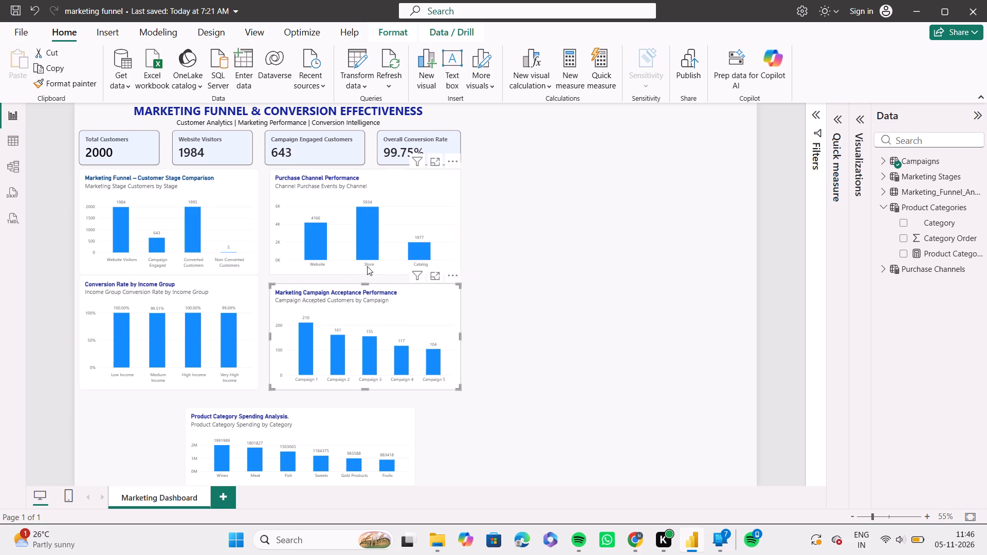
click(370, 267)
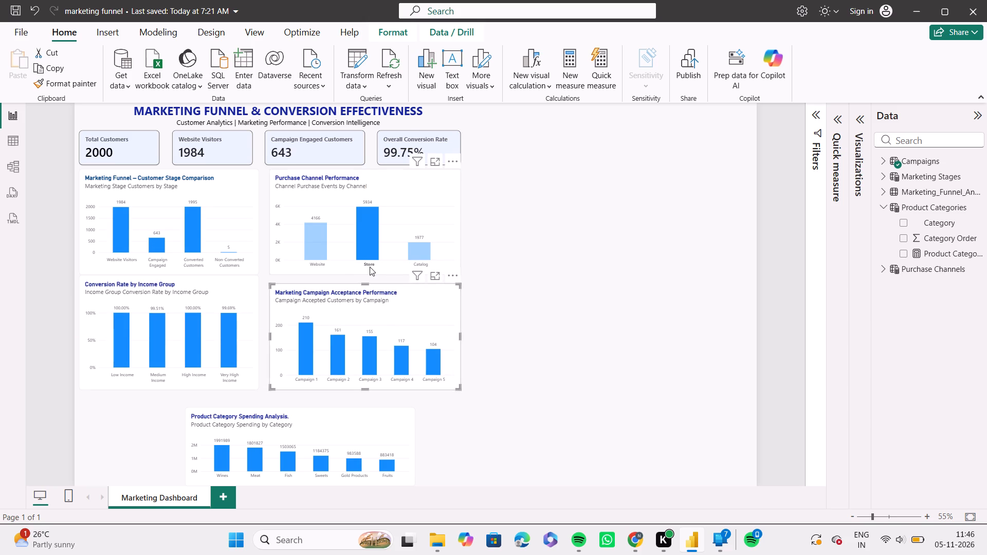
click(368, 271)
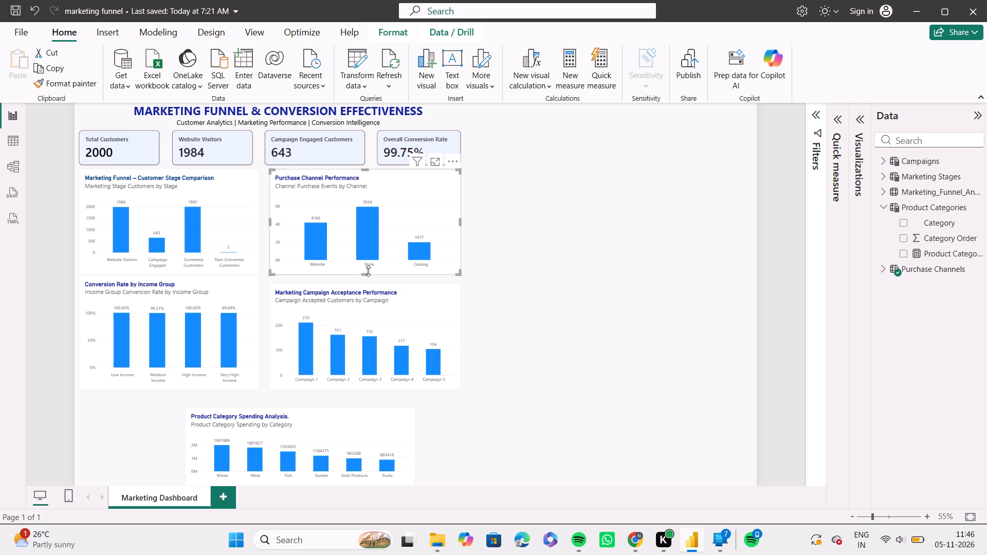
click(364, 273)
click(380, 118)
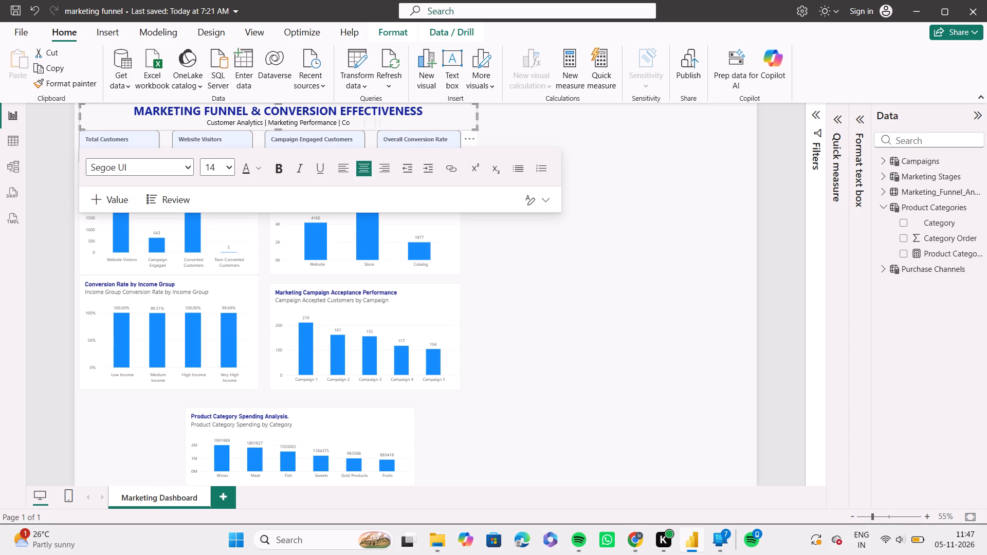
key(BackSpace)
key(BackSpace)
key(BackSpace)
key(BackSpace)
key(BackSpace)
key(BackSpace)
key(BackSpace)
key(BackSpace)
key(BackSpace)
key(BackSpace)
key(BackSpace)
key(BackSpace)
key(BackSpace)
key(BackSpace)
key(BackSpace)
key(BackSpace)
key(BackSpace)
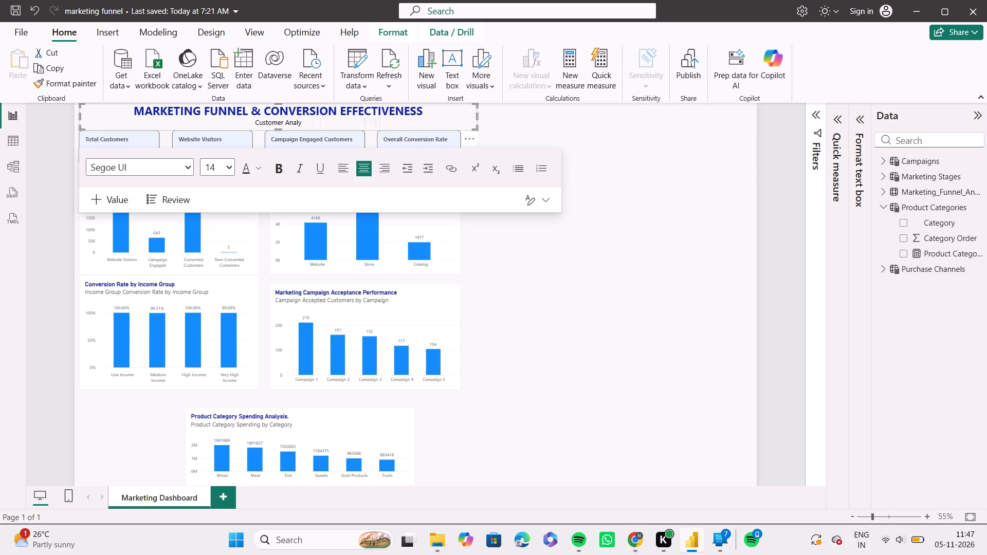
key(BackSpace)
key(BackSpace)
key(BackSpace)
key(BackSpace)
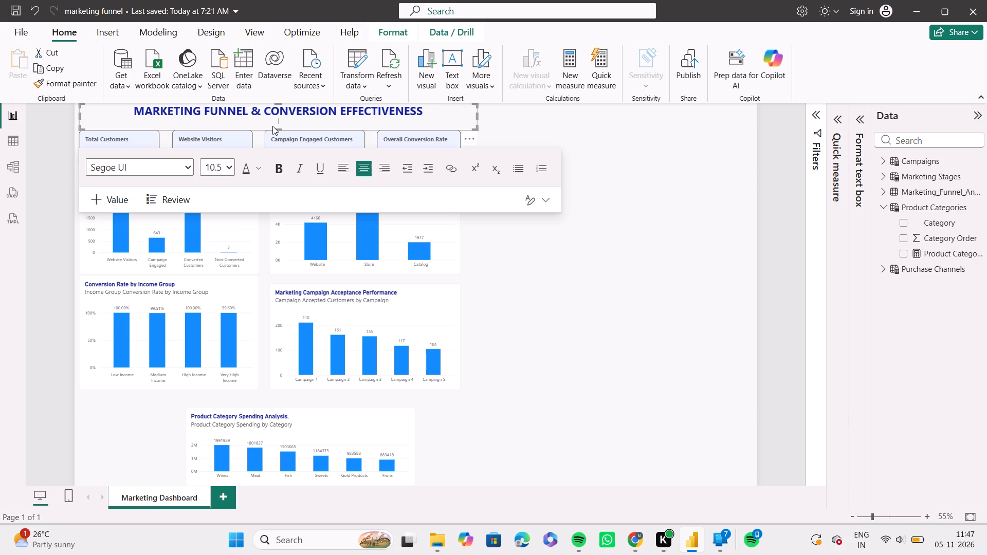
Reduce the height of the dashboard title text box to open a gap above the KPI cards.
drag(277, 128, 277, 122)
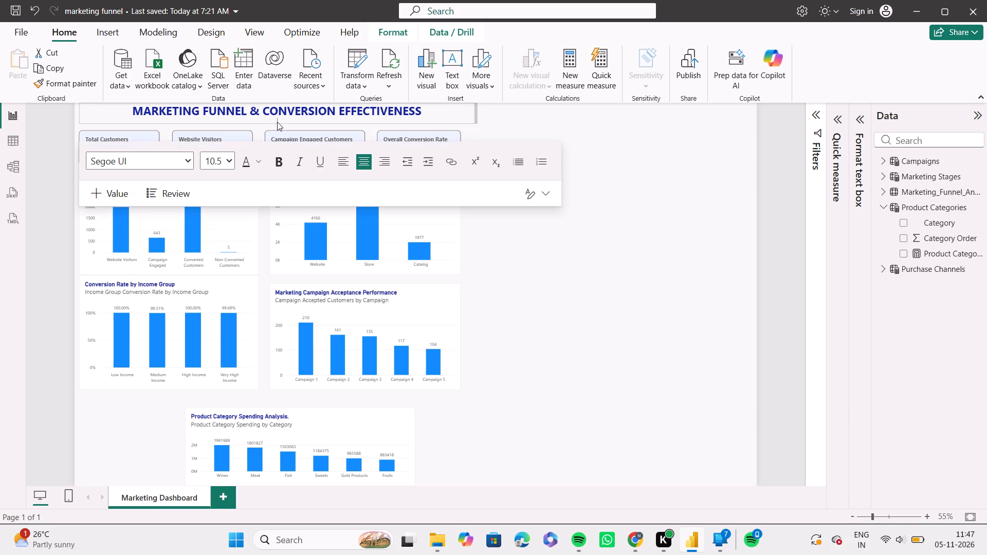
drag(277, 122, 279, 121)
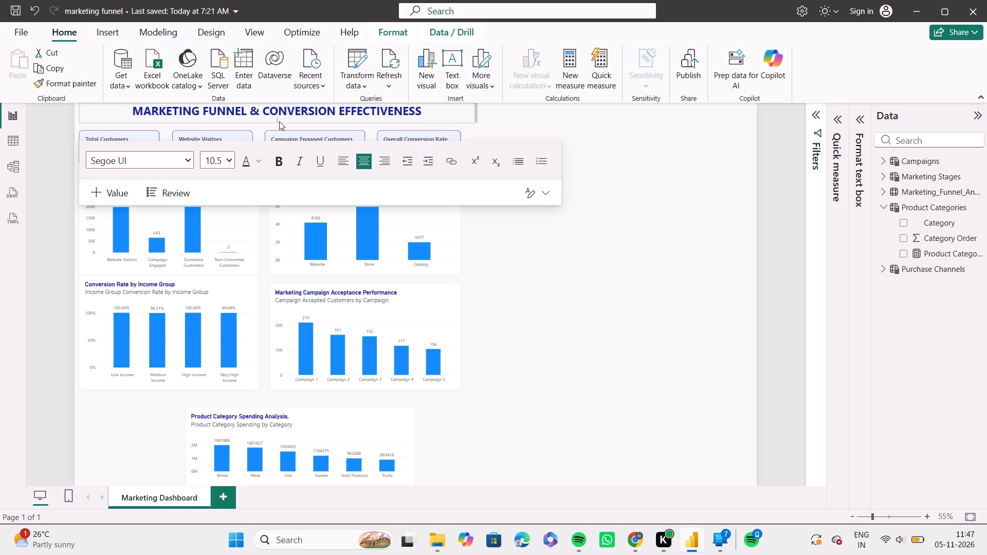
drag(279, 121, 279, 120)
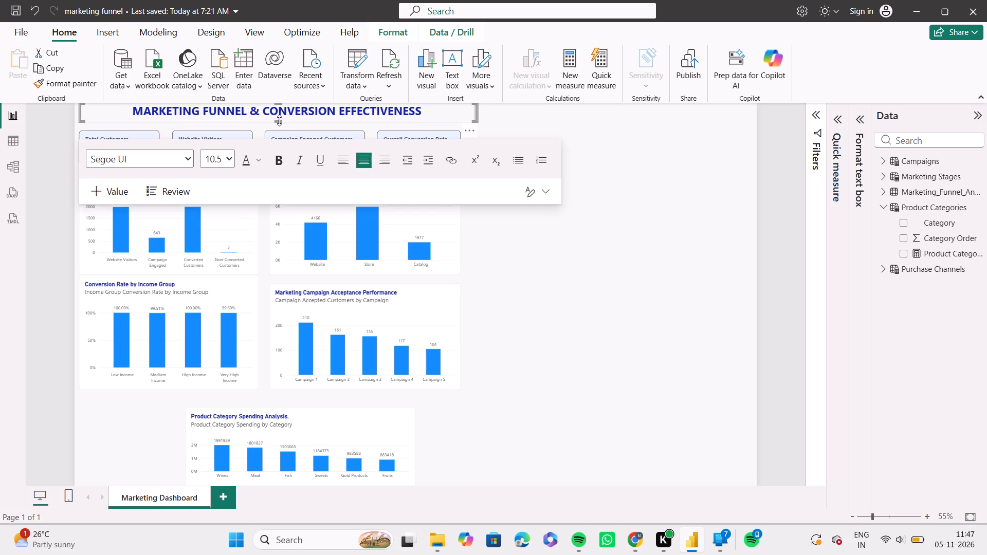
click(511, 243)
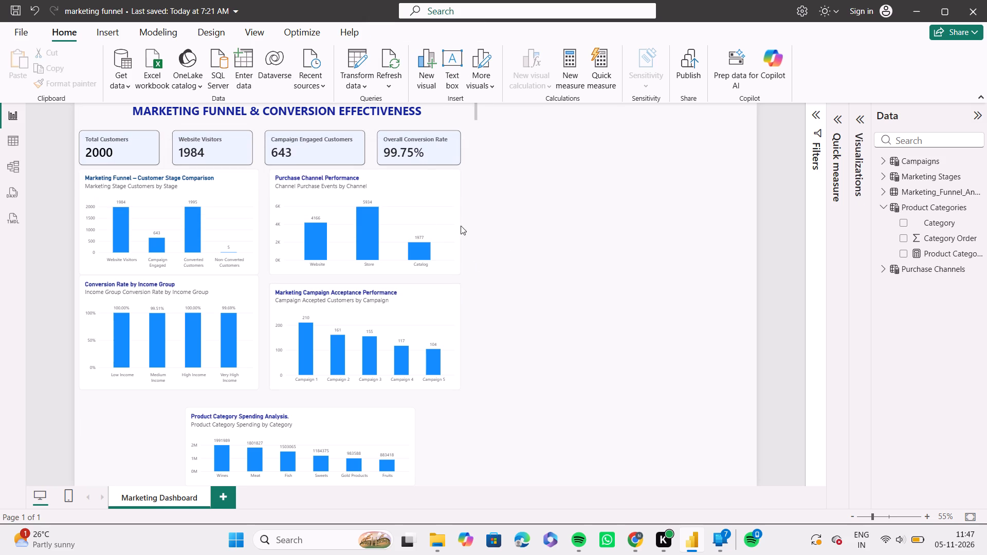
Move the four KPI cards up in an aligned row just beneath the dashboard title, nudging the Website Visitors card slightly left.
click(218, 138)
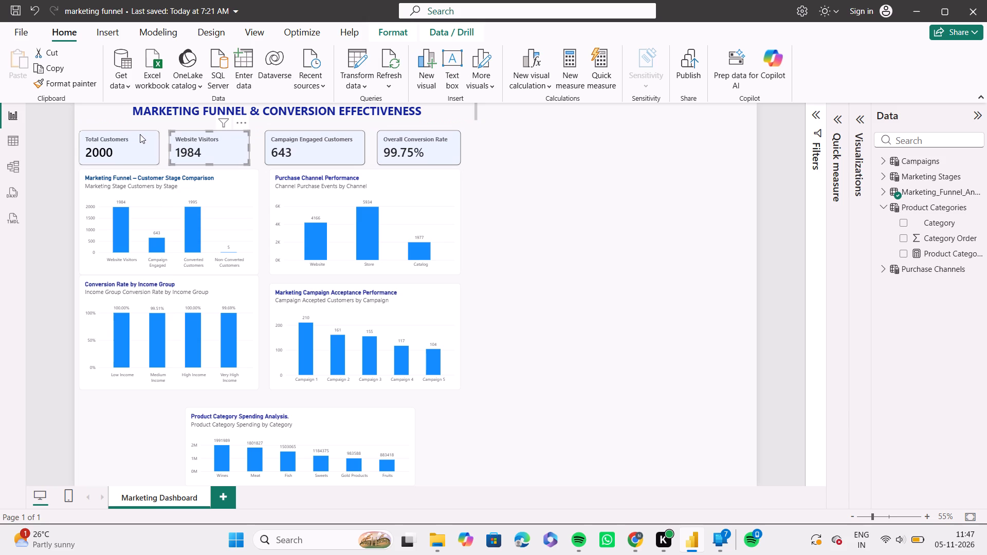
drag(139, 134, 139, 130)
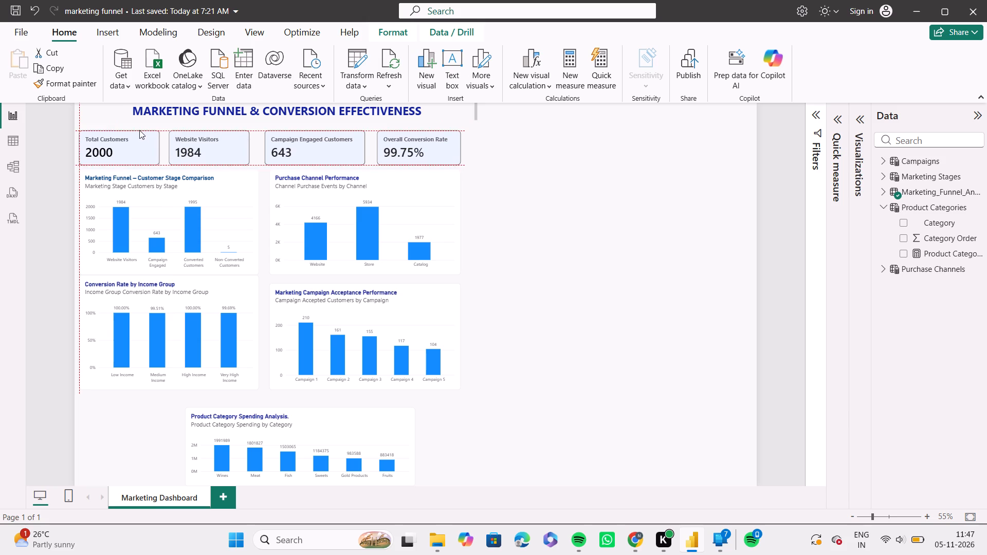
drag(139, 130, 139, 131)
drag(139, 131, 139, 129)
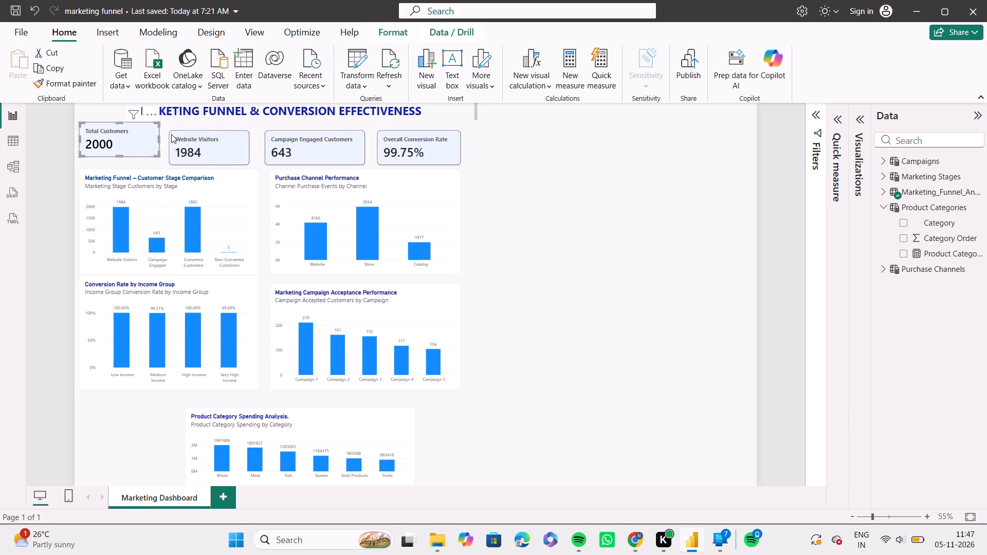
drag(211, 140, 211, 140)
drag(211, 140, 211, 135)
drag(306, 146, 306, 141)
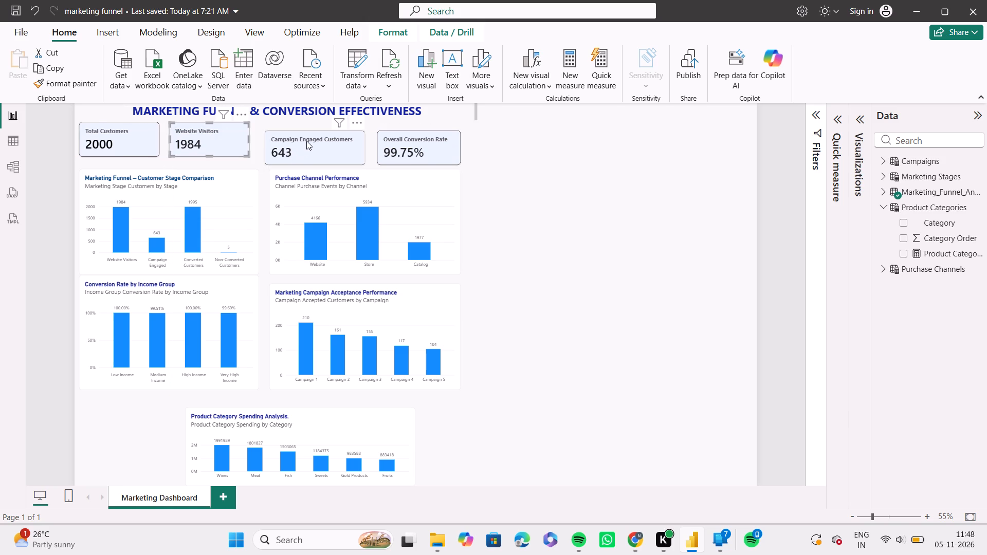
drag(306, 141, 306, 137)
drag(434, 139, 433, 128)
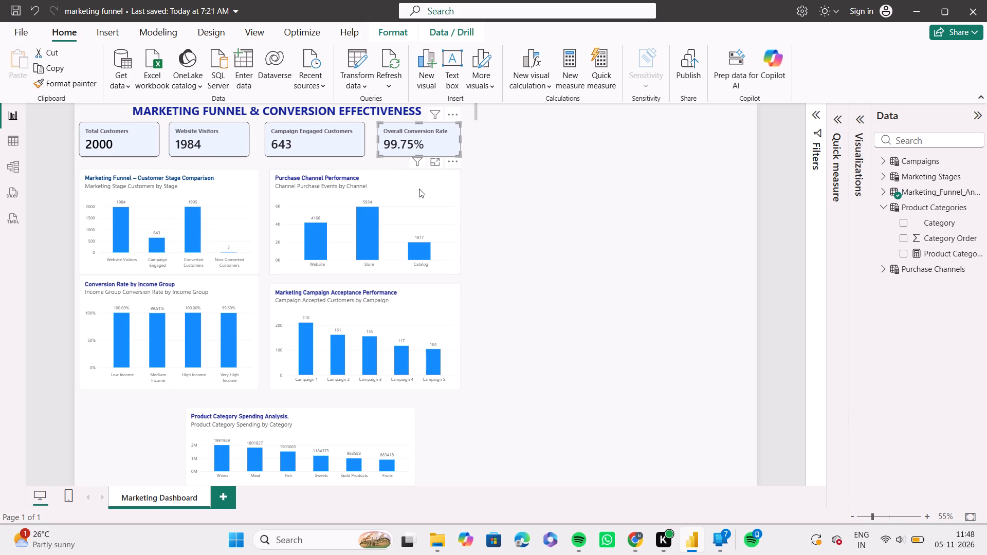
Raise the Purchase Channel Performance and Marketing Funnel charts to a shared top edge just below the KPI cards, shifting the former slightly right.
drag(416, 190, 420, 182)
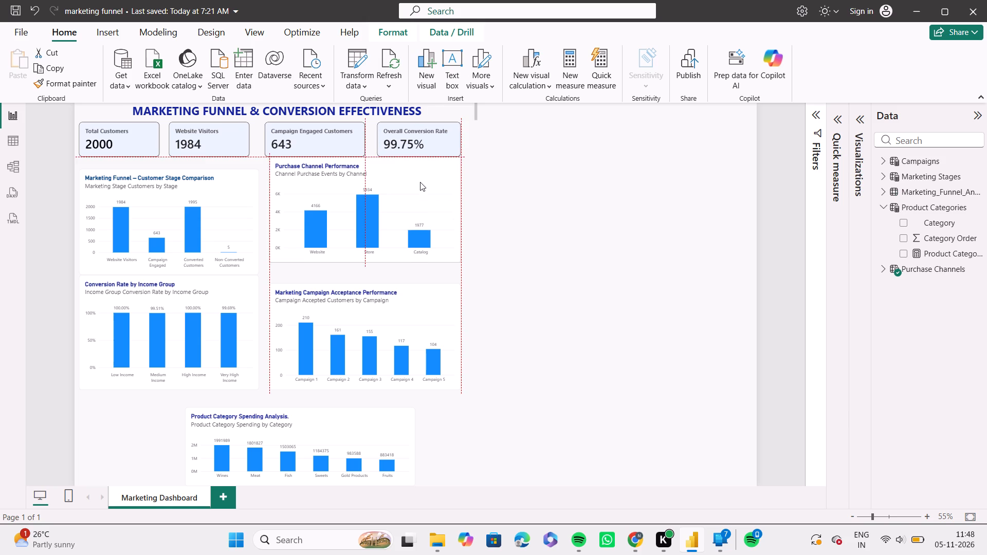
drag(420, 182, 421, 183)
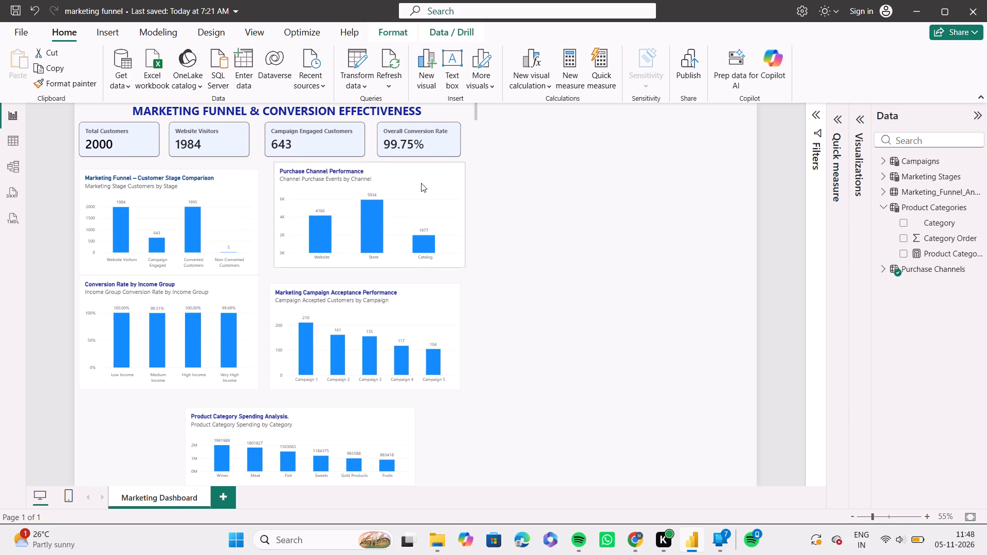
drag(421, 183, 421, 182)
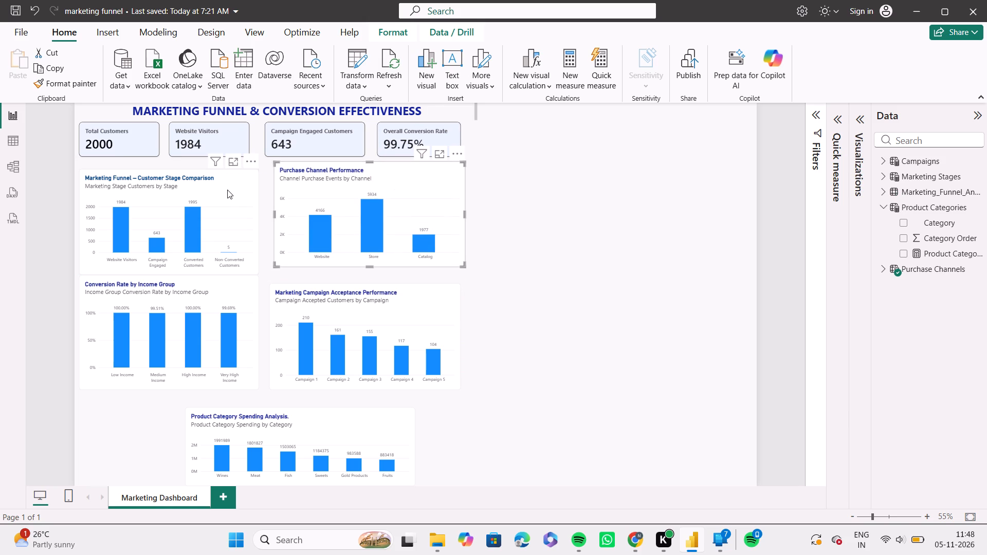
drag(225, 190, 224, 183)
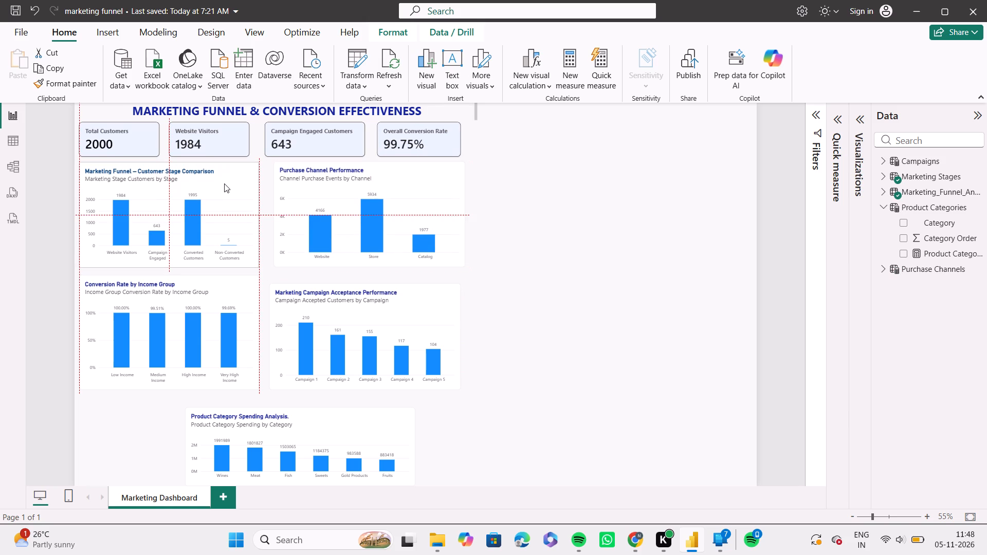
drag(224, 183, 224, 123)
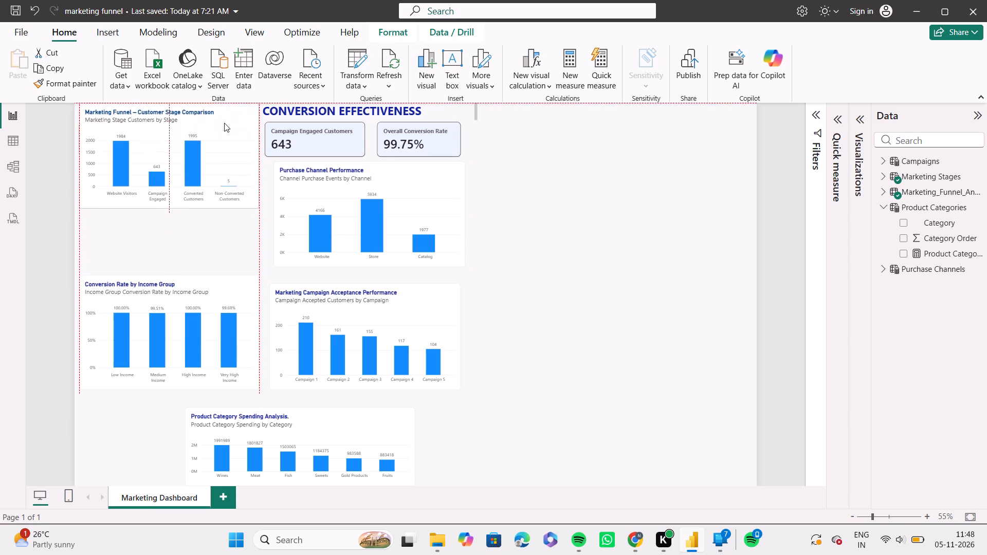
drag(224, 123, 227, 171)
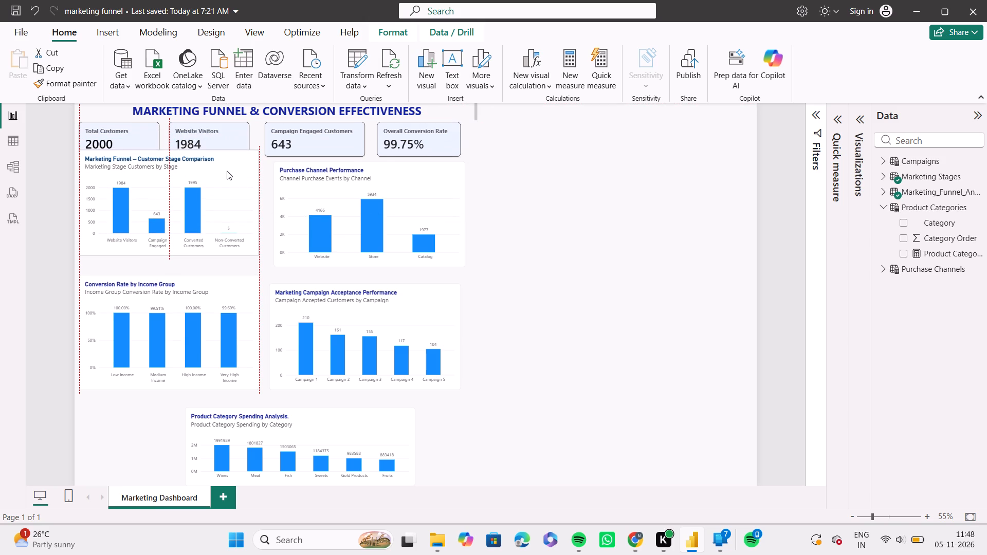
drag(227, 171, 226, 180)
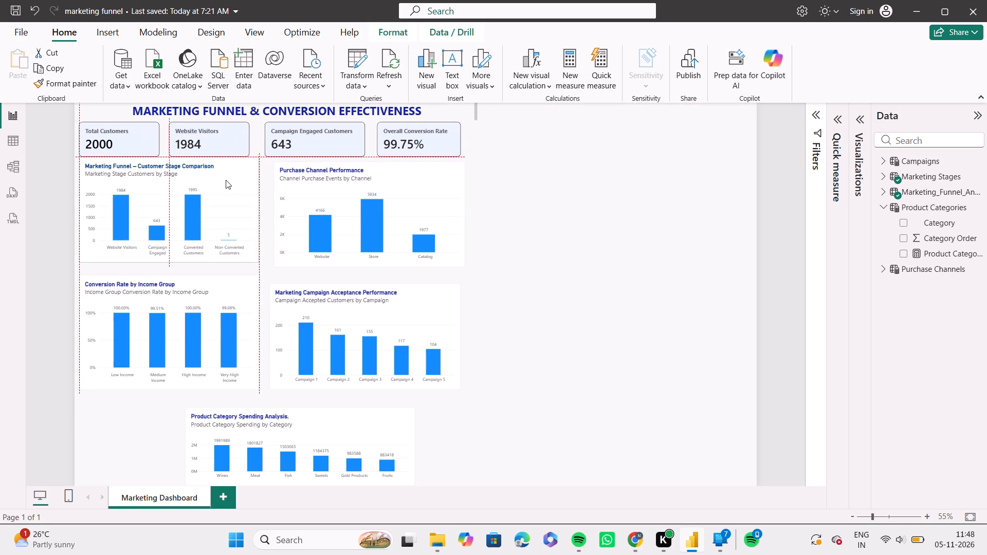
drag(226, 180, 226, 180)
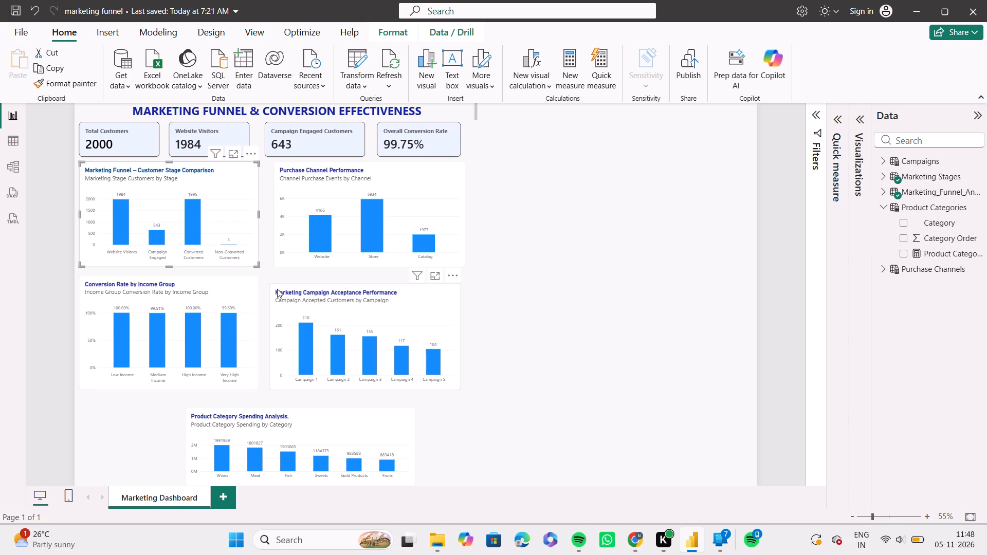
Align the second-row charts by raising Marketing Campaign Acceptance Performance and shortening Conversion Rate by Income Group from its bottom edge.
click(219, 291)
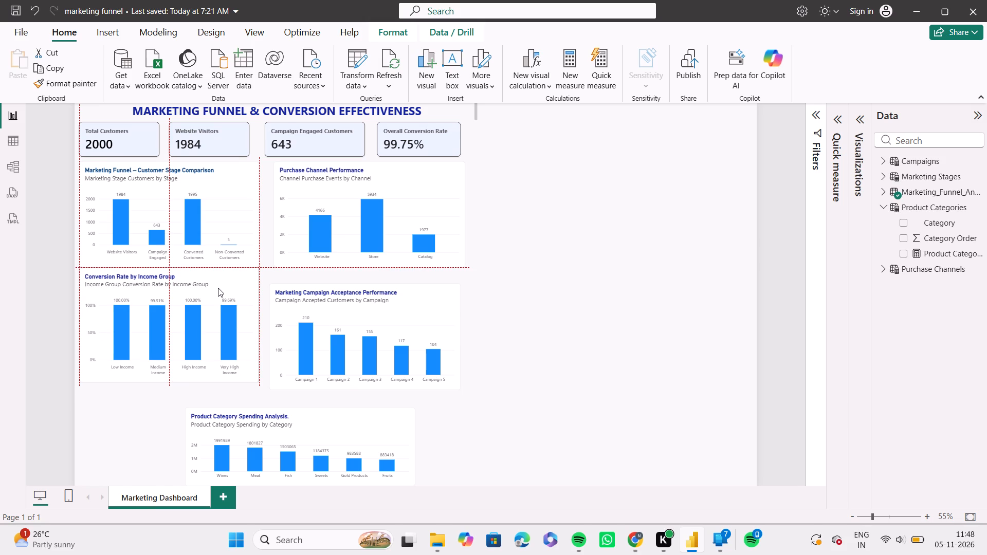
drag(343, 300, 343, 295)
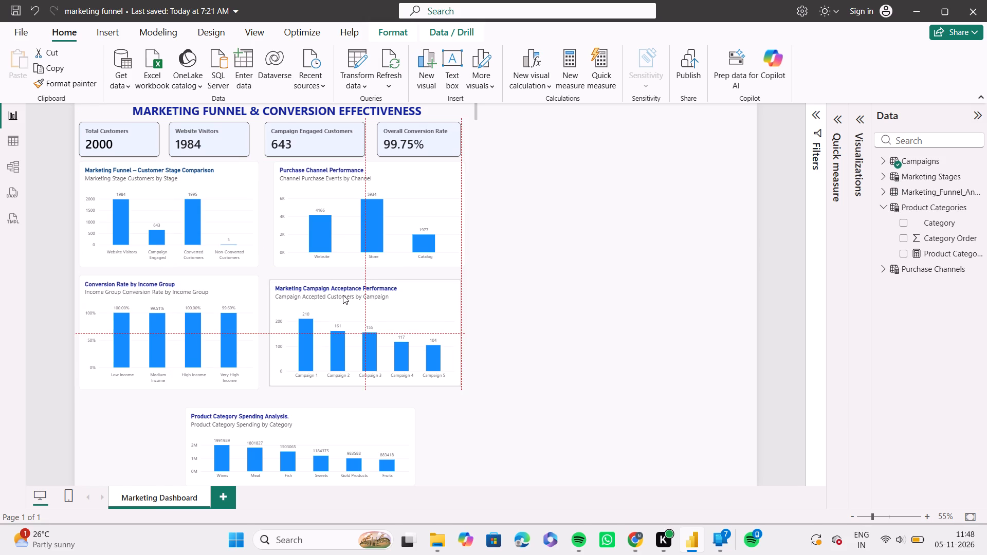
drag(343, 295, 342, 293)
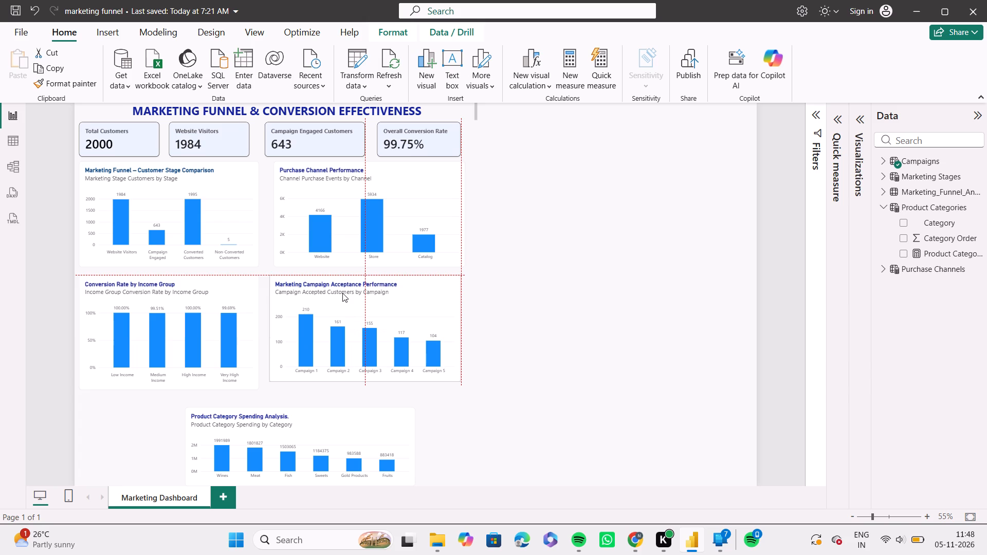
drag(342, 293, 342, 291)
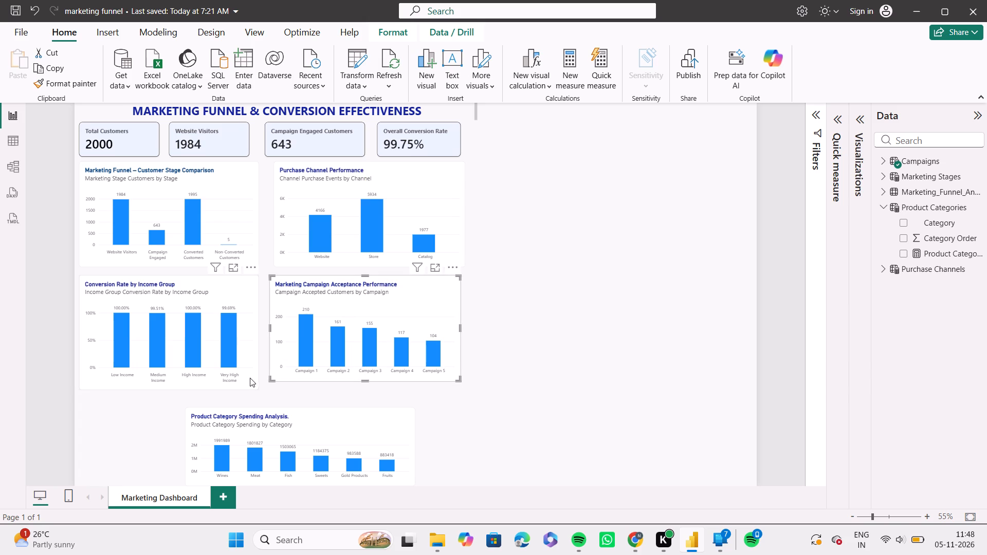
click(248, 385)
drag(258, 390, 258, 381)
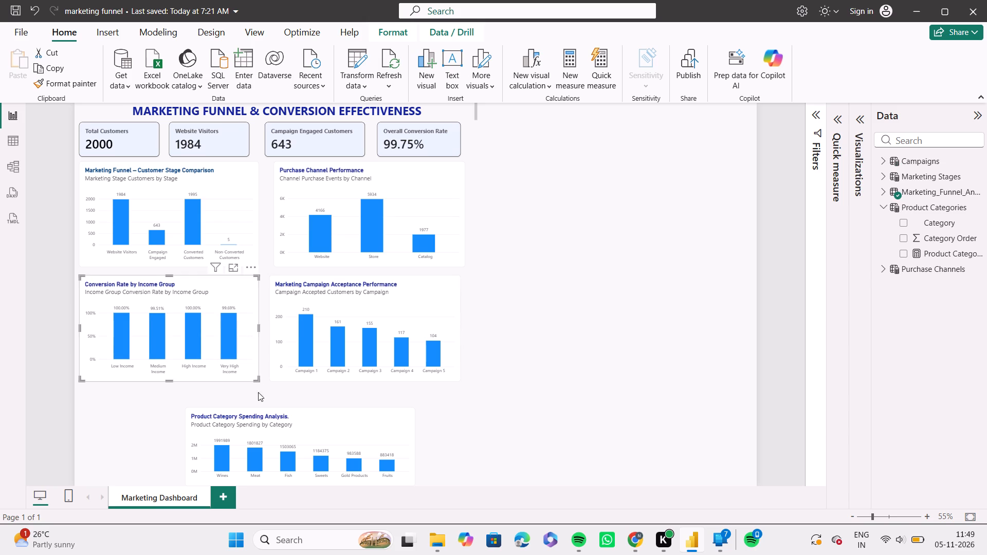
Move the Product Category Spending Analysis chart up and left beneath the second row, and extend its bottom edge to make it taller.
drag(294, 416, 278, 401)
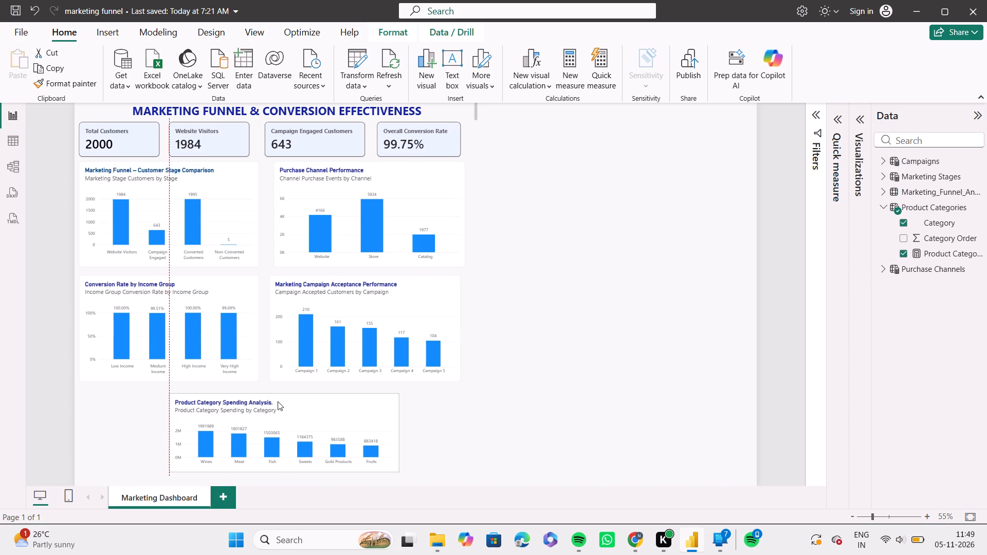
drag(278, 401, 276, 400)
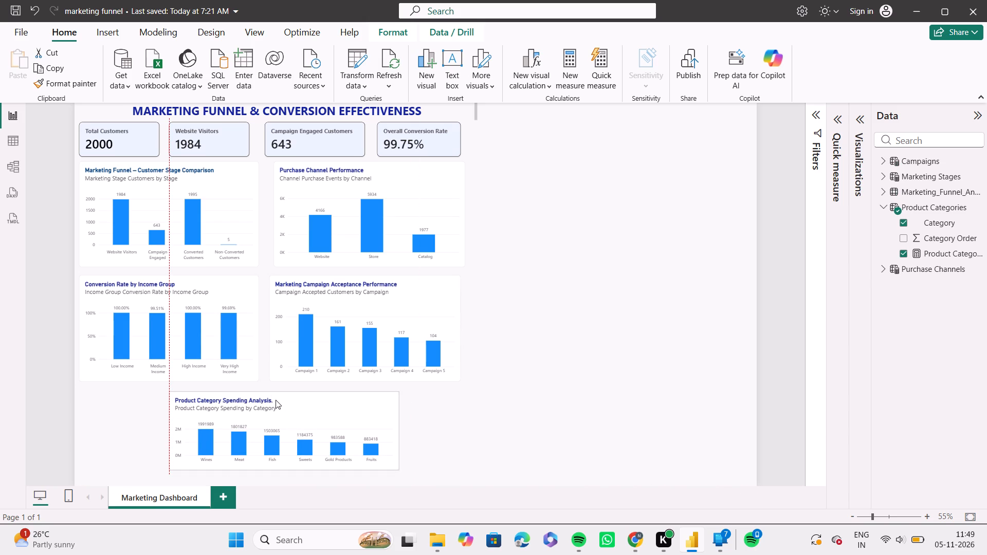
drag(276, 400, 276, 399)
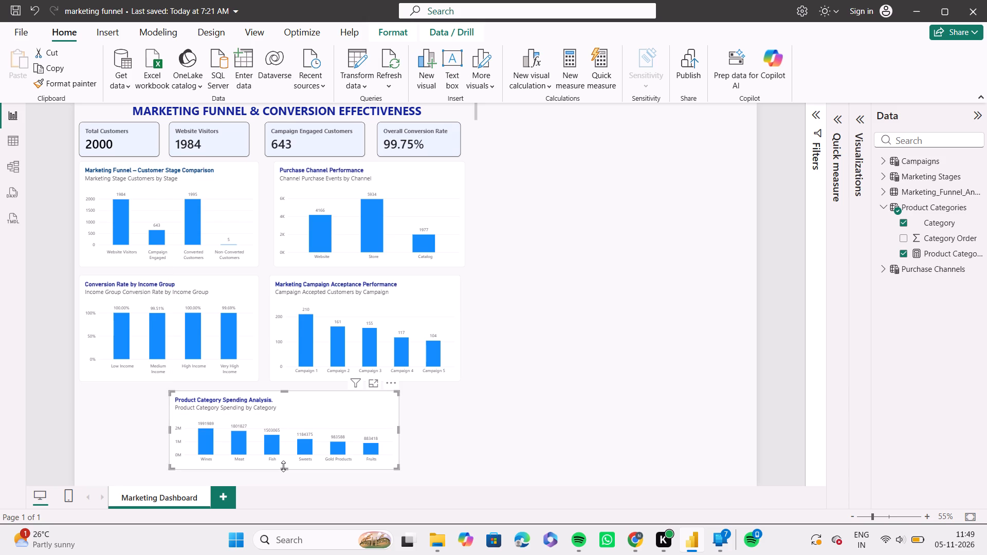
drag(283, 466, 283, 482)
drag(283, 399, 273, 399)
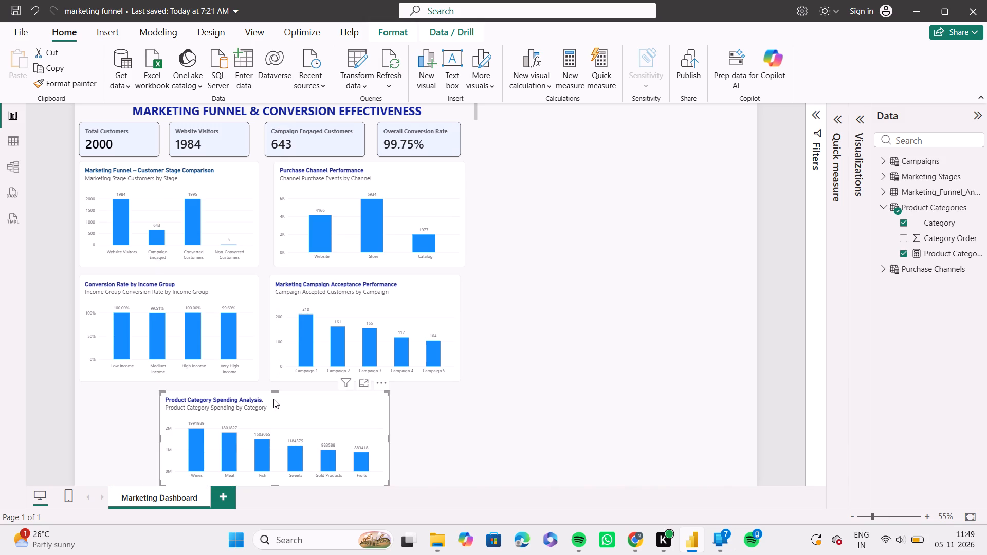
Extend the Marketing Campaign Acceptance Performance chart upward to the Purchase Channel Performance chart and shift it right to align with that chart.
click(363, 278)
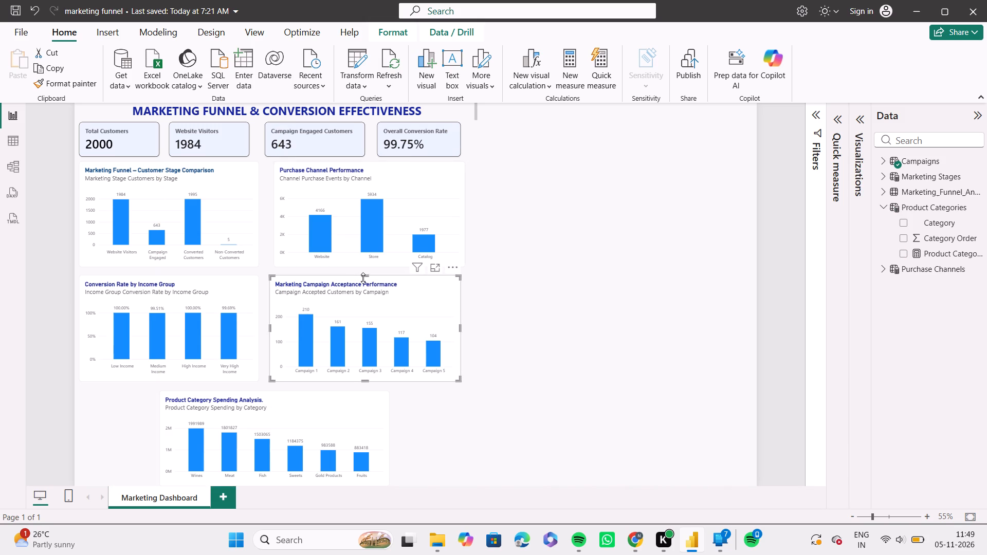
drag(365, 276, 365, 270)
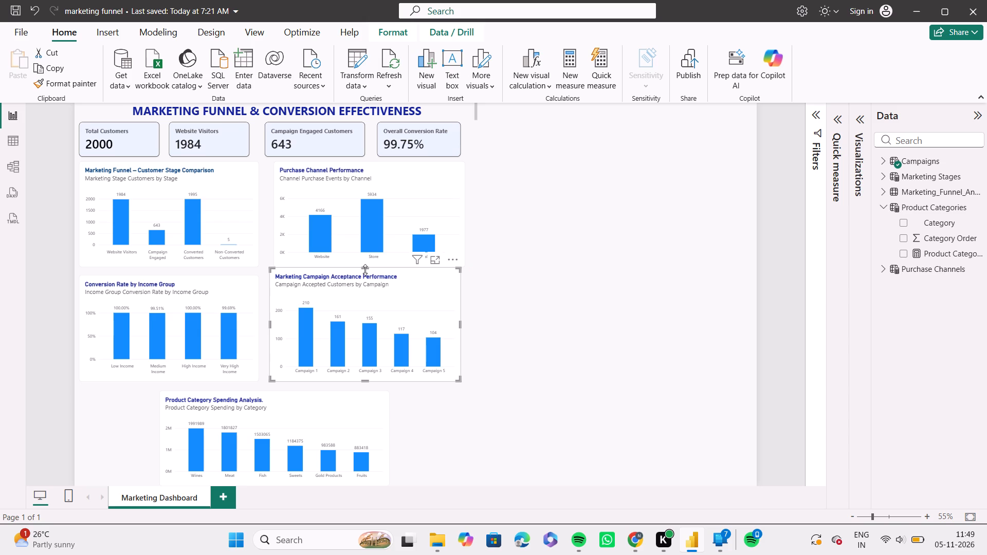
click(365, 270)
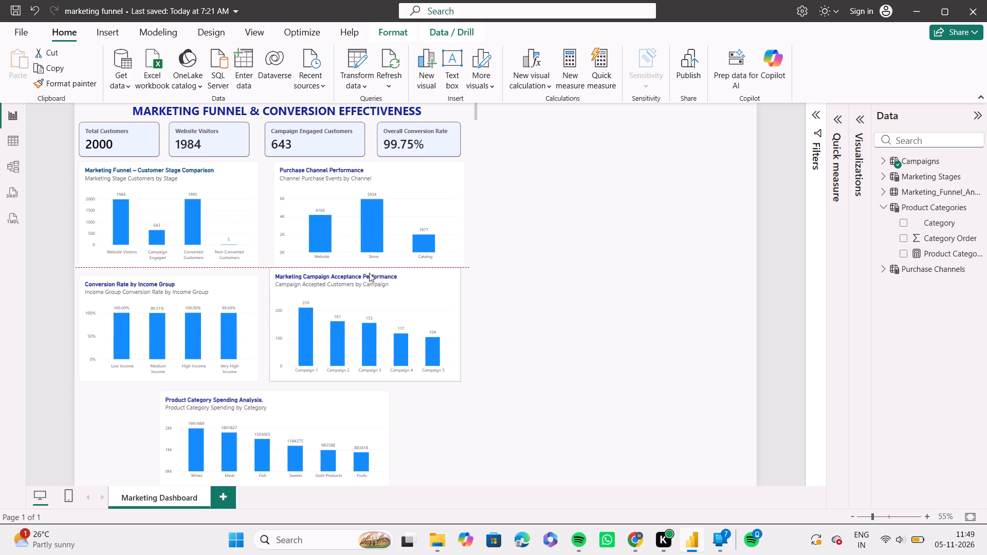
drag(411, 285, 411, 285)
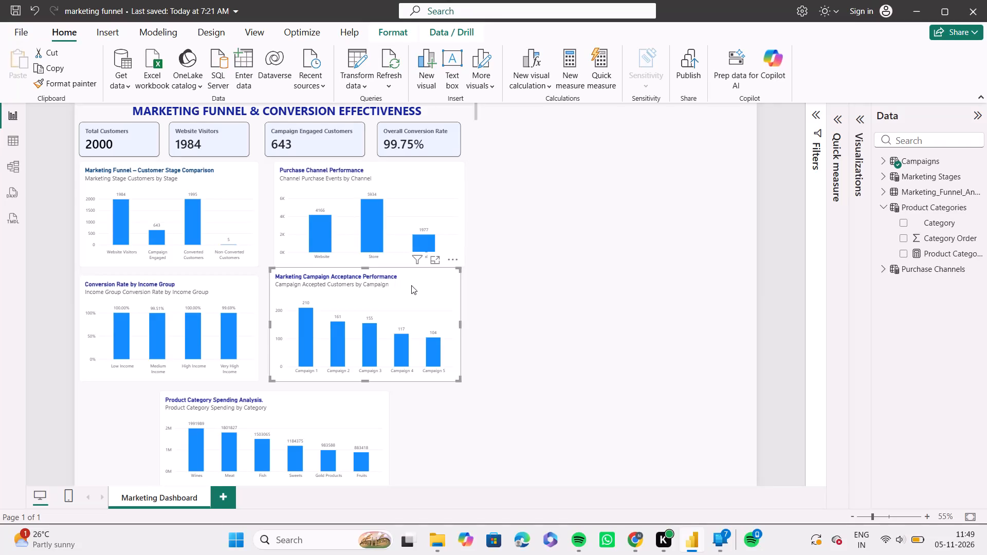
drag(411, 285, 416, 285)
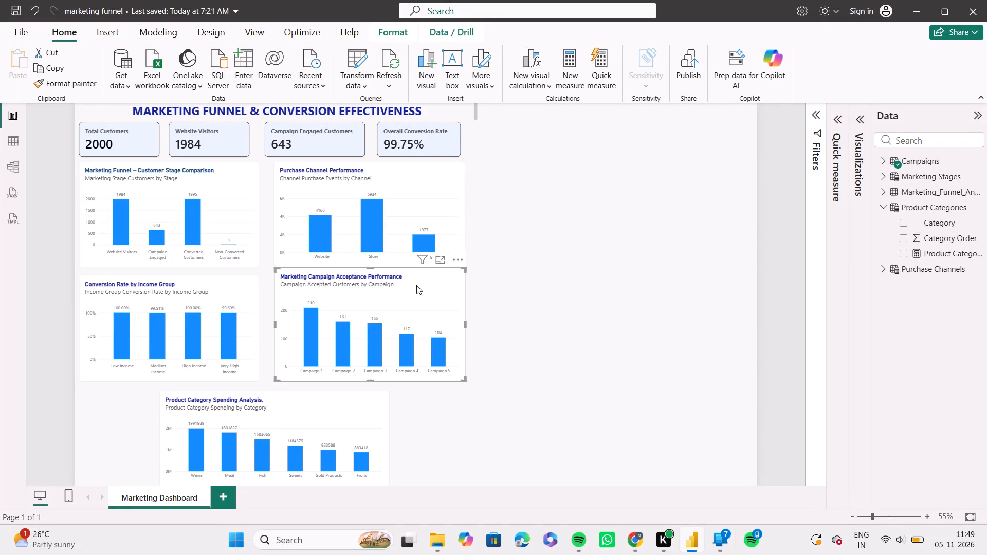
click(180, 279)
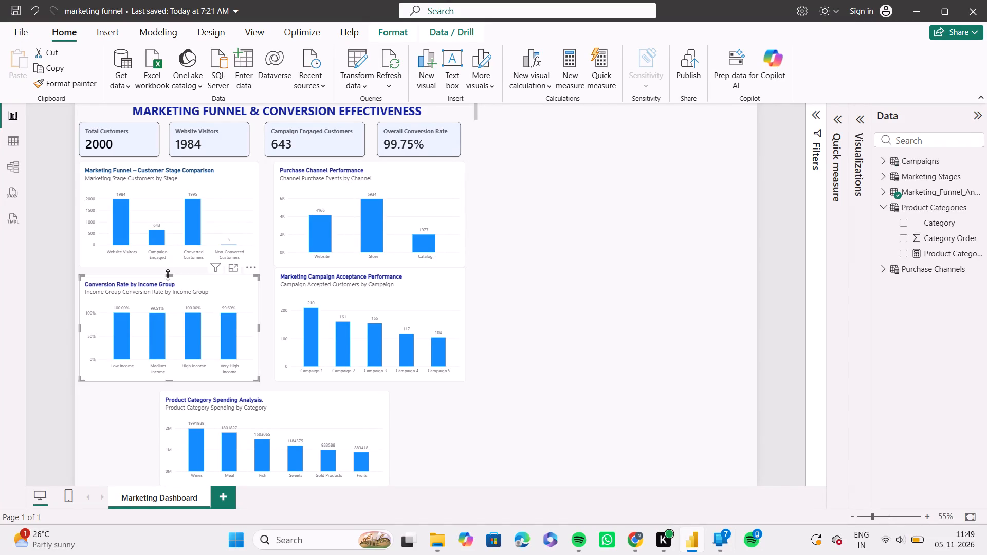
click(168, 274)
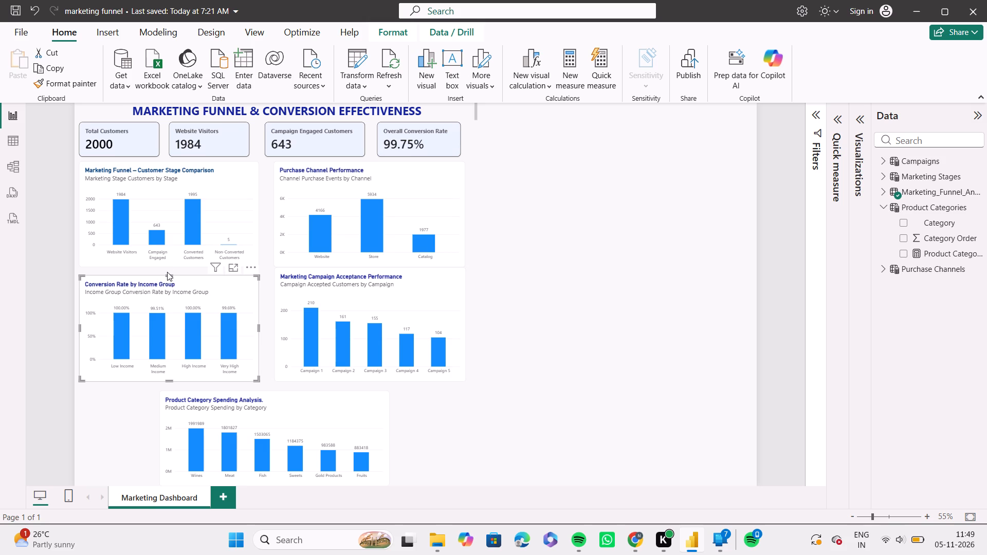
click(167, 272)
click(170, 274)
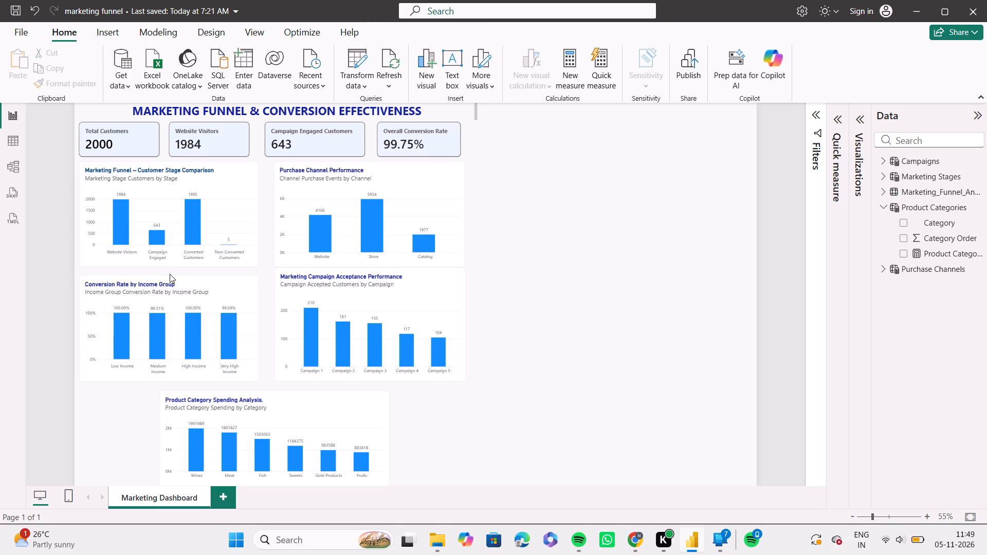
click(178, 278)
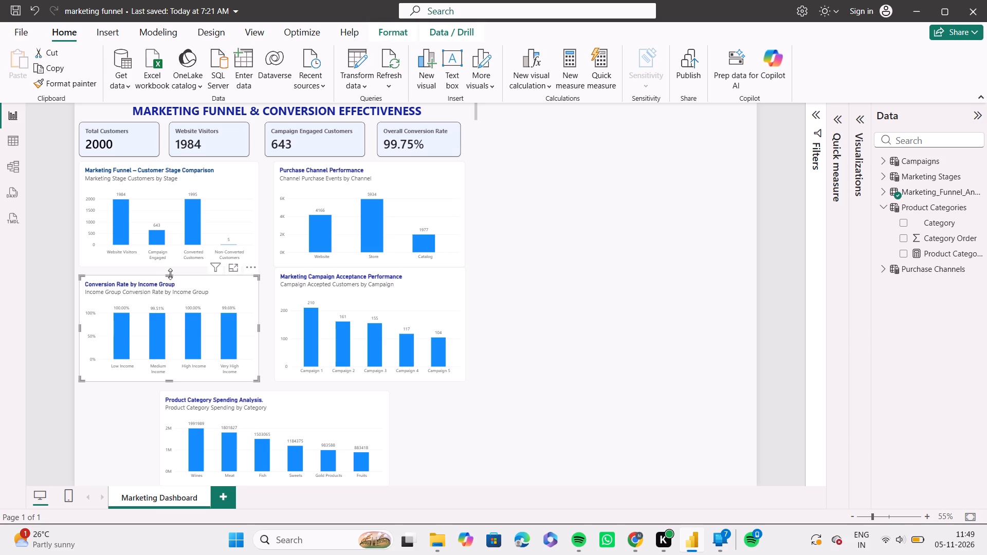
drag(170, 274, 170, 267)
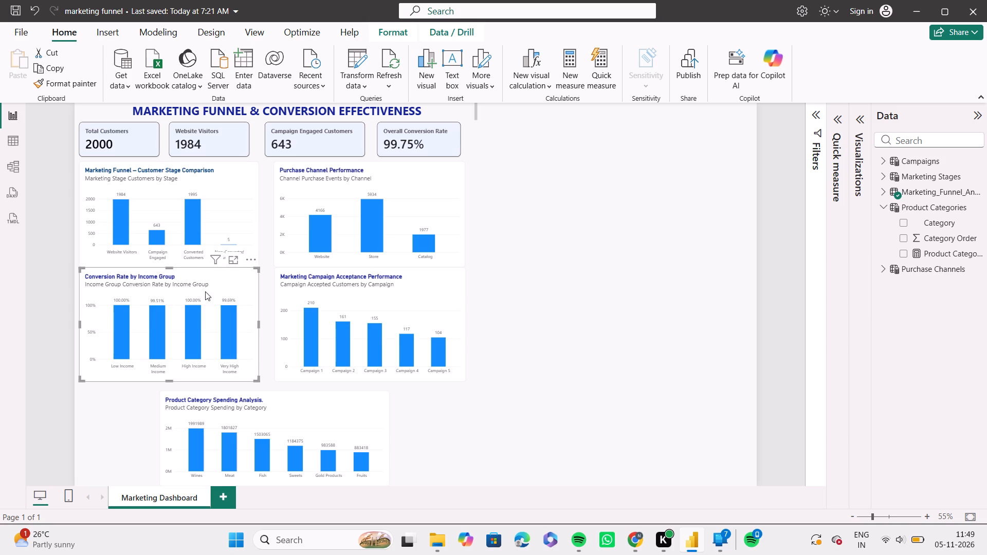
Shift the Product Category Spending Analysis chart slightly left and extend its top edge up to meet the second-row charts.
click(288, 412)
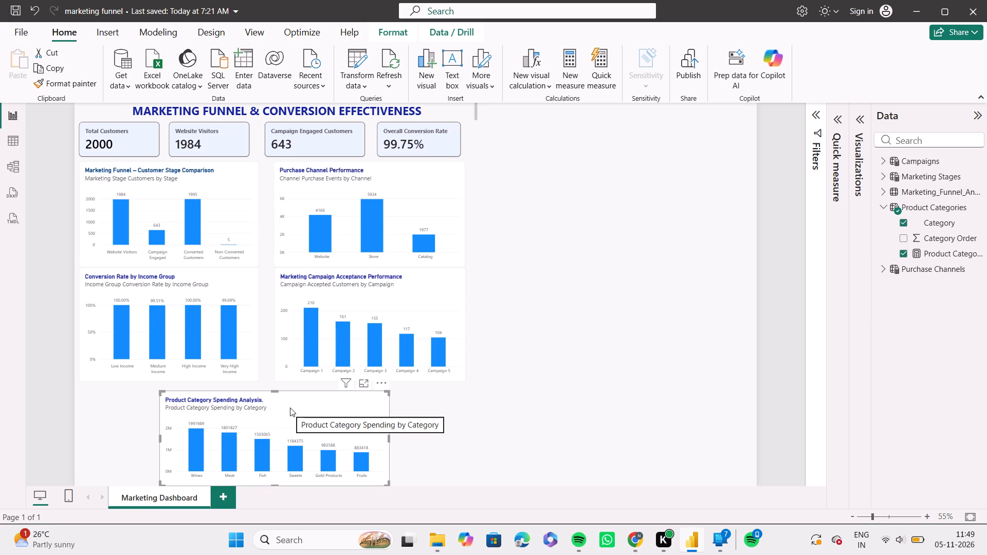
drag(290, 408, 283, 408)
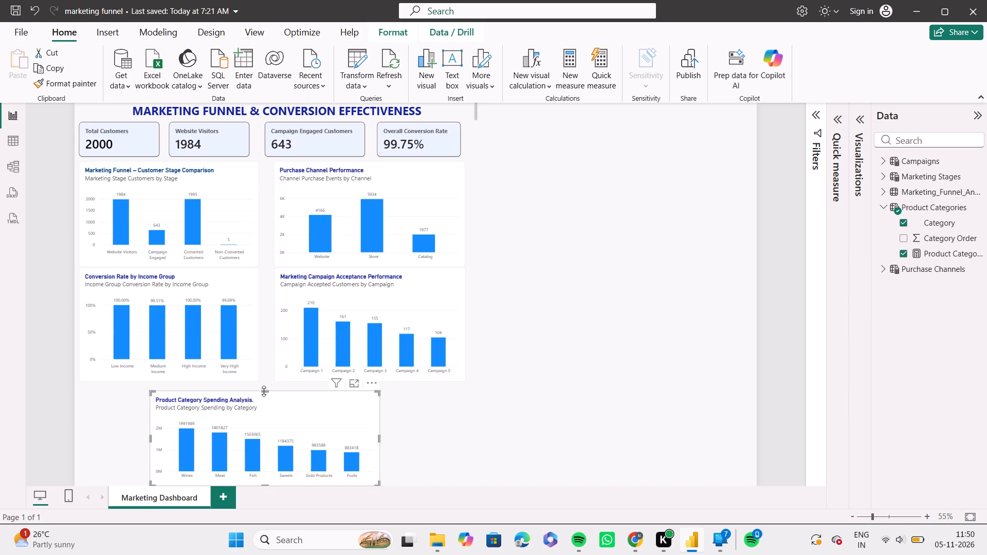
drag(264, 391, 263, 382)
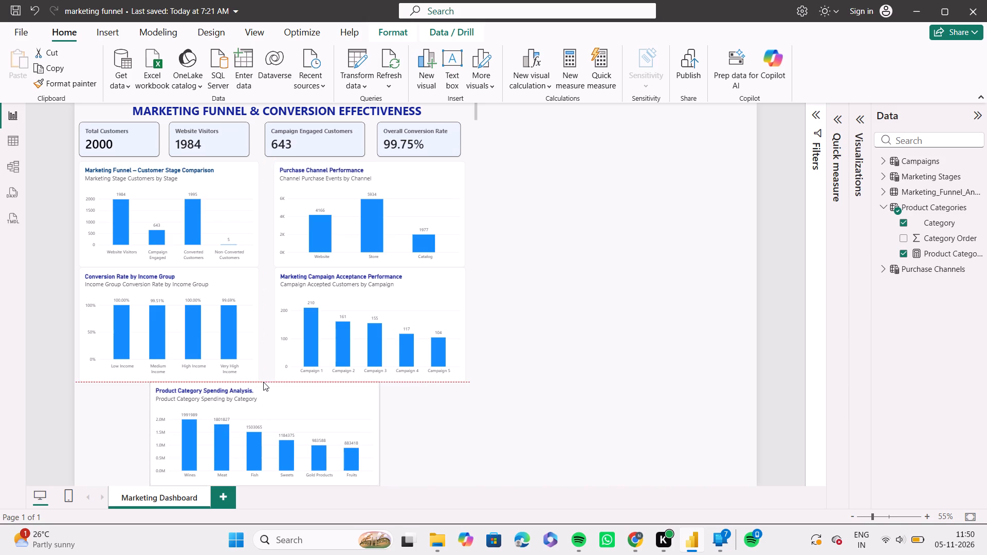
drag(263, 382, 262, 384)
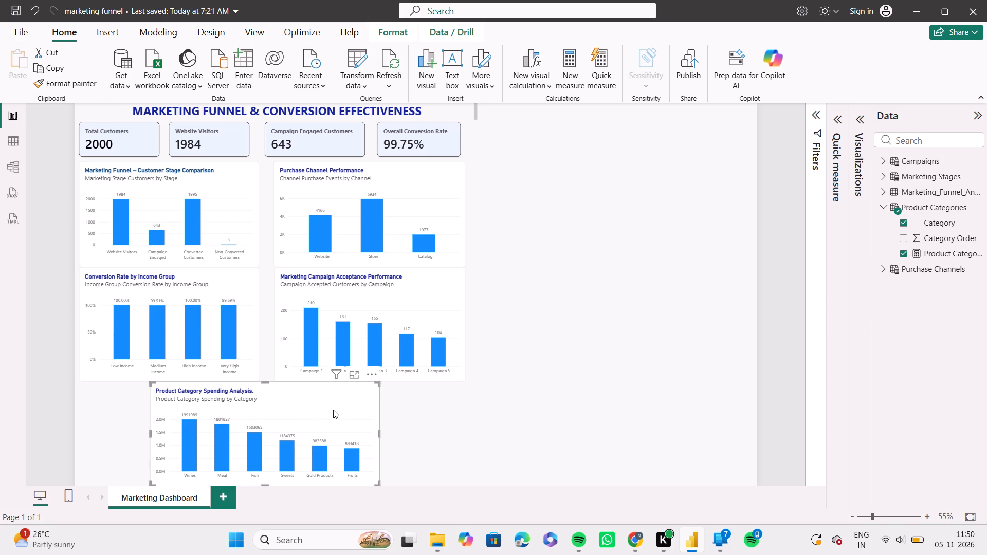
click(499, 436)
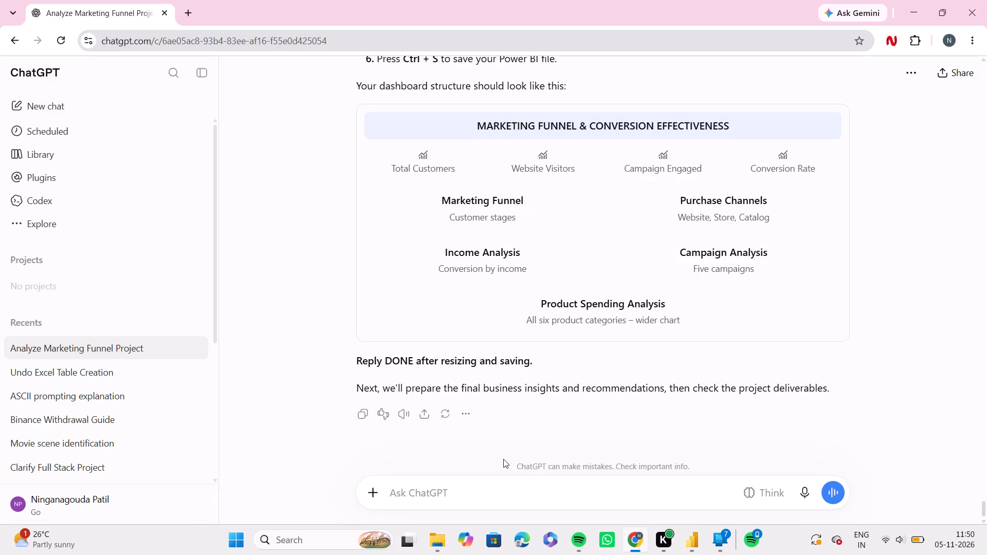
scroll(503, 459, down, 1)
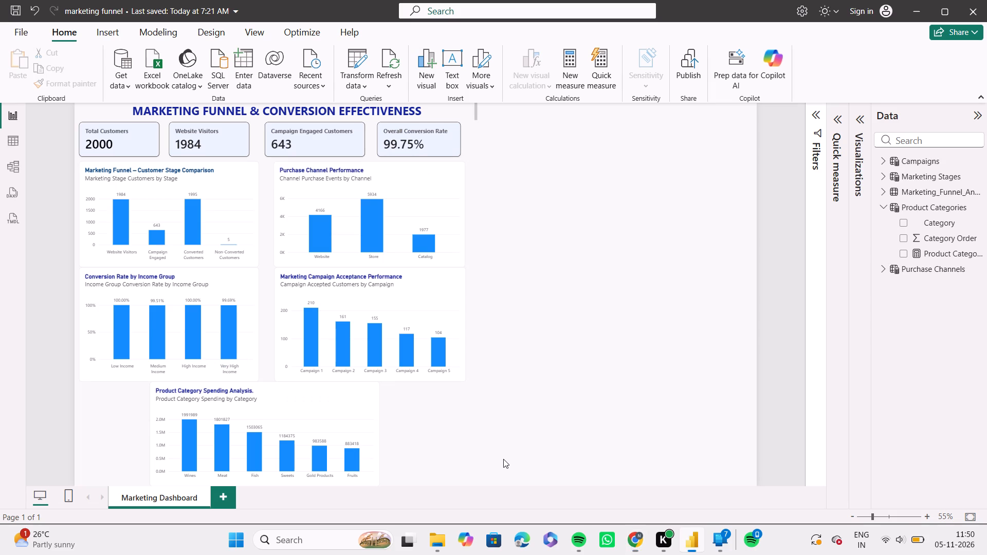
key(Print)
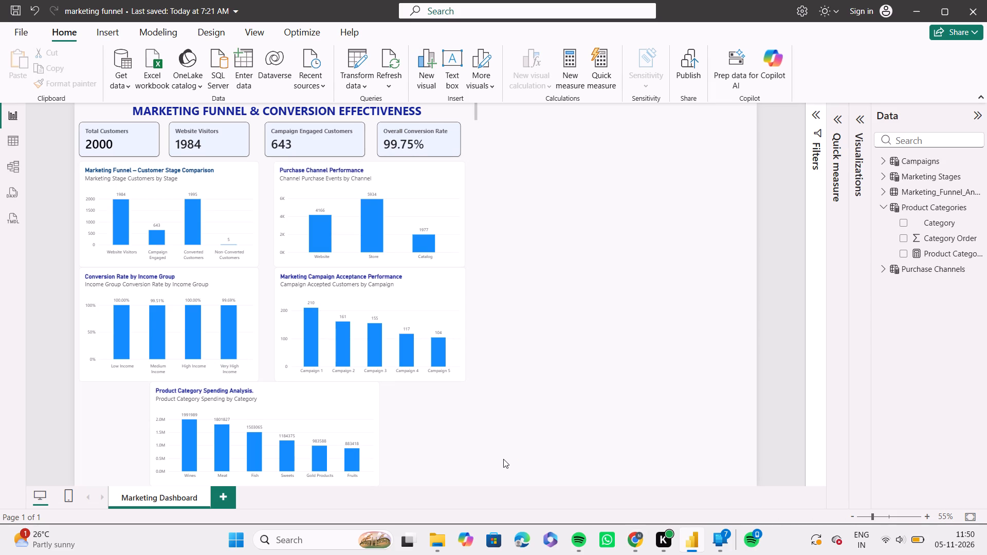
click(503, 459)
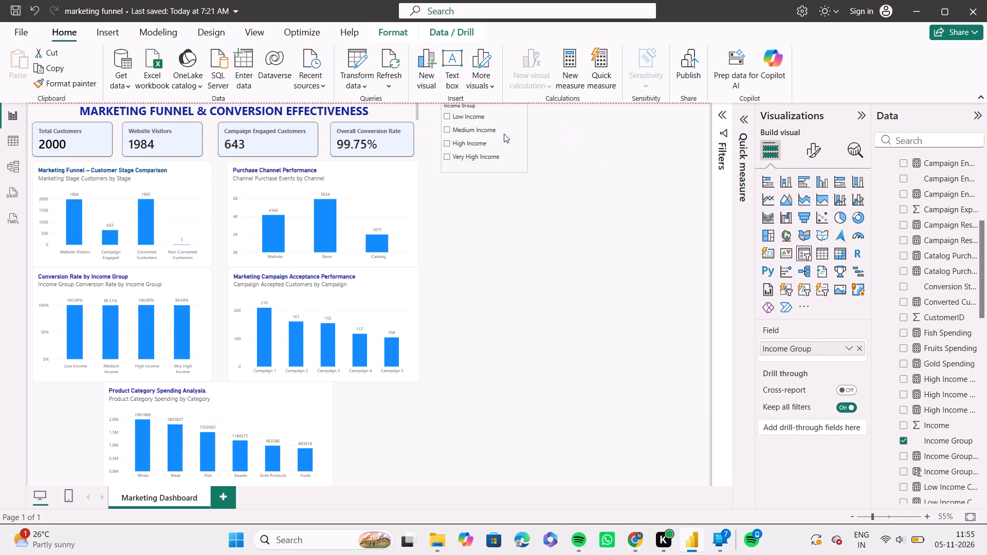
drag(504, 134, 502, 189)
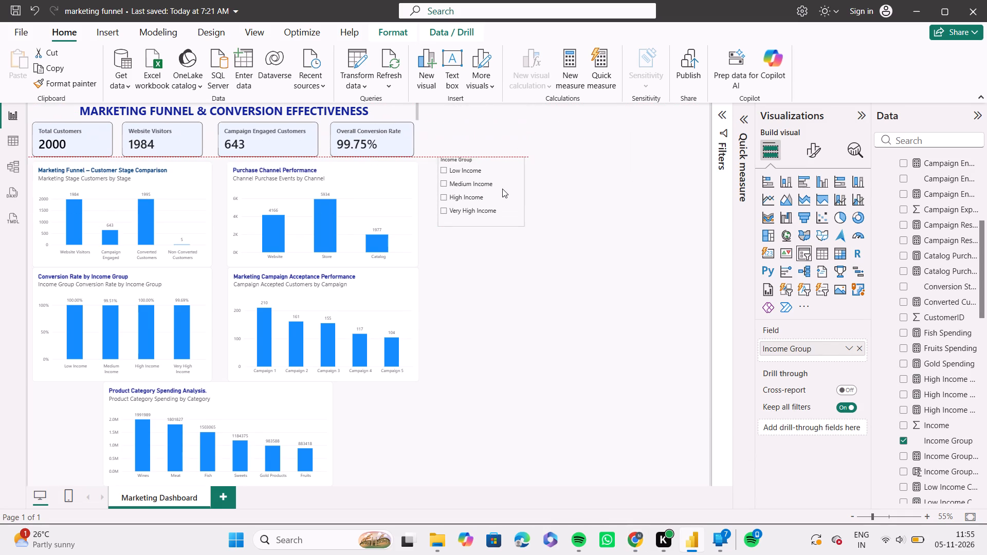
drag(502, 189, 516, 154)
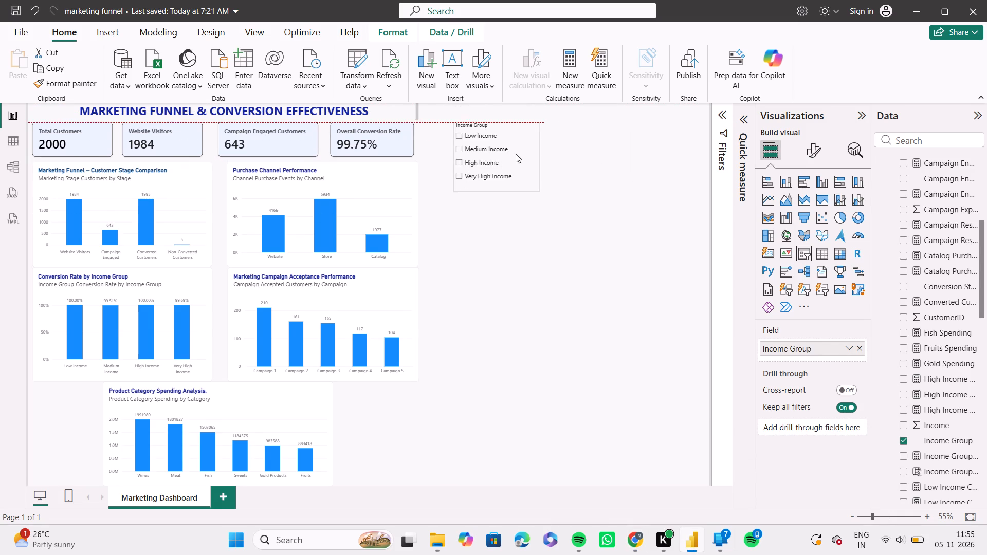
drag(516, 154, 493, 137)
Insert a second, empty slicer on the canvas beside the Income Group slicer.
click(581, 129)
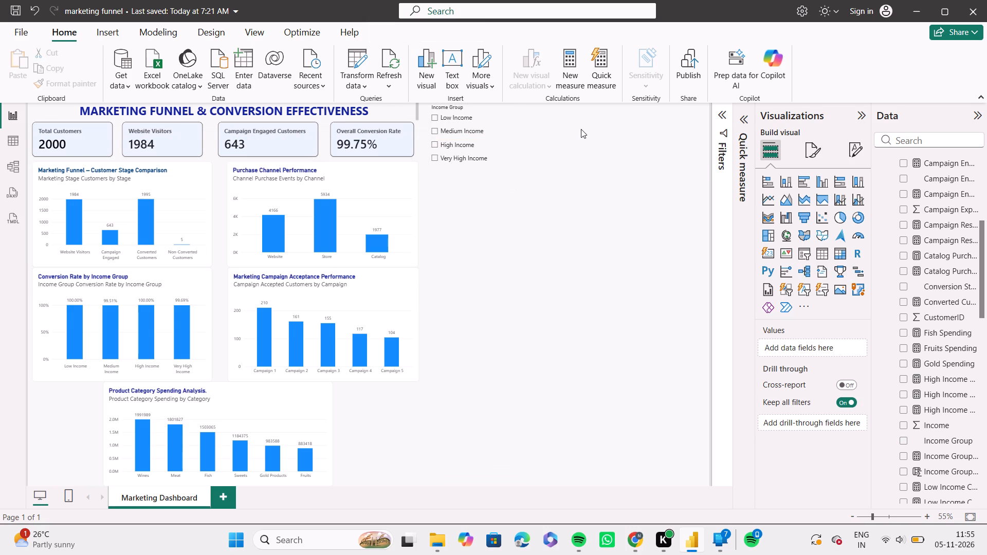
click(800, 251)
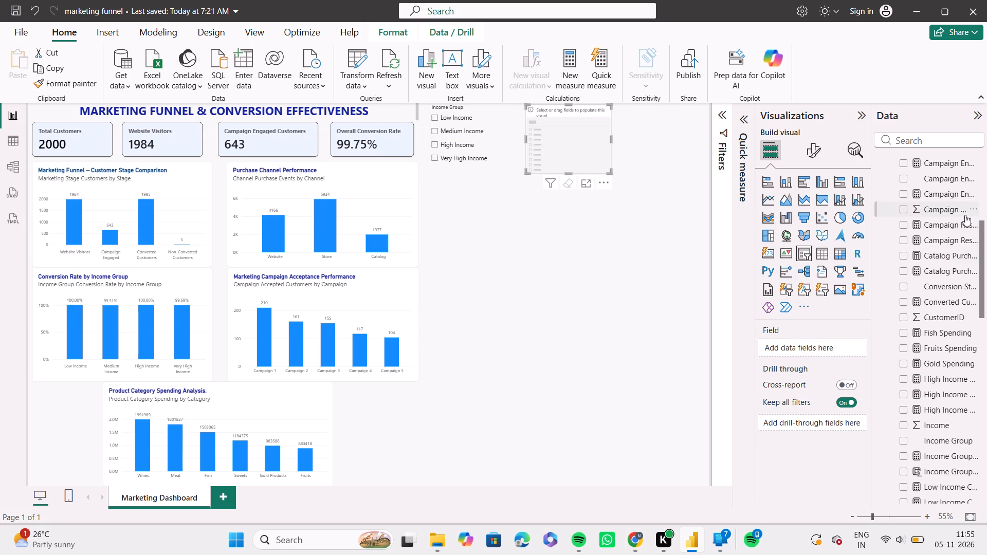
Look through the Marketing_Funnel_Analysis field list for the Education field for the new slicer.
scroll(965, 215, up, 4)
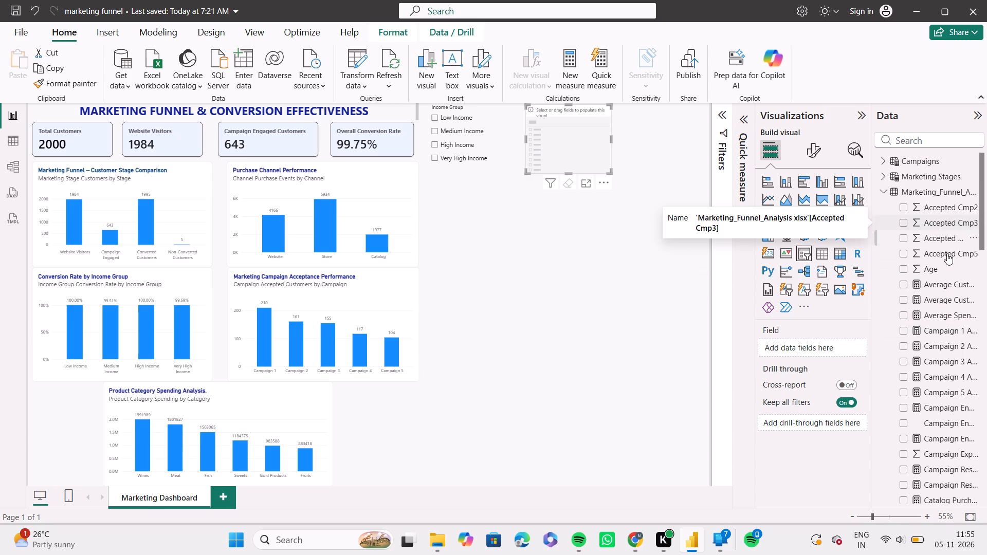
scroll(945, 287, down, 2)
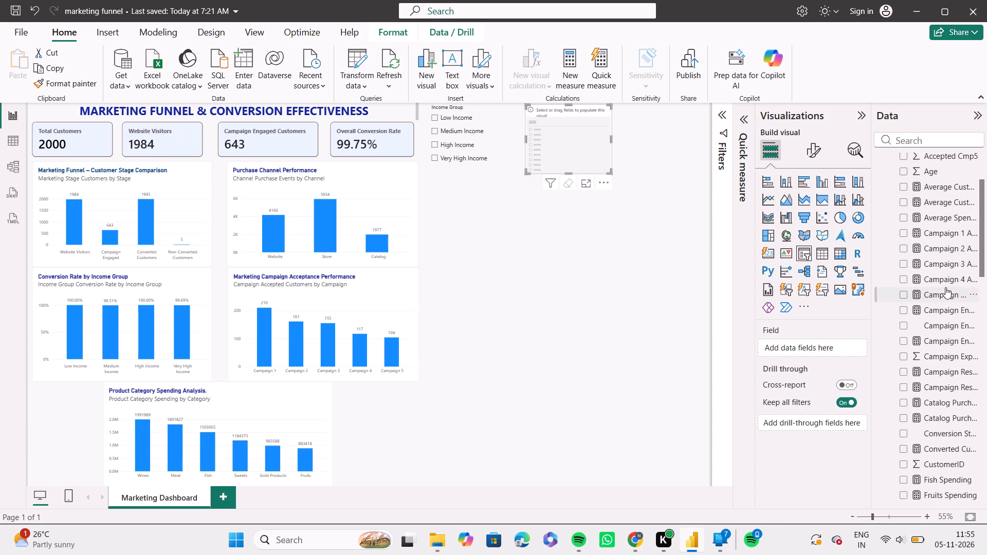
scroll(945, 287, down, 3)
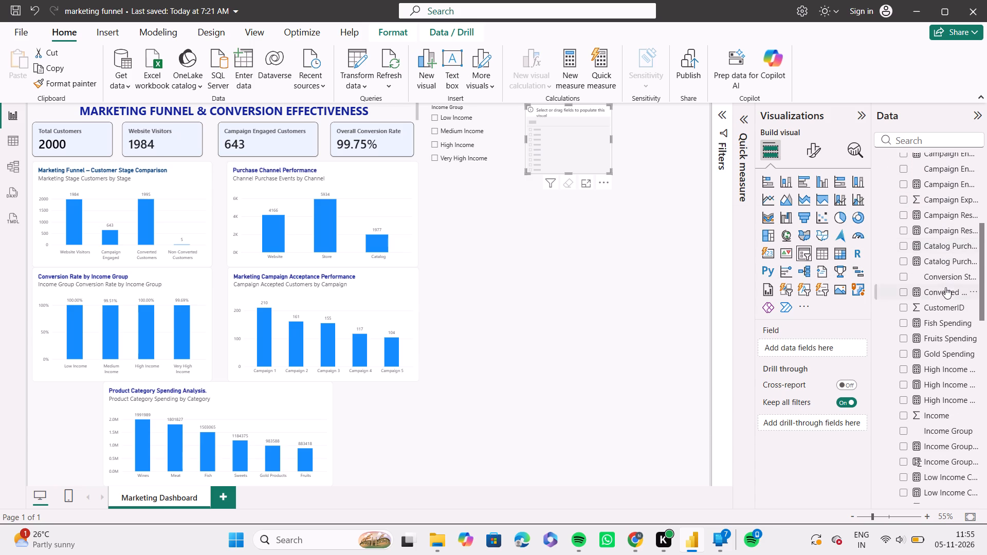
scroll(945, 287, down, 1)
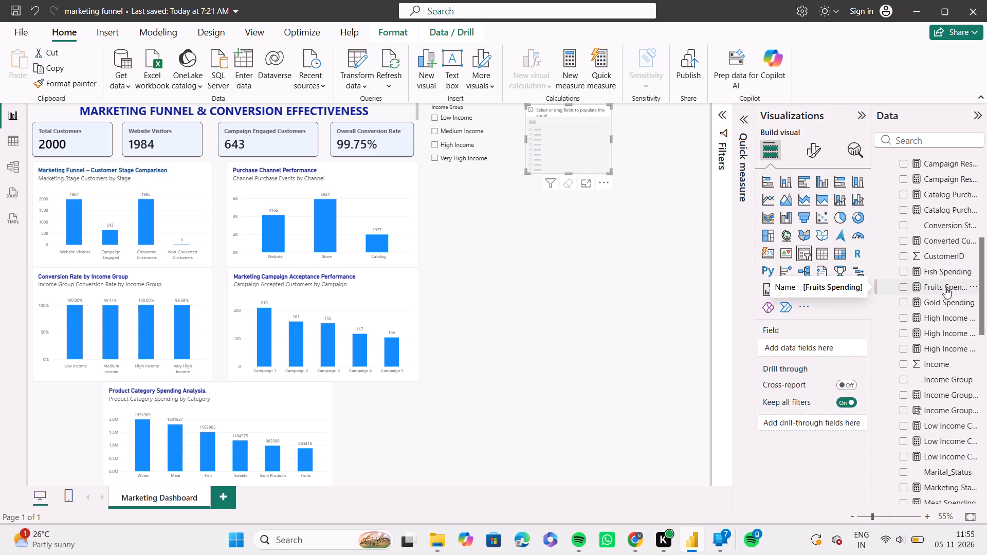
scroll(945, 287, down, 1)
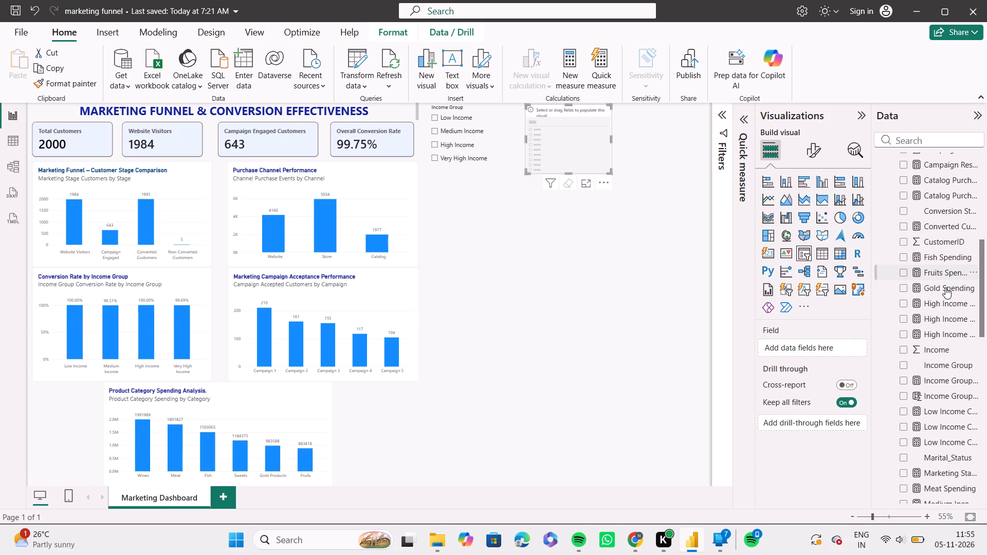
scroll(945, 287, down, 1)
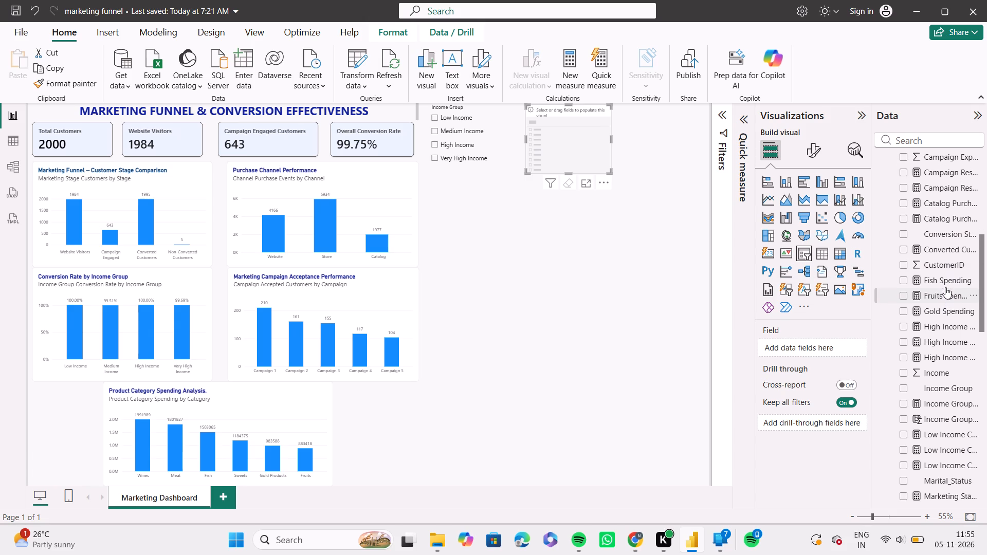
scroll(945, 287, down, 1)
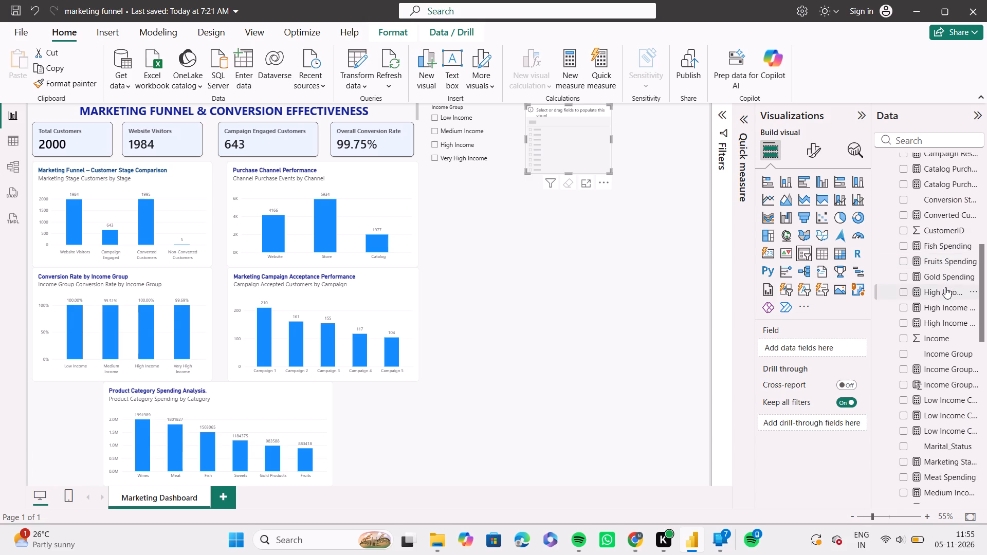
scroll(945, 287, down, 3)
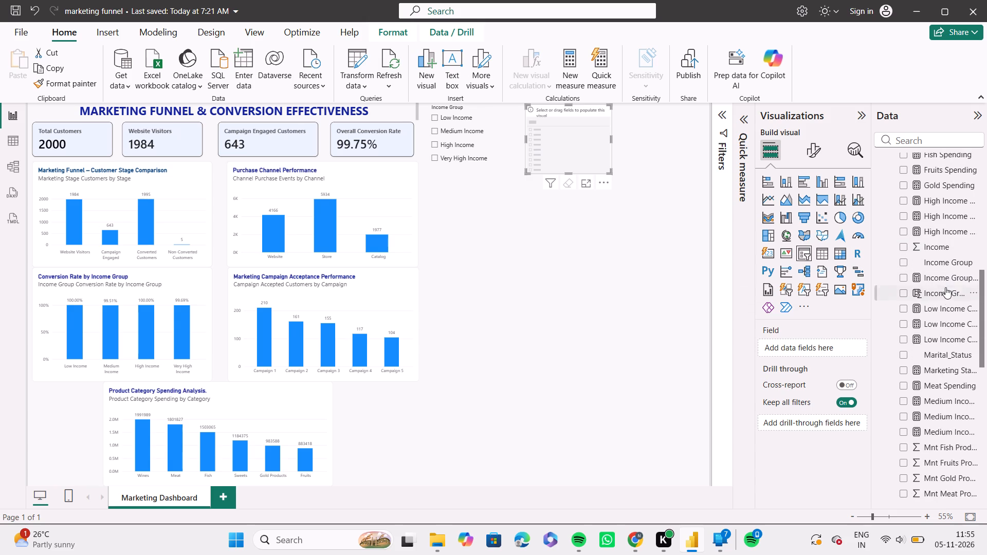
scroll(945, 287, down, 4)
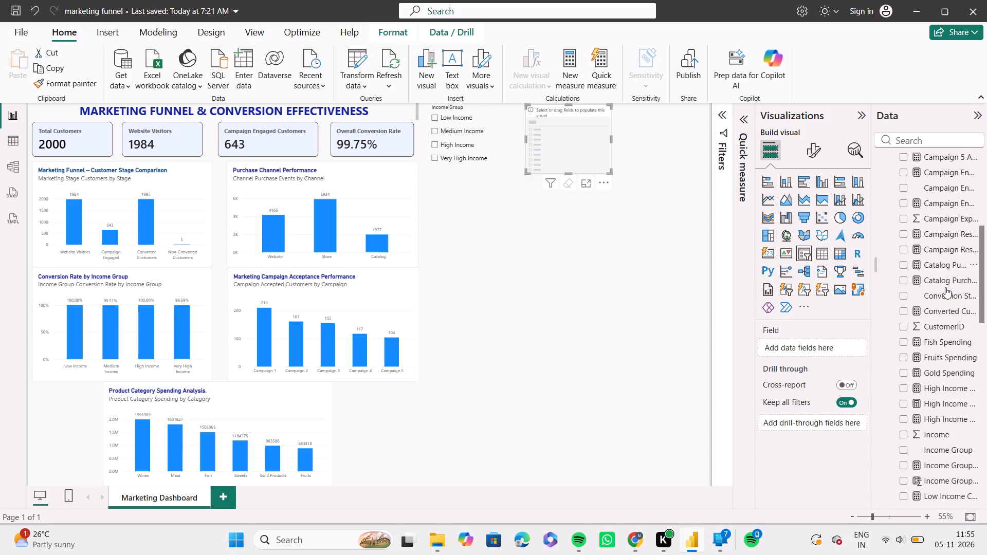
scroll(945, 287, up, 3)
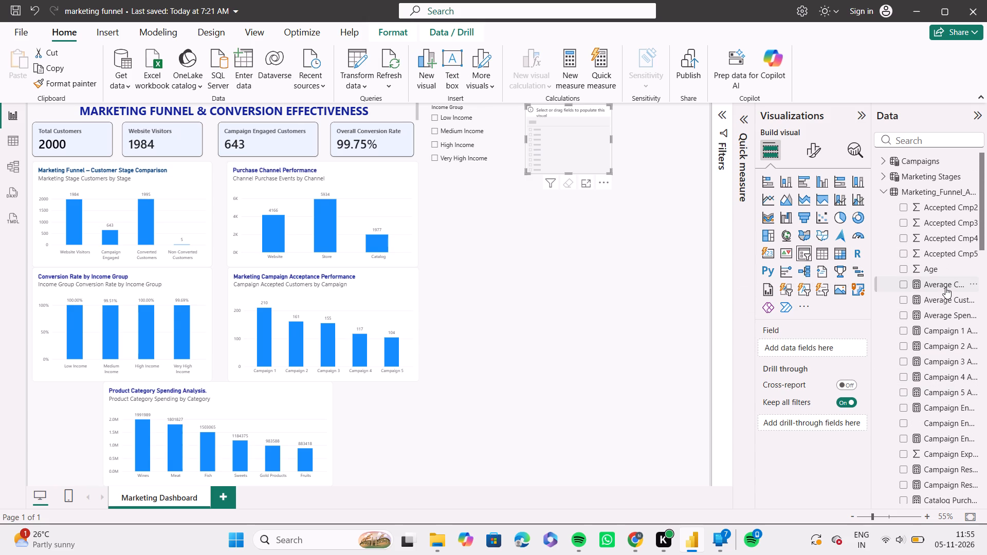
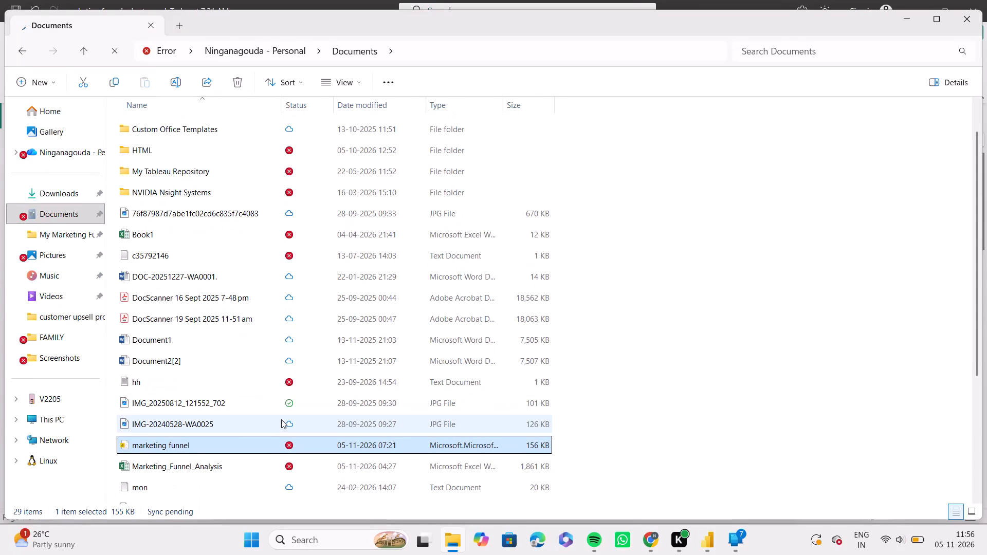
Open the Marketing_Funnel_Analysis workbook in Excel and examine its column headers across the sheet.
double_click(232, 466)
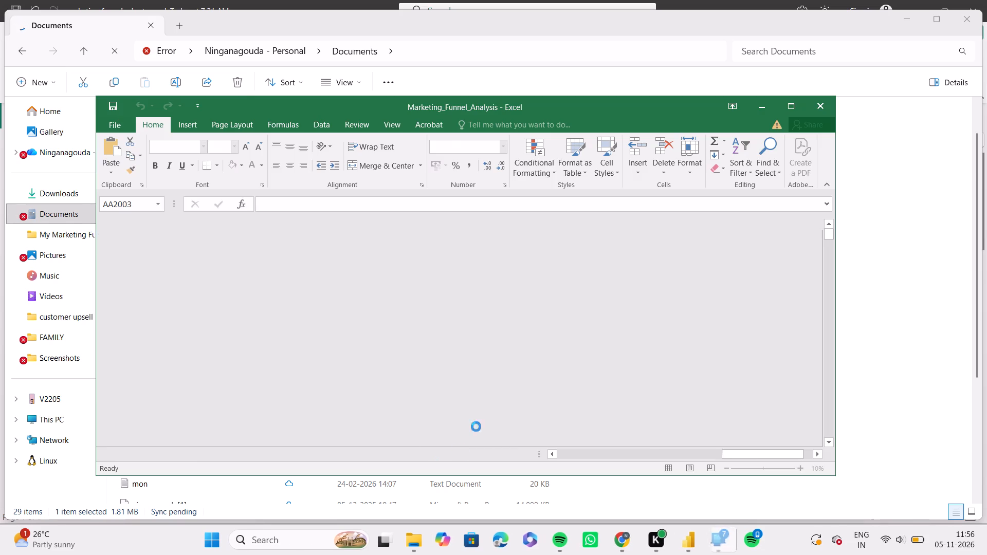
scroll(357, 357, right, 5)
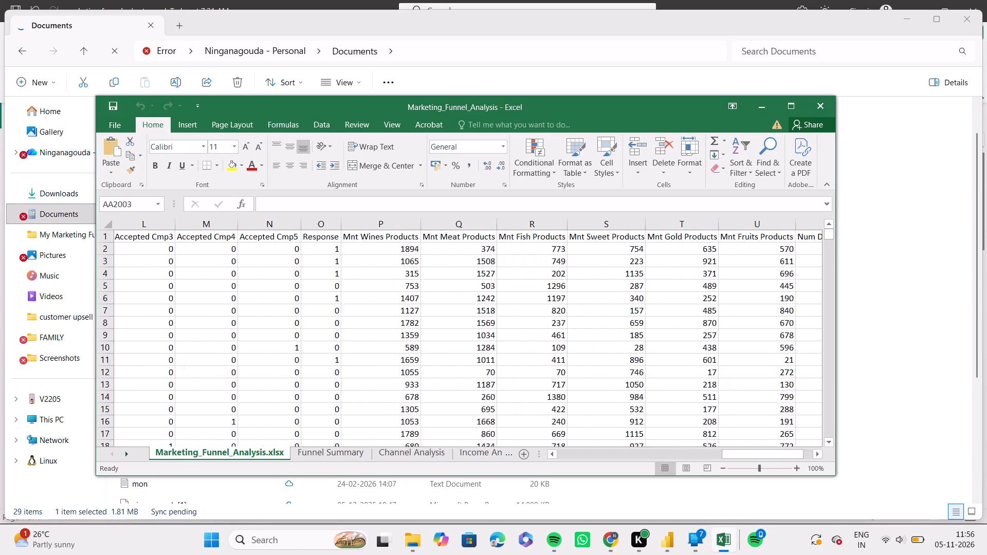
scroll(357, 357, right, 7)
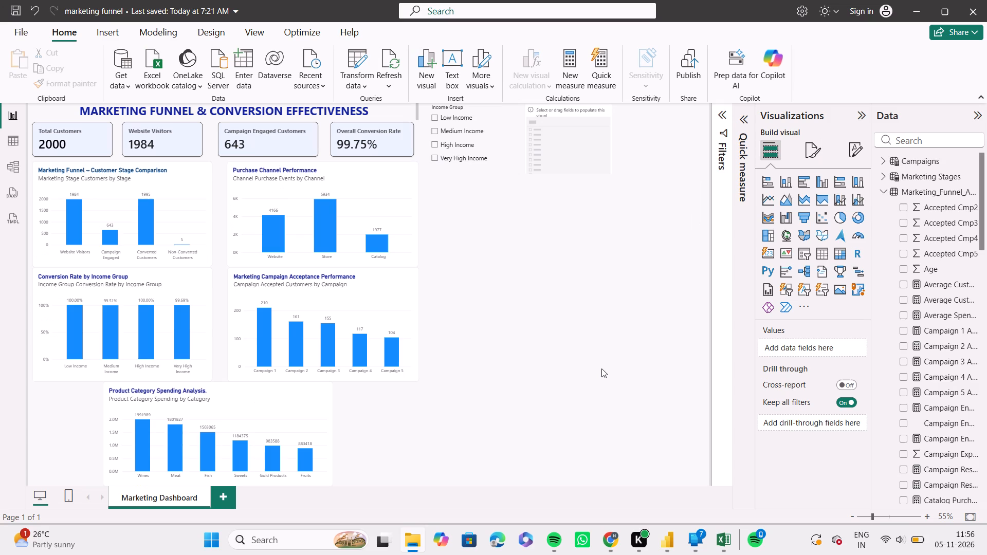
Switch to the marketing funnel report in Power BI and search its data fields for "education".
click(913, 142)
text(edu)
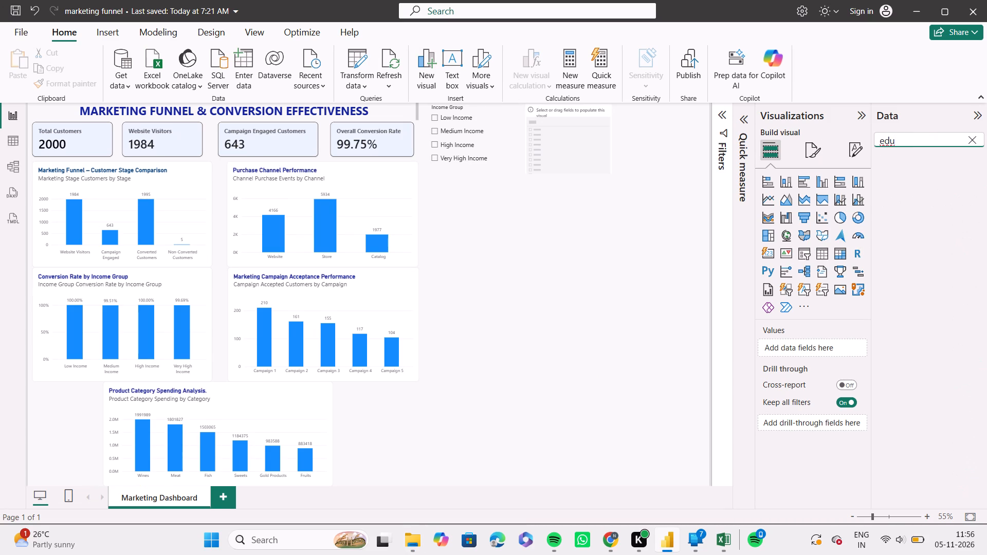
key(BackSpace)
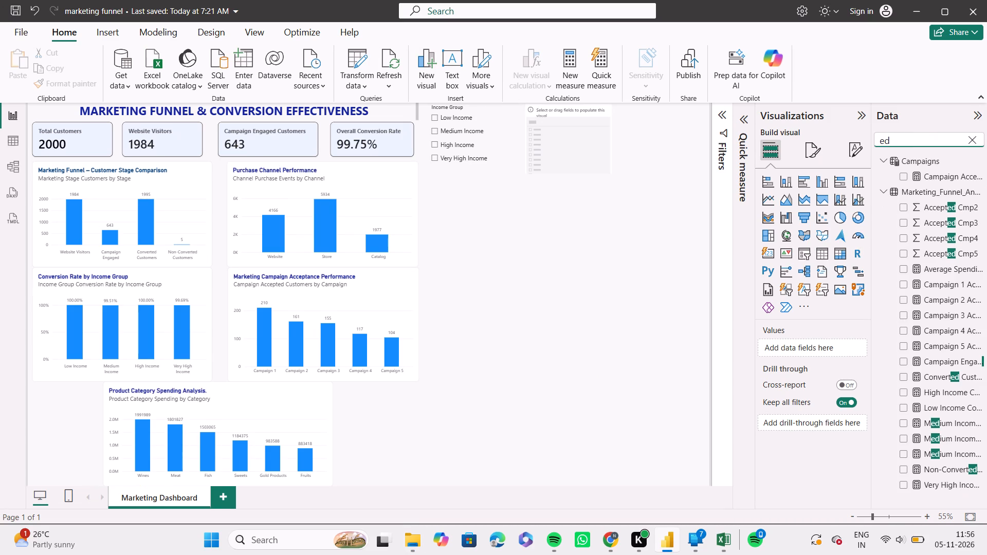
scroll(937, 349, down, 4)
scroll(909, 308, down, 2)
scroll(909, 308, up, 2)
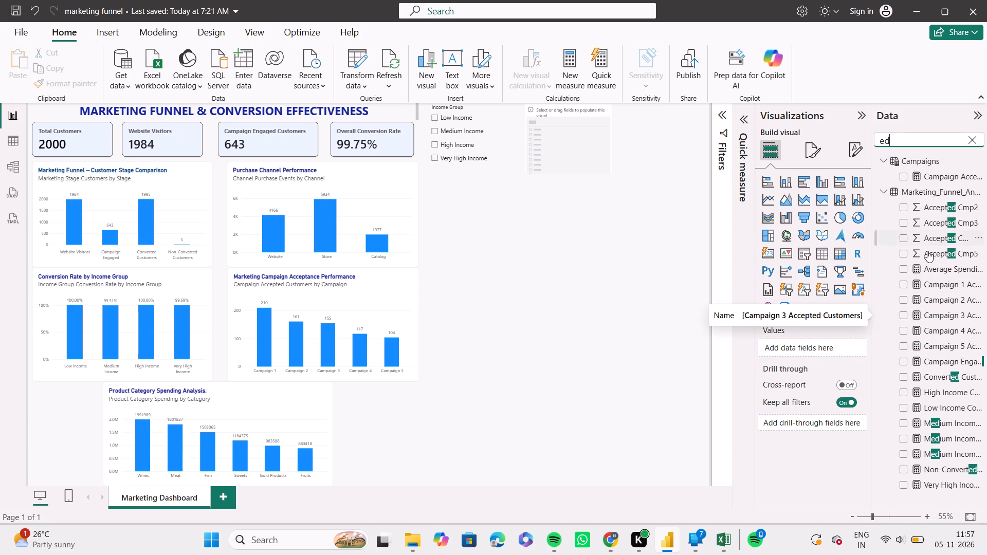
scroll(927, 251, down, 1)
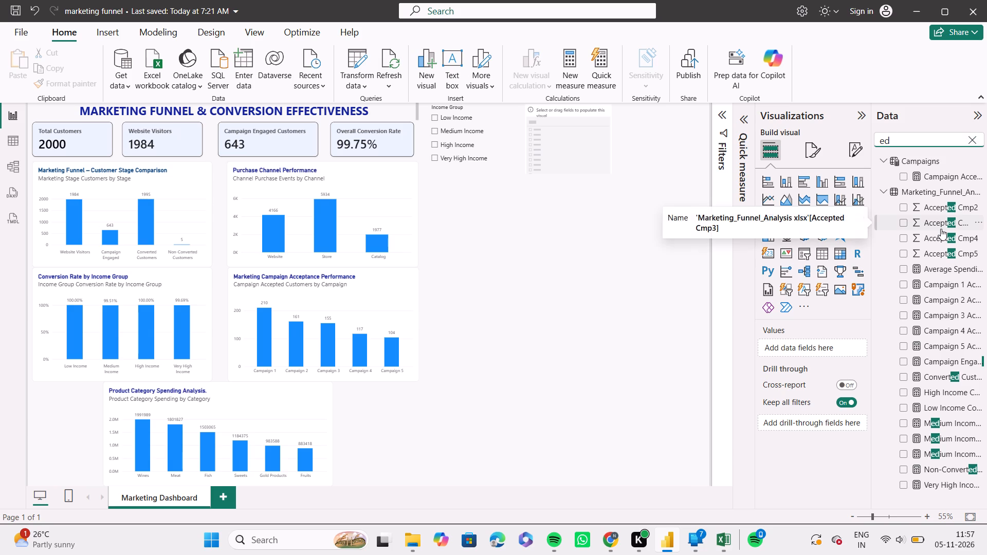
scroll(939, 376, down, 5)
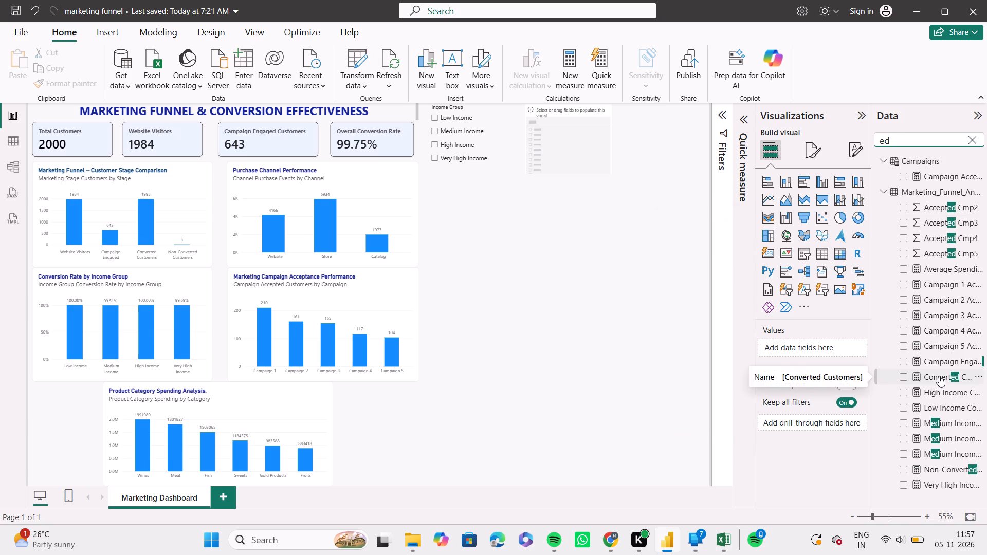
scroll(939, 376, down, 1)
scroll(927, 449, down, 1)
scroll(927, 449, up, 1)
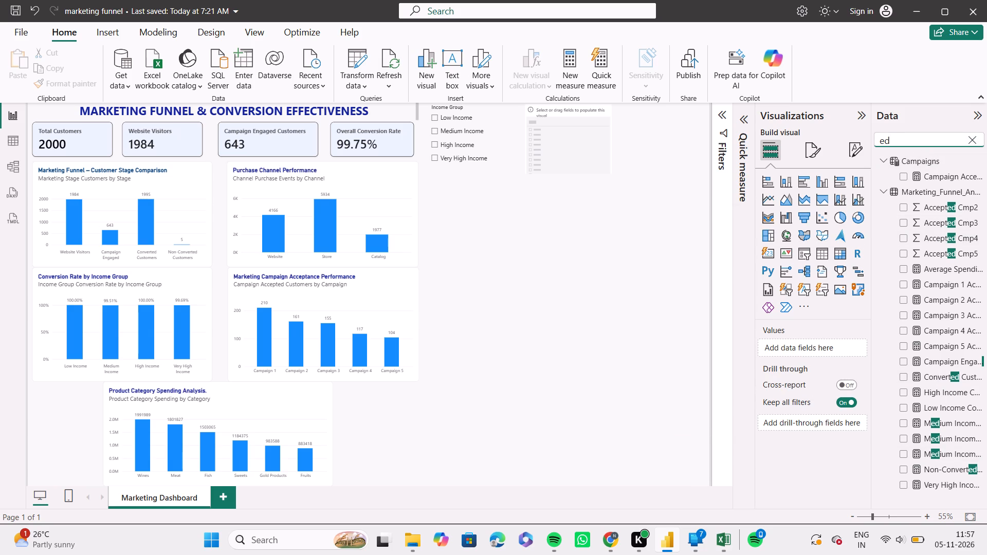
text(ucation)
key(Return)
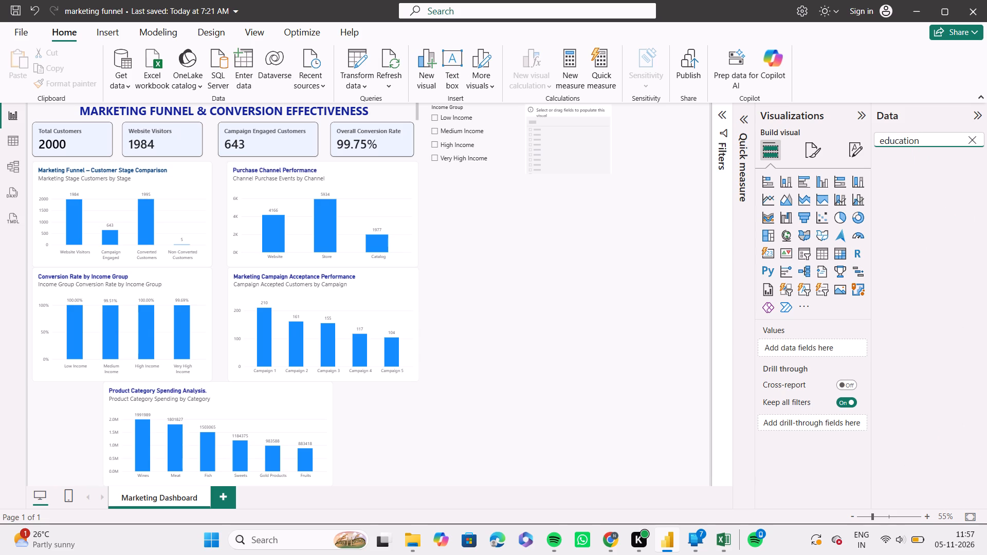
Clear the field search and look through the full list of fields for an Education field.
click(976, 139)
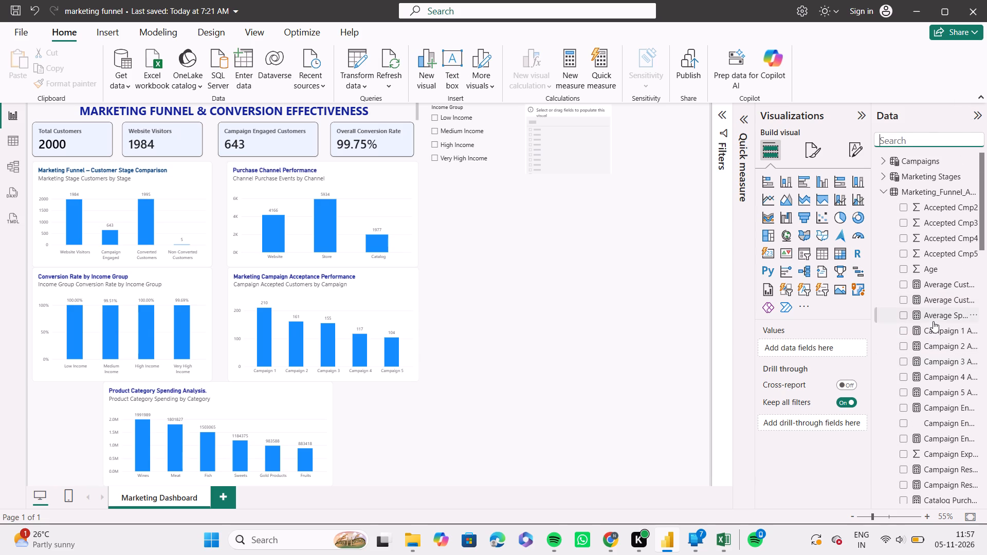
scroll(933, 321, down, 5)
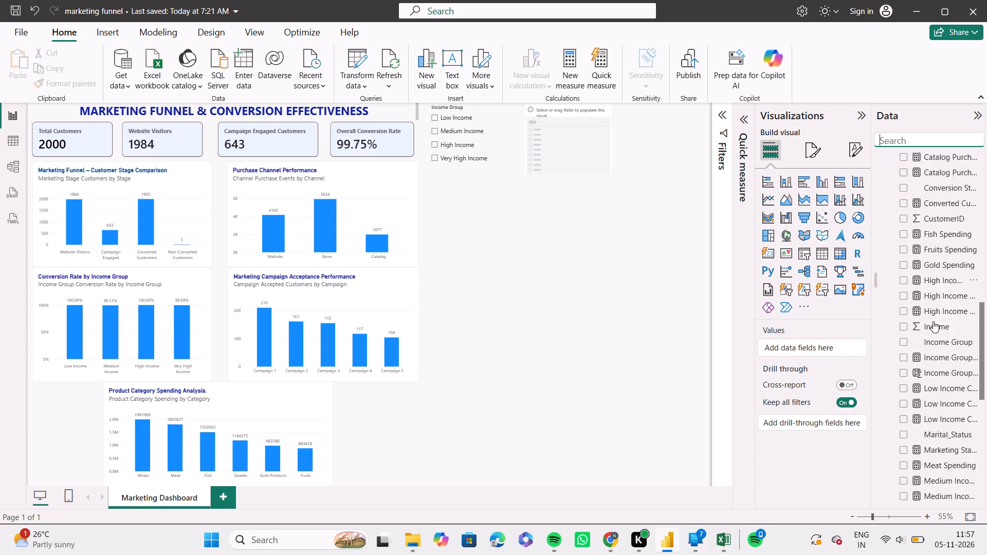
scroll(933, 321, down, 6)
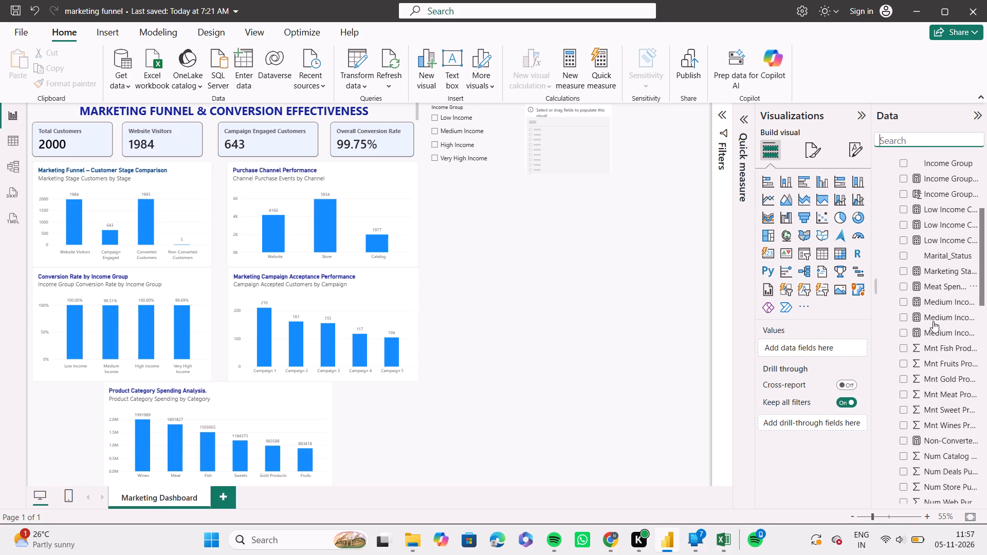
scroll(933, 321, down, 4)
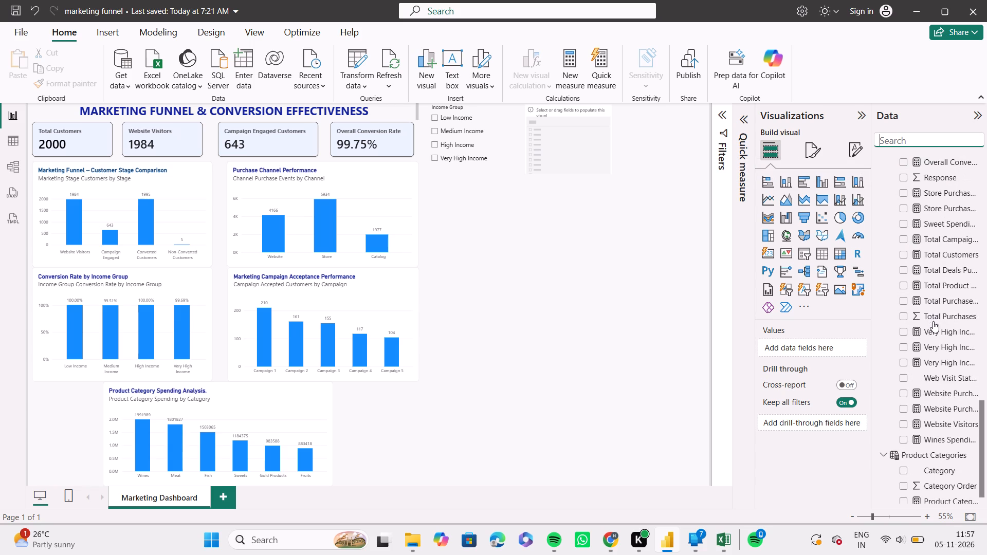
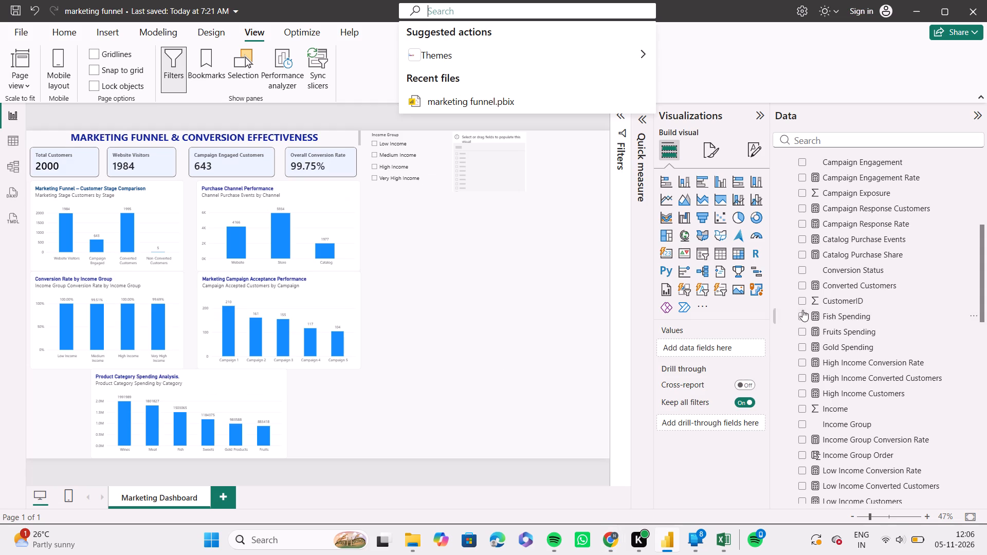
scroll(906, 192, up, 5)
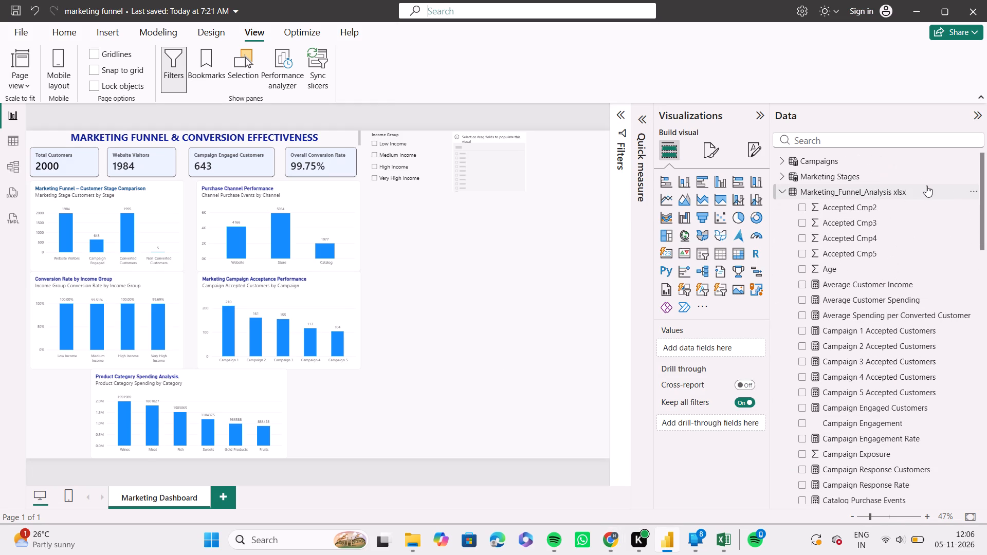
click(975, 191)
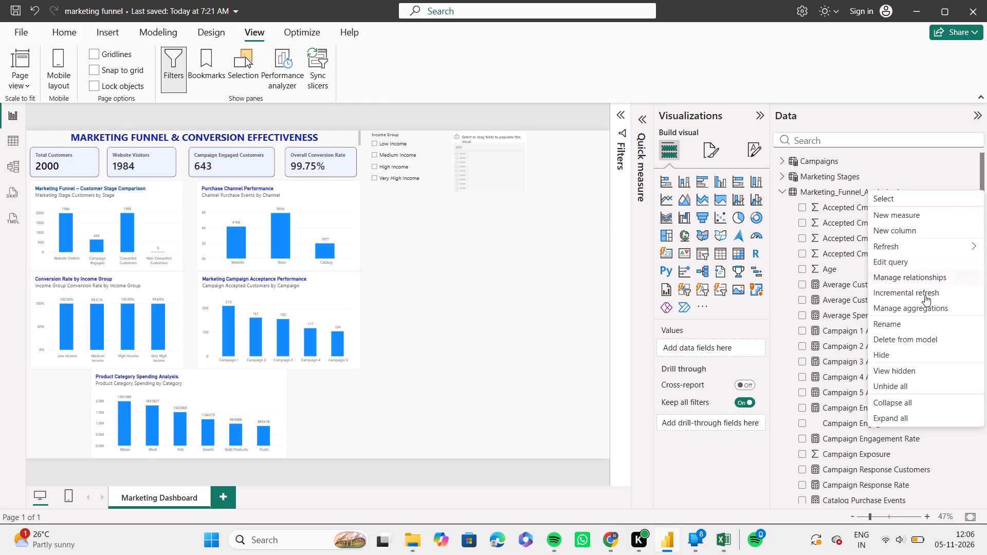
click(900, 372)
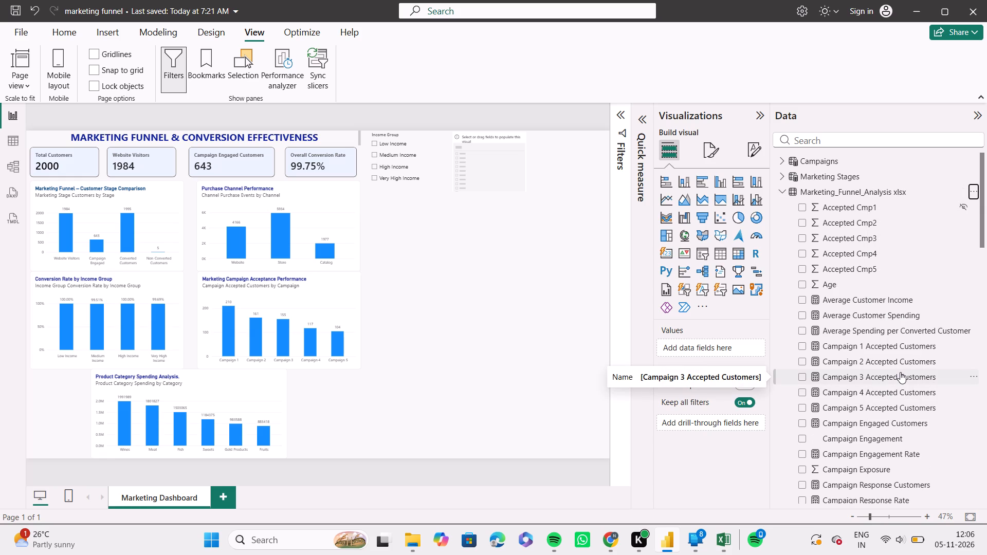
Find the hidden Education field in the Marketing_Funnel_Analysis xlsx table and unhide all hidden items, confirming the choice.
scroll(900, 372, up, 2)
scroll(900, 372, down, 1)
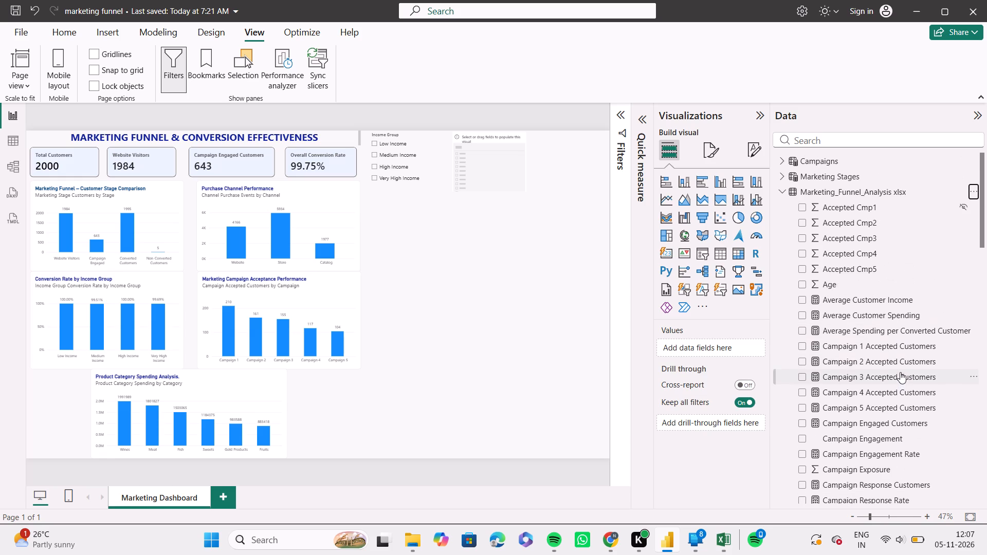
scroll(900, 372, down, 3)
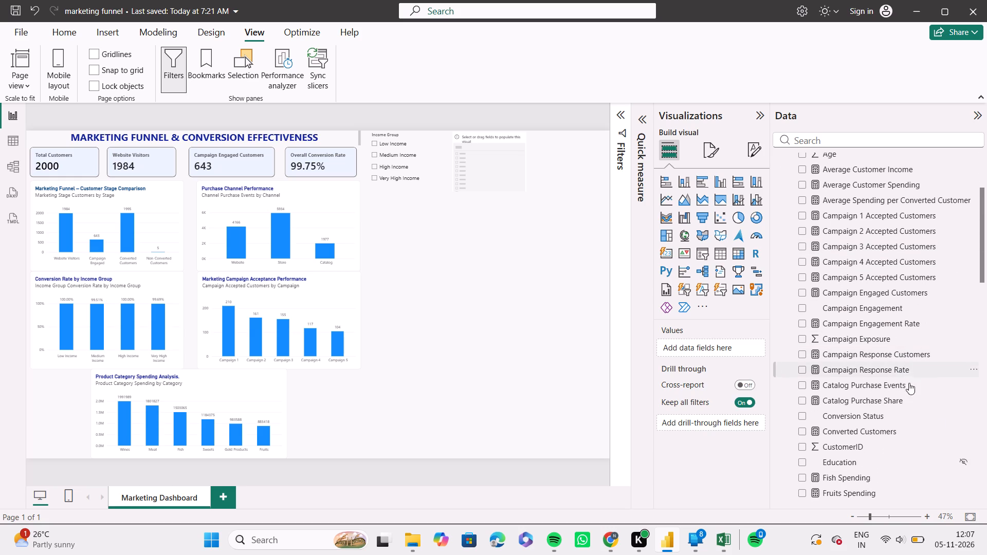
click(964, 458)
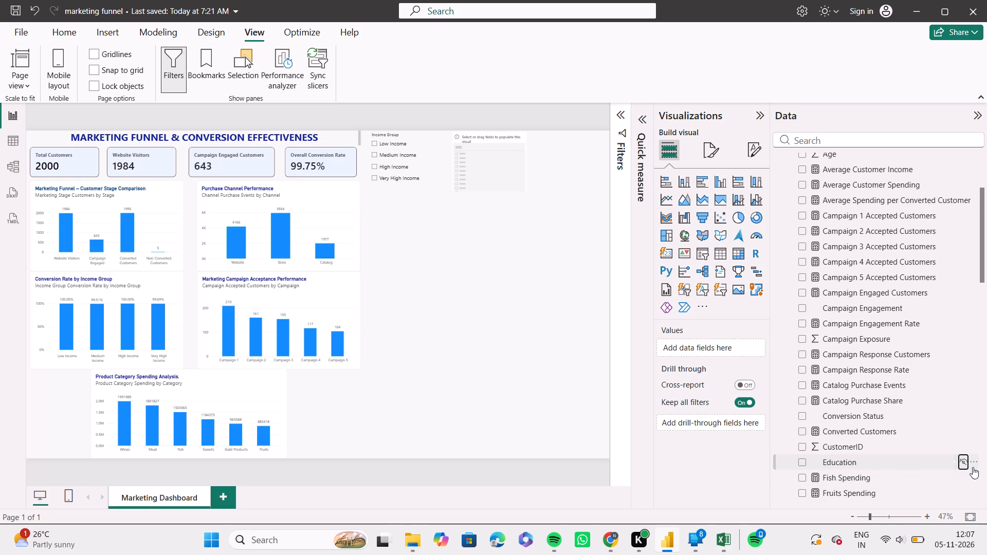
click(973, 461)
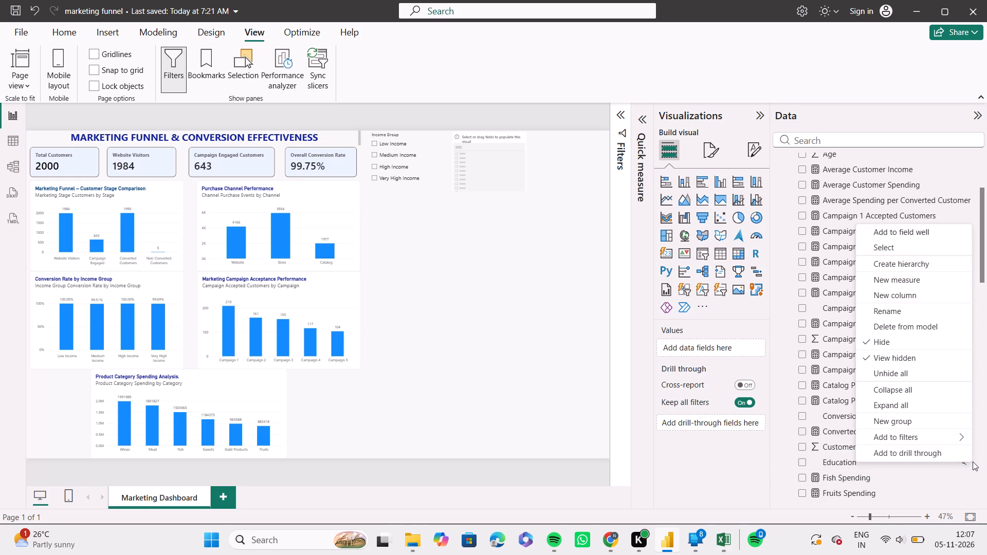
click(911, 373)
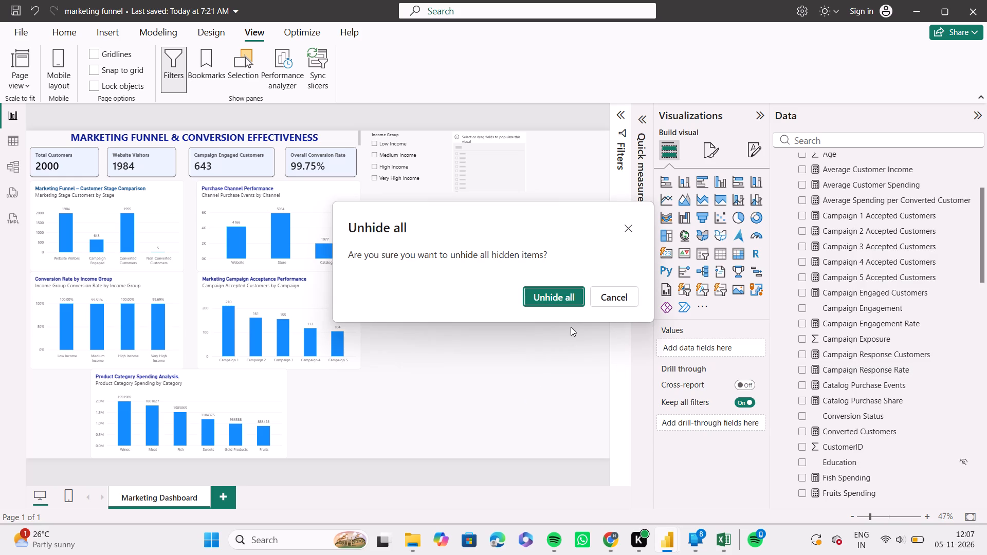
click(563, 300)
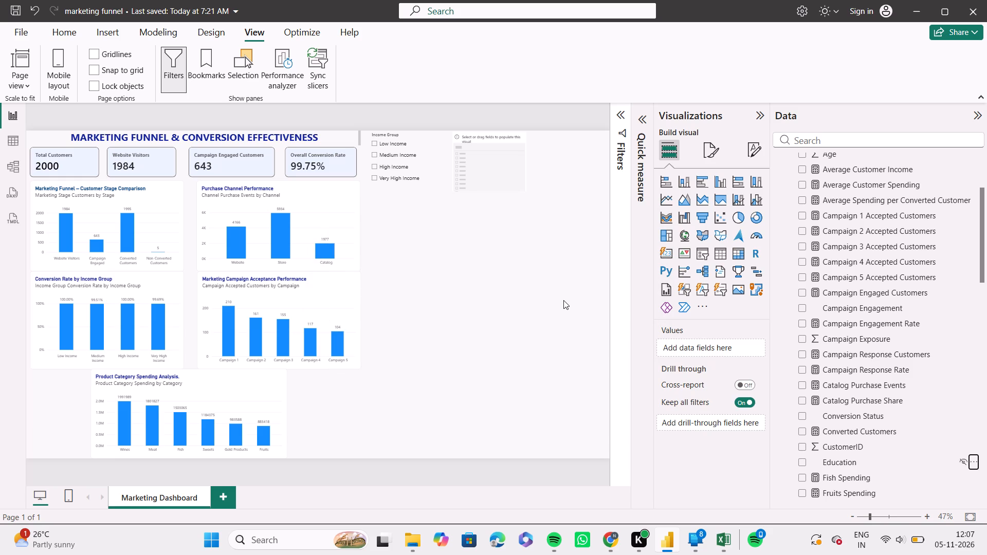
Add the Education field to the empty slicer beside the Income Group slicer.
scroll(881, 358, up, 4)
scroll(881, 358, down, 4)
scroll(881, 358, up, 2)
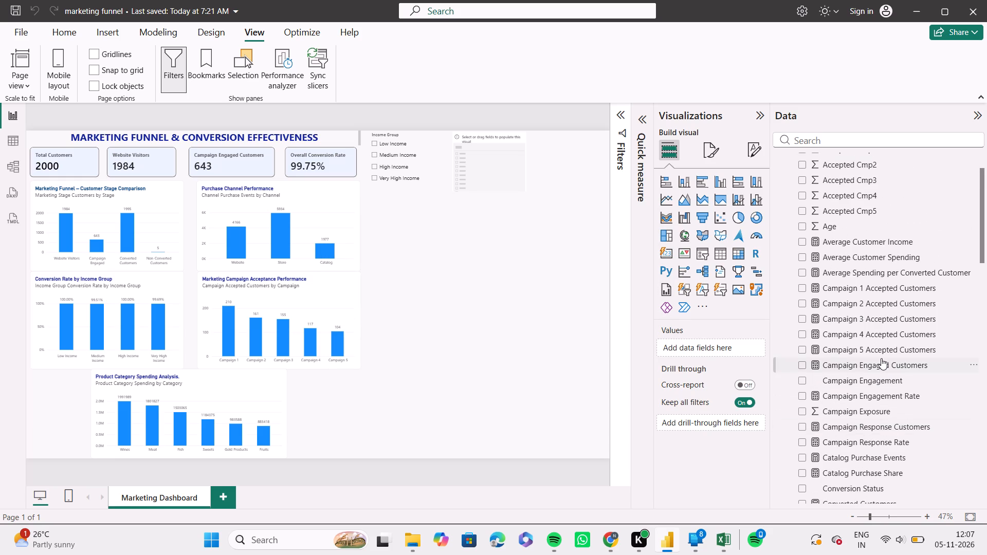
scroll(881, 358, down, 2)
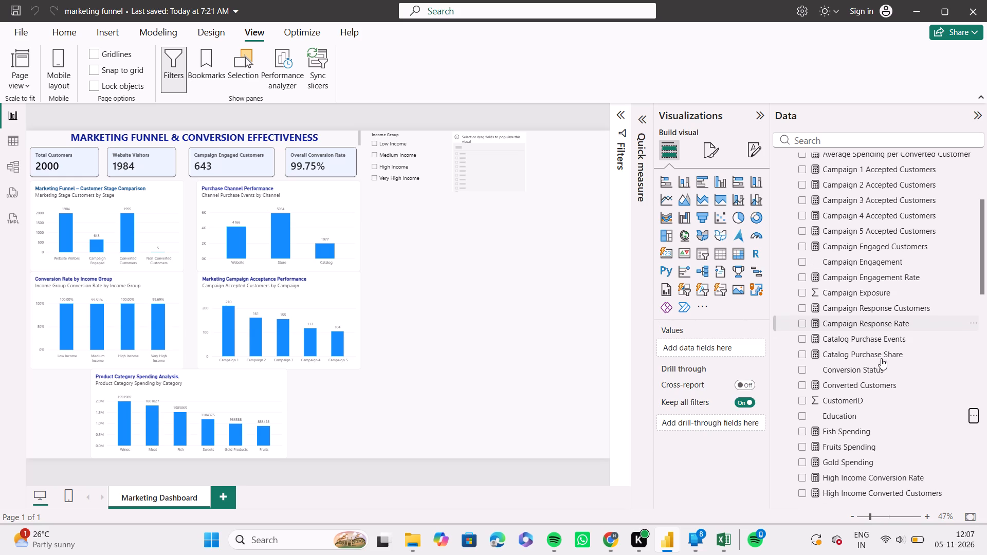
scroll(881, 358, down, 1)
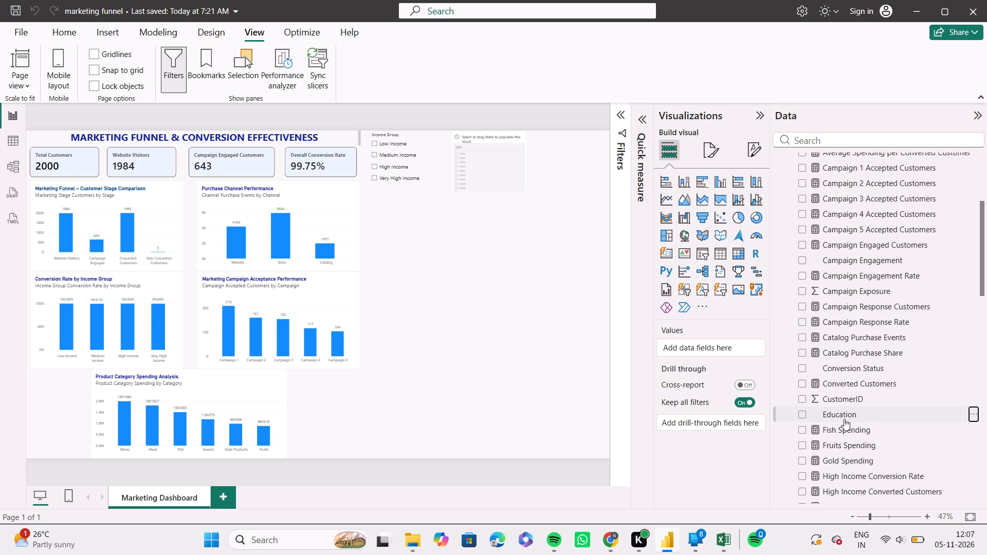
drag(844, 417, 508, 146)
drag(508, 146, 501, 168)
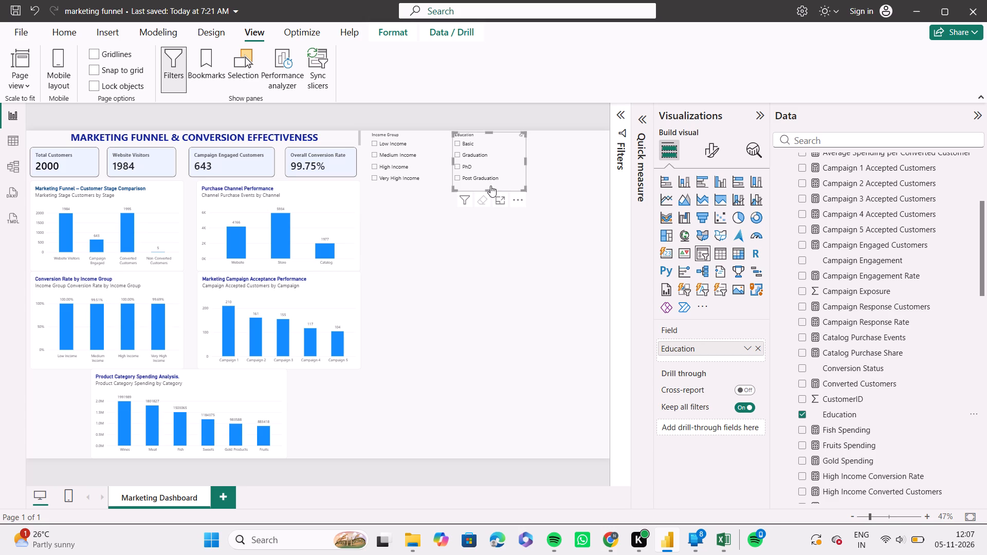
Resize the Education slicer's height so its bottom edge sits just below the Post Graduation option.
drag(492, 186, 490, 225)
drag(490, 225, 489, 206)
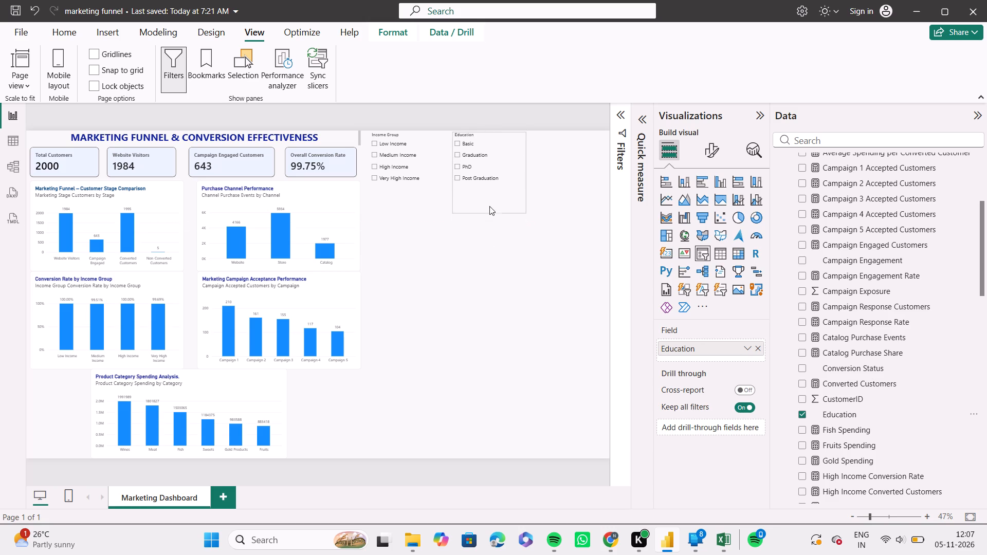
drag(489, 206, 484, 181)
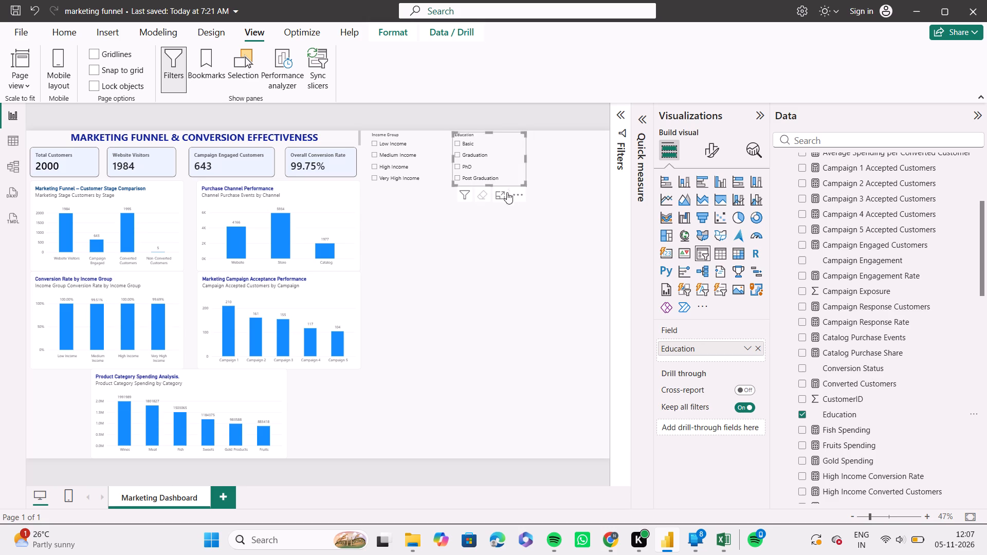
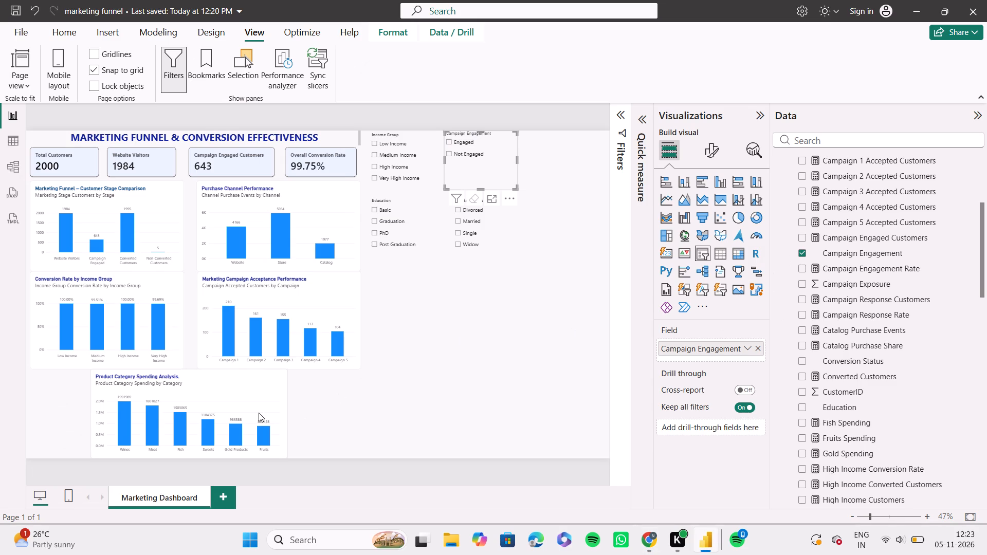
In Power BI, stack the Marital_Status and Campaign Engagement slicers in one column beneath the Education slicer.
click(259, 413)
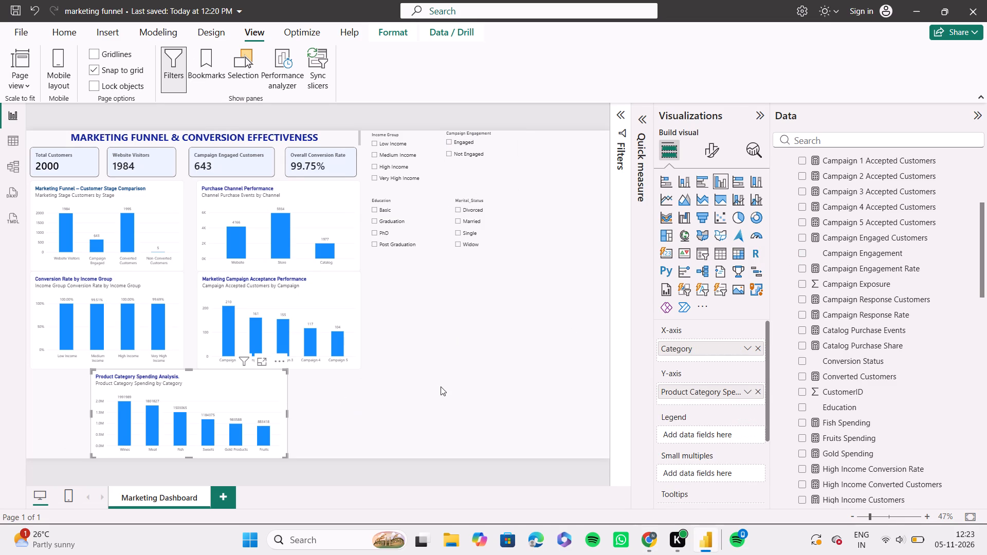
click(441, 386)
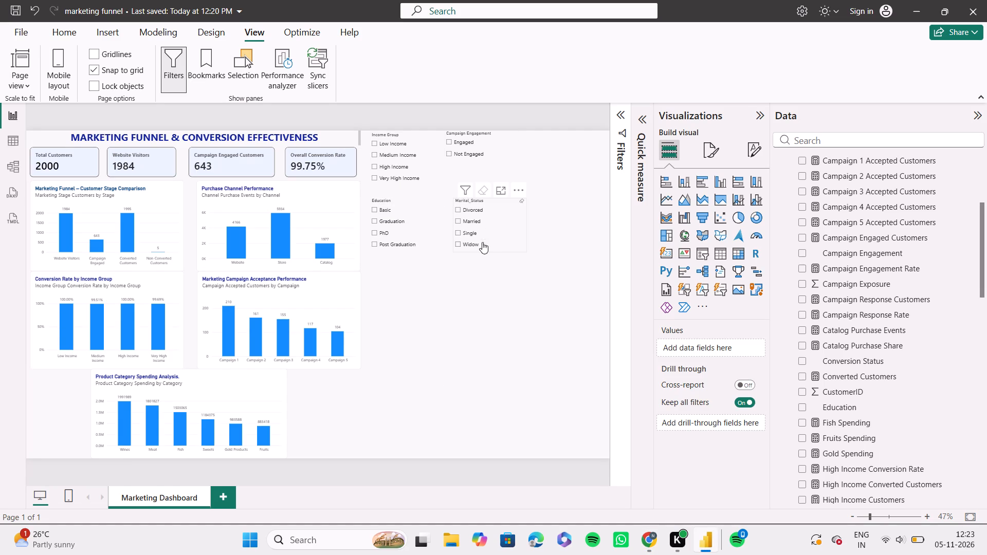
drag(493, 228, 413, 291)
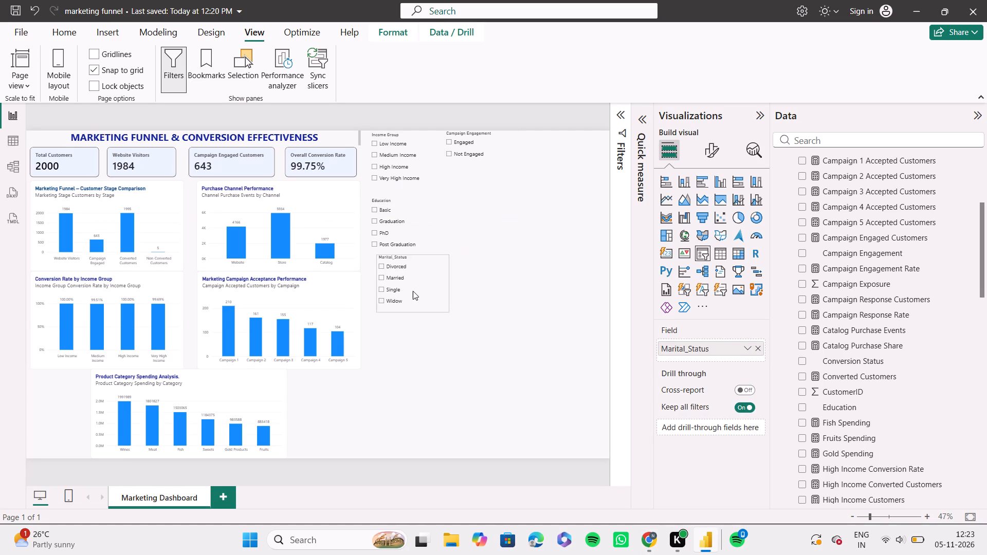
drag(413, 291, 413, 293)
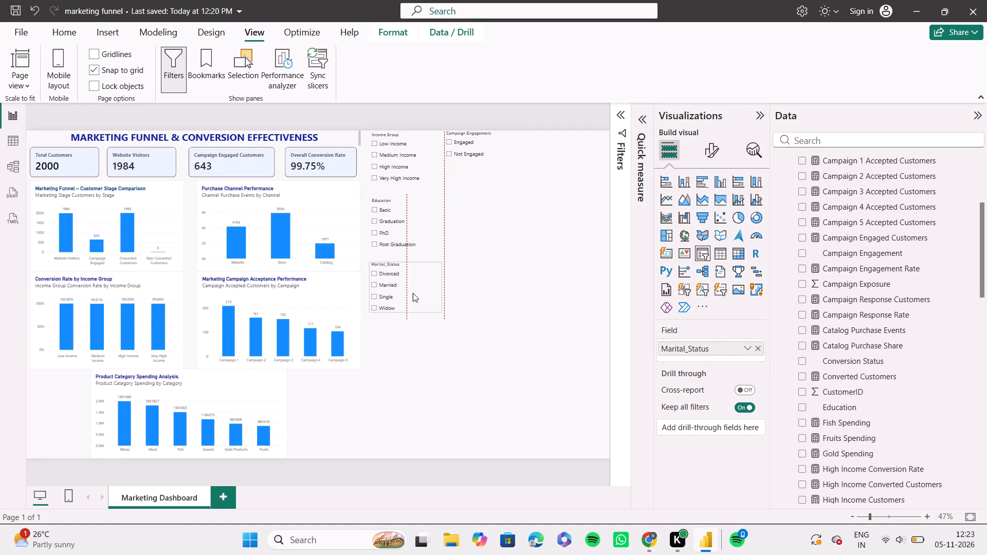
drag(413, 293, 410, 290)
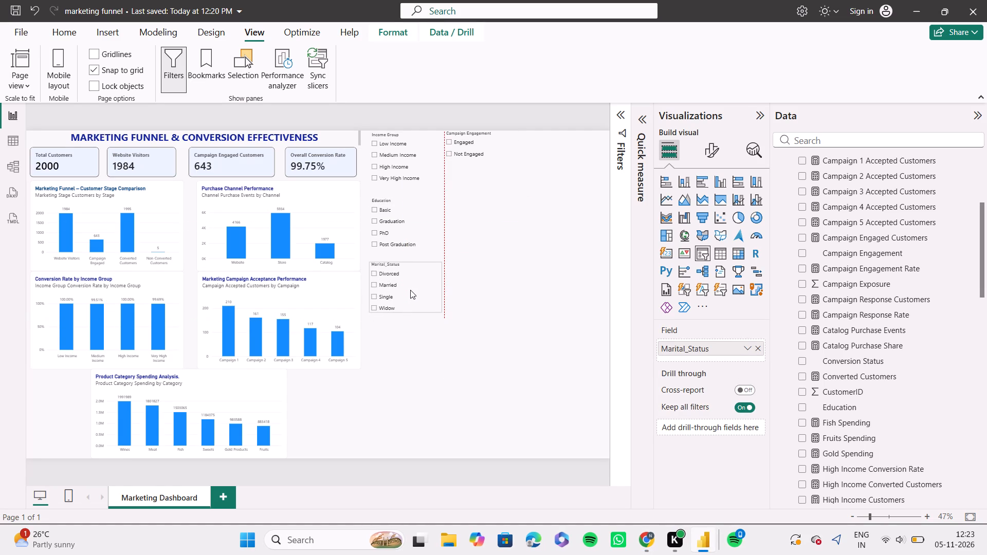
drag(410, 290, 410, 292)
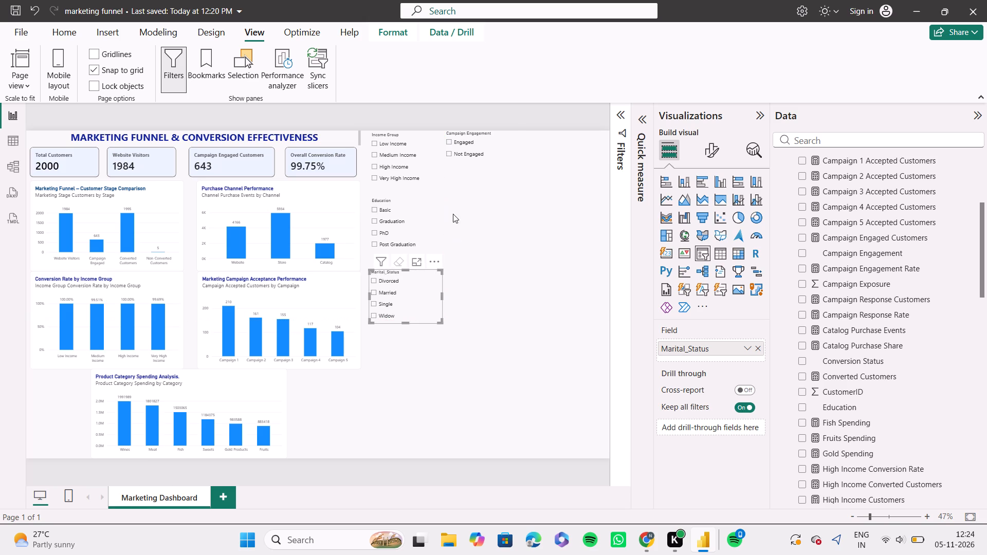
drag(472, 151, 403, 354)
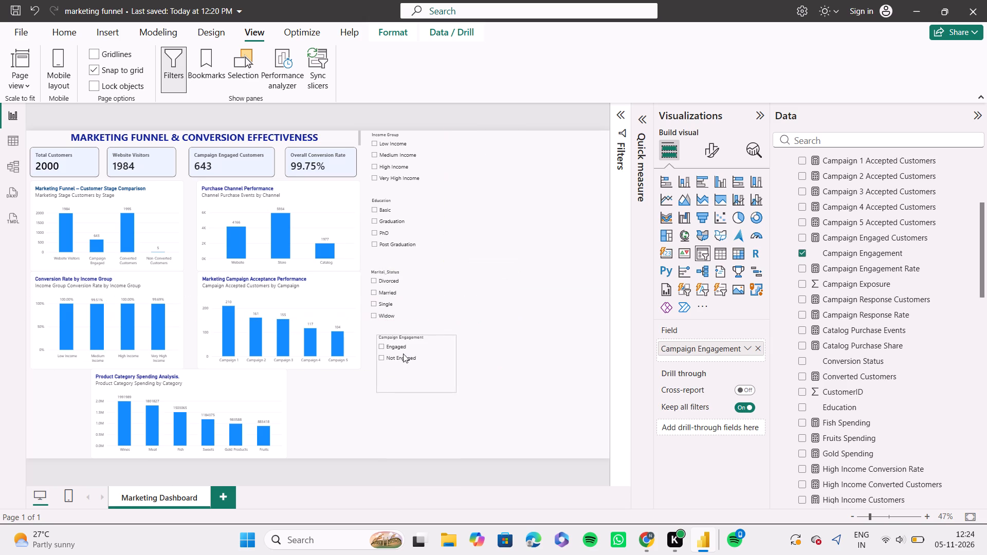
drag(403, 354, 395, 350)
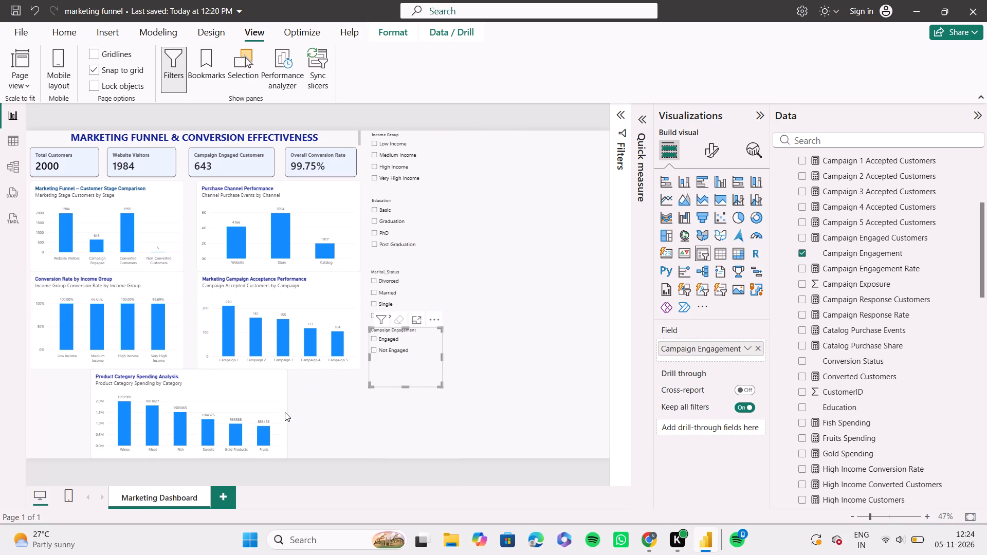
Widen the Product Category Spending Analysis chart on both sides so it spans the two chart columns above it.
click(286, 414)
drag(286, 414, 359, 424)
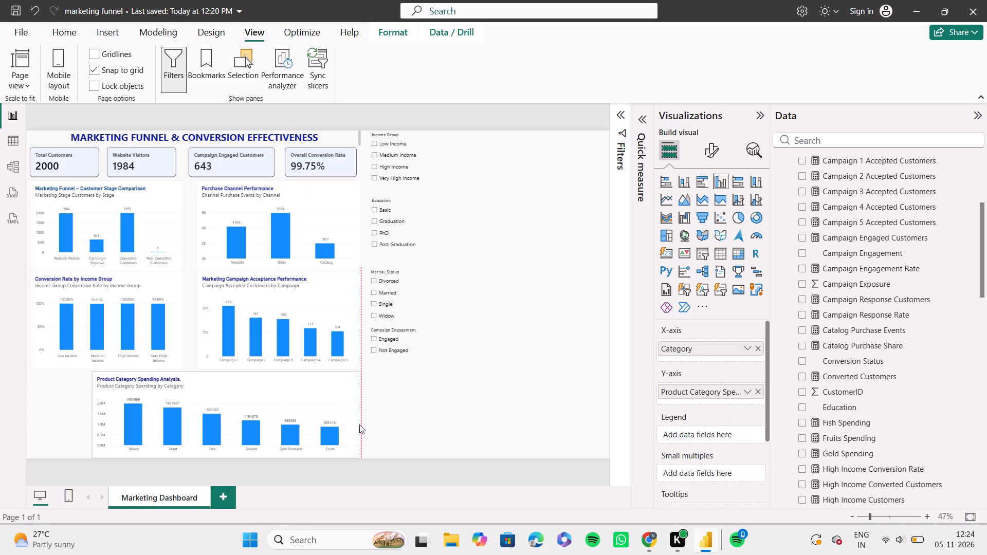
drag(359, 424, 360, 426)
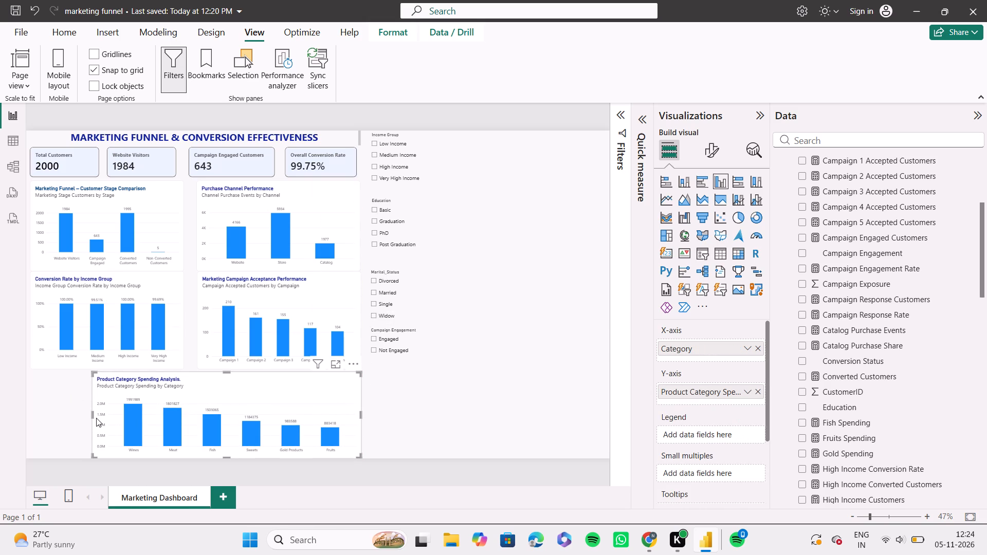
drag(93, 415, 33, 409)
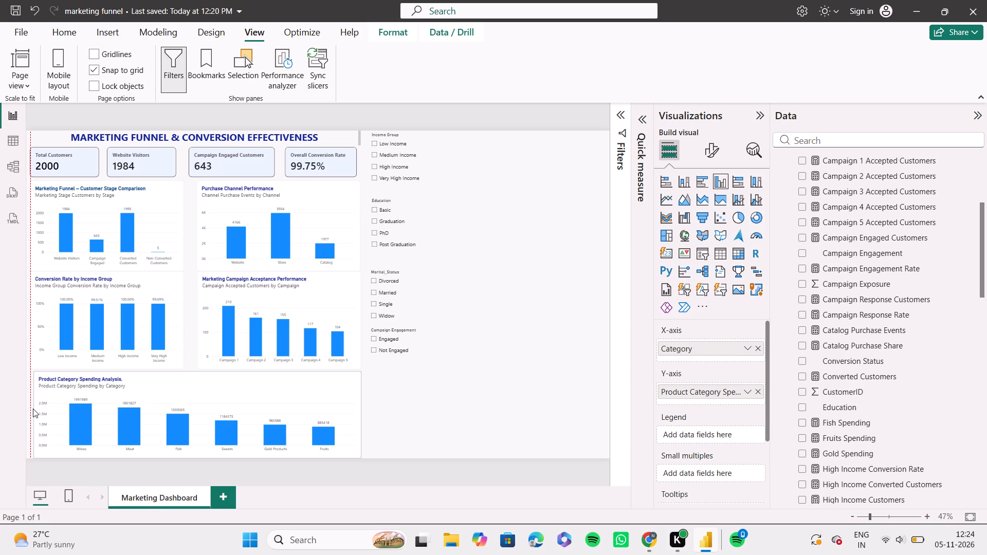
drag(33, 409, 28, 408)
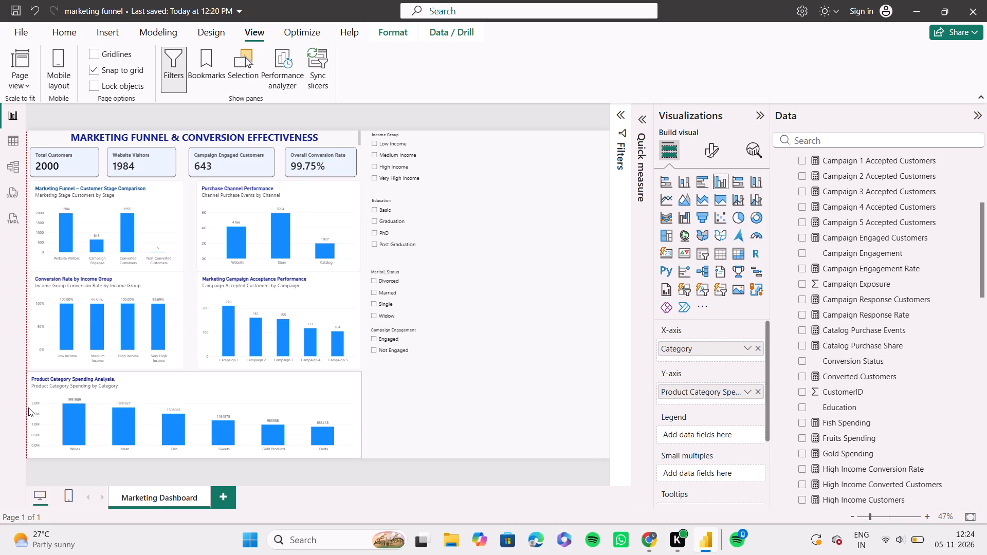
drag(28, 408, 31, 407)
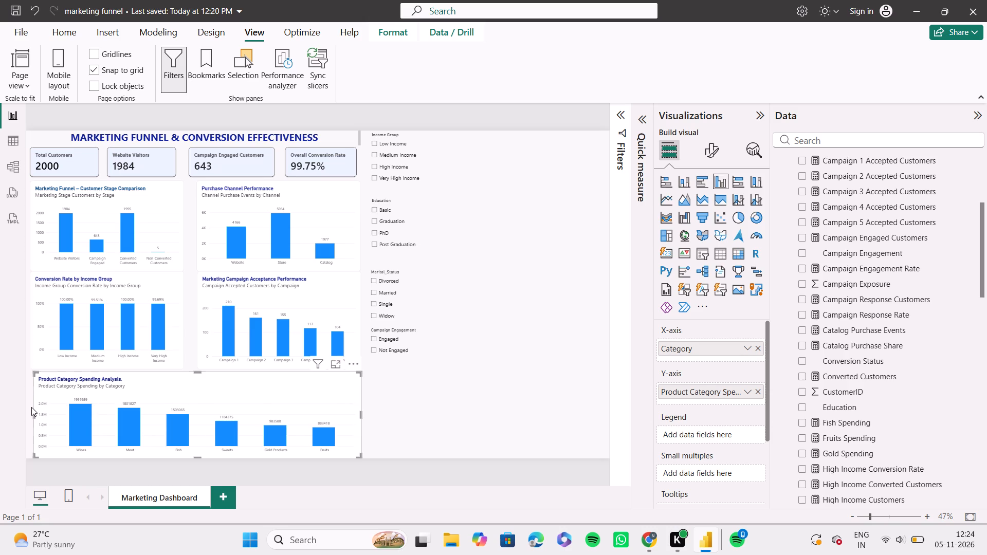
click(424, 408)
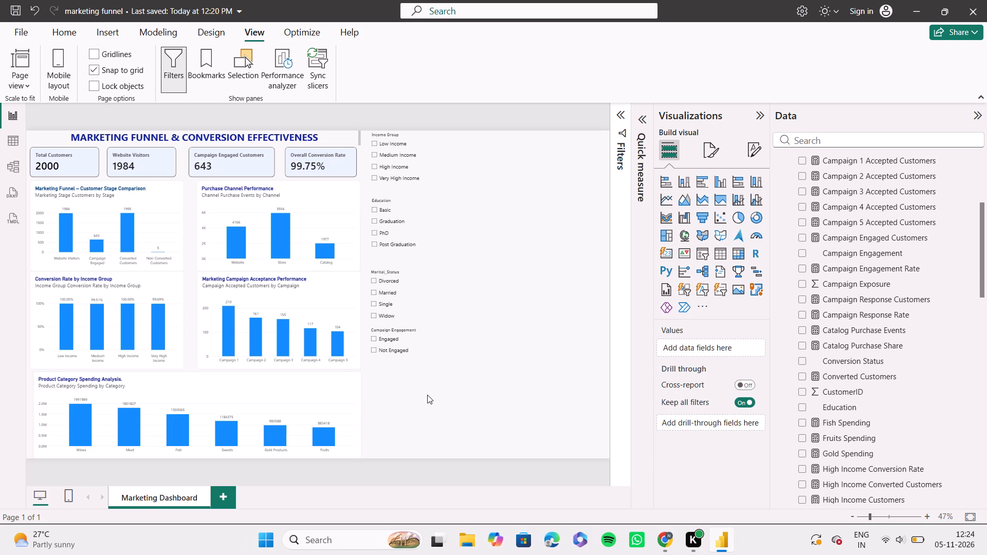
Format the Income Group slicer's header text as 14 pt, bold and dark blue.
click(378, 260)
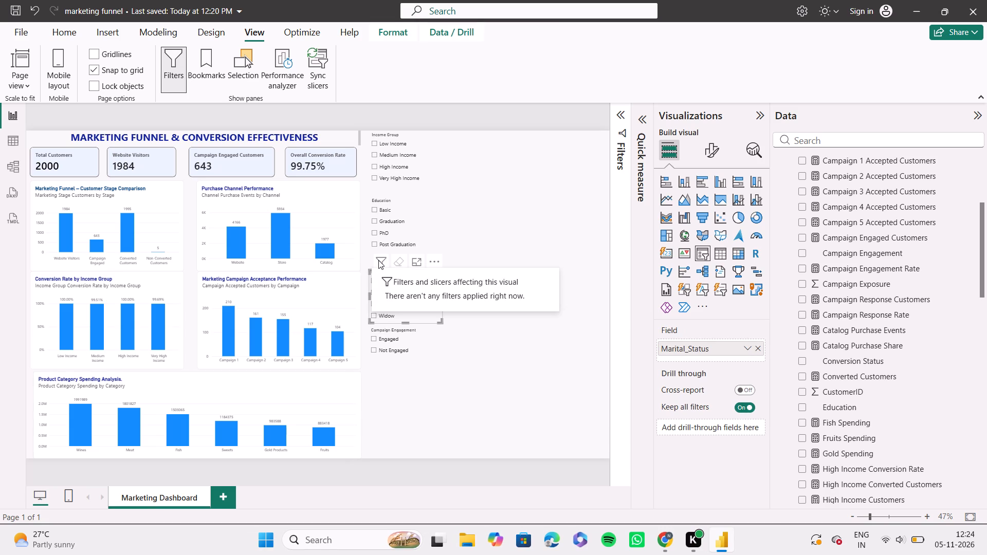
scroll(740, 365, up, 1)
click(714, 144)
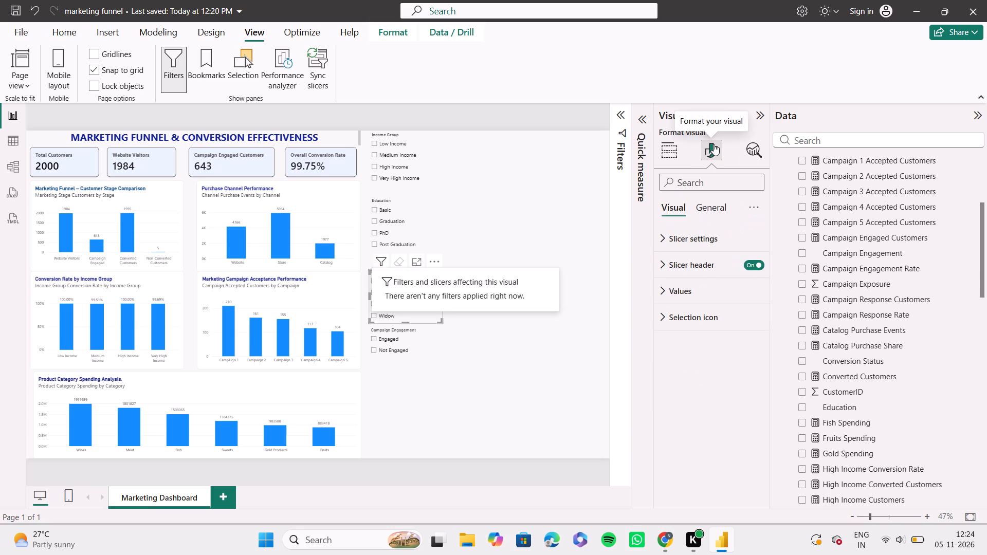
click(683, 234)
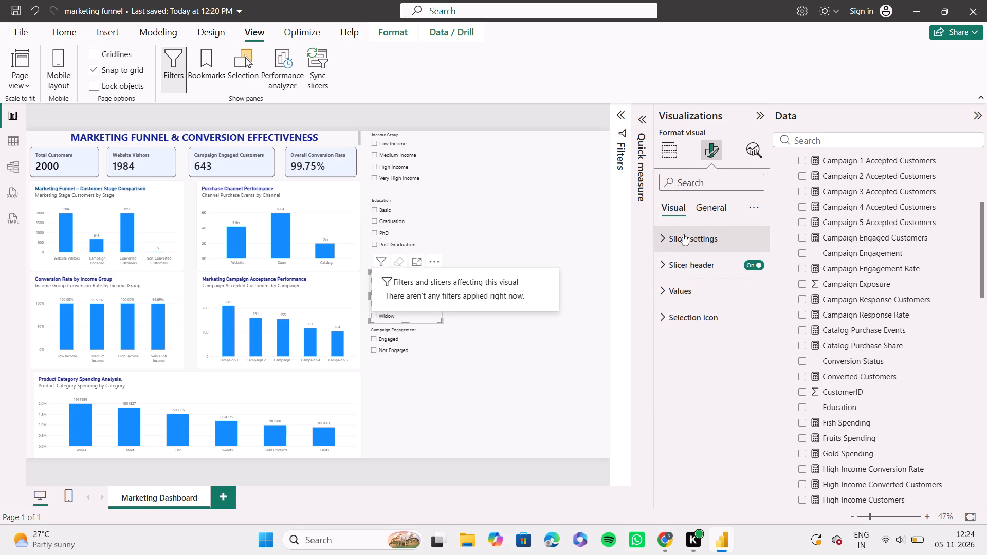
click(683, 234)
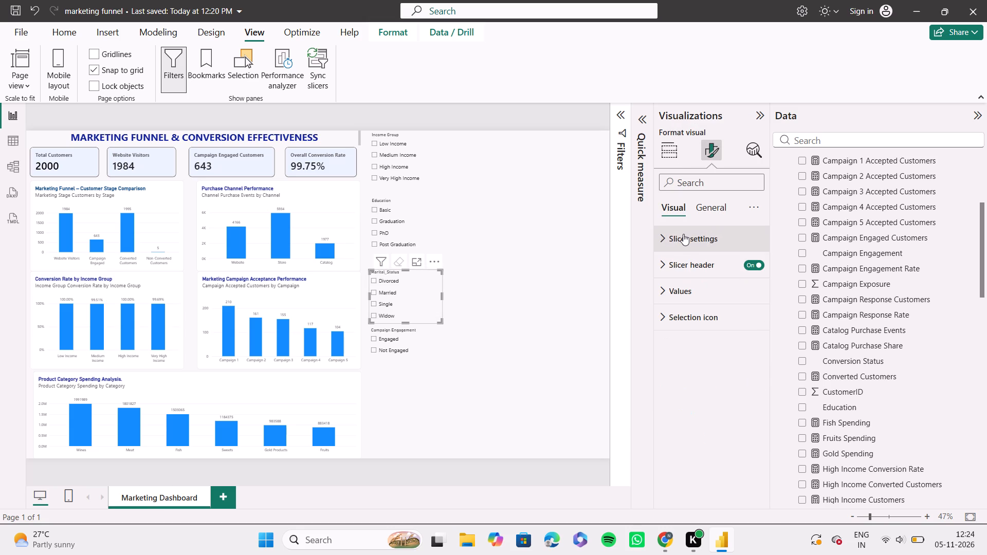
click(714, 268)
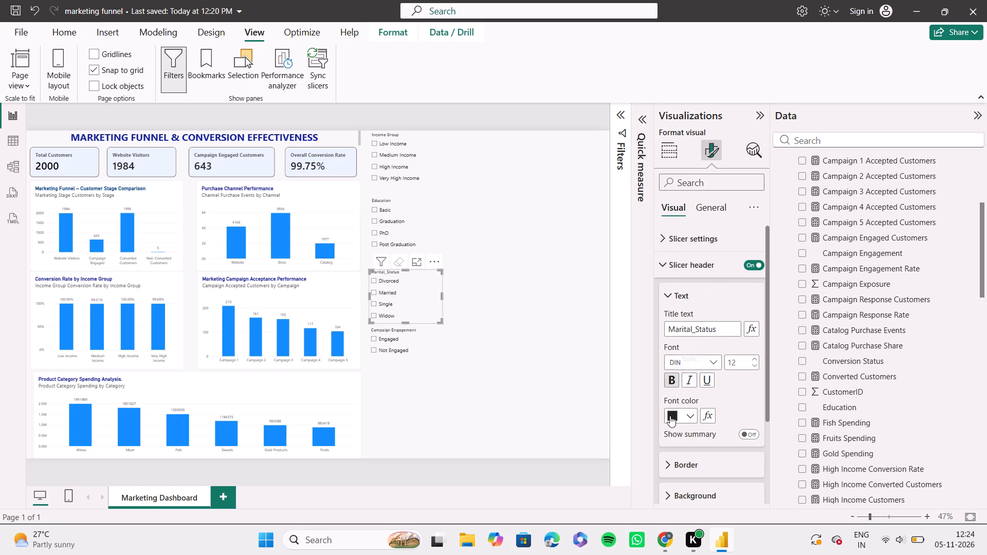
click(409, 134)
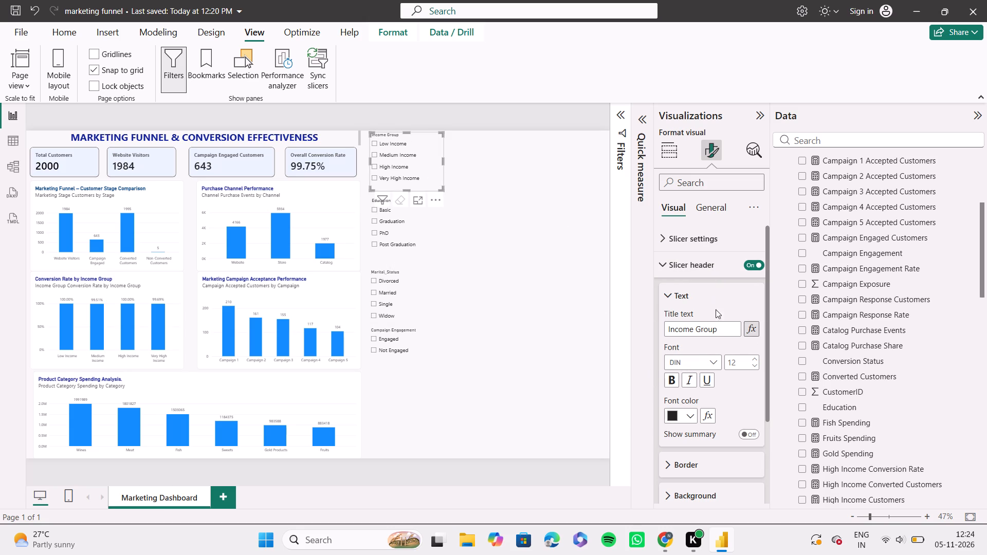
click(756, 360)
click(756, 360)
click(672, 382)
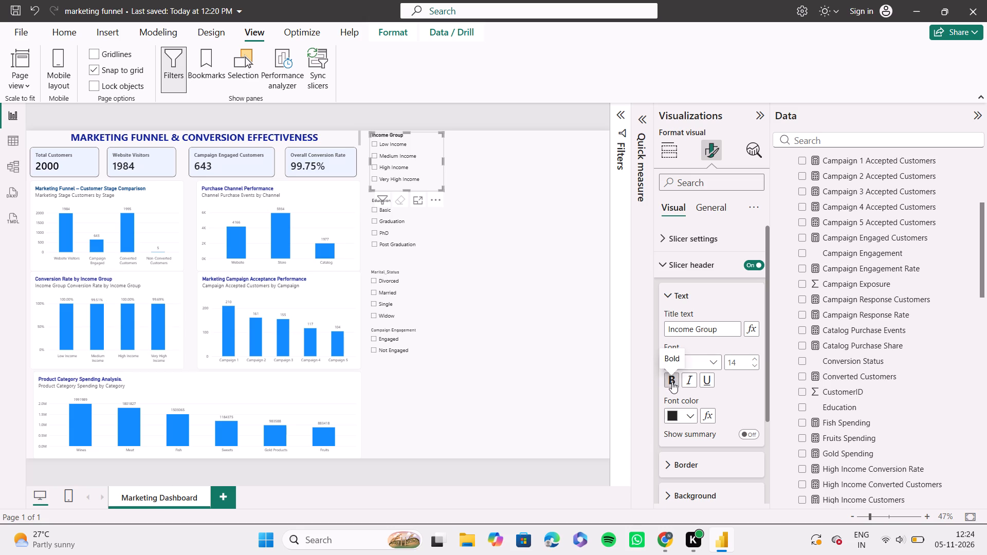
click(691, 417)
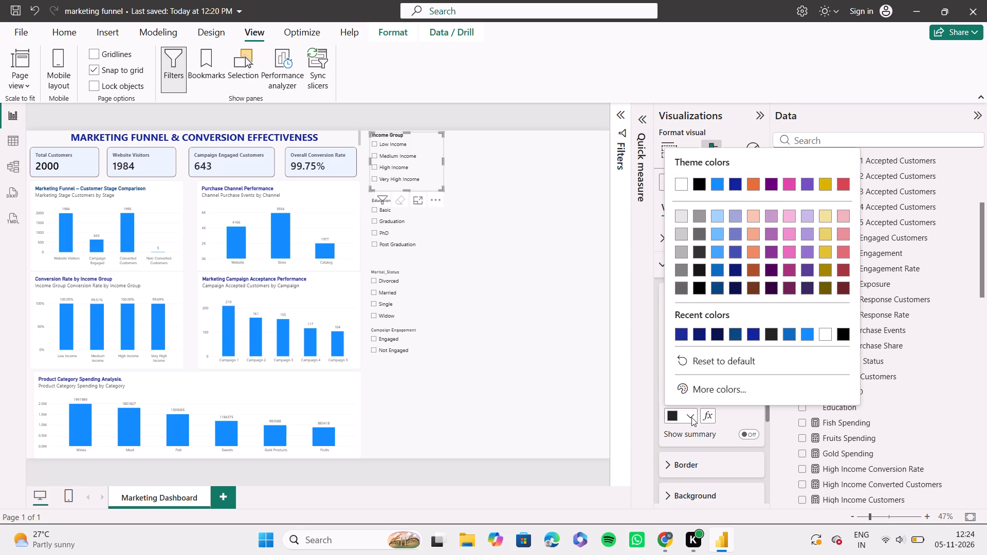
click(683, 334)
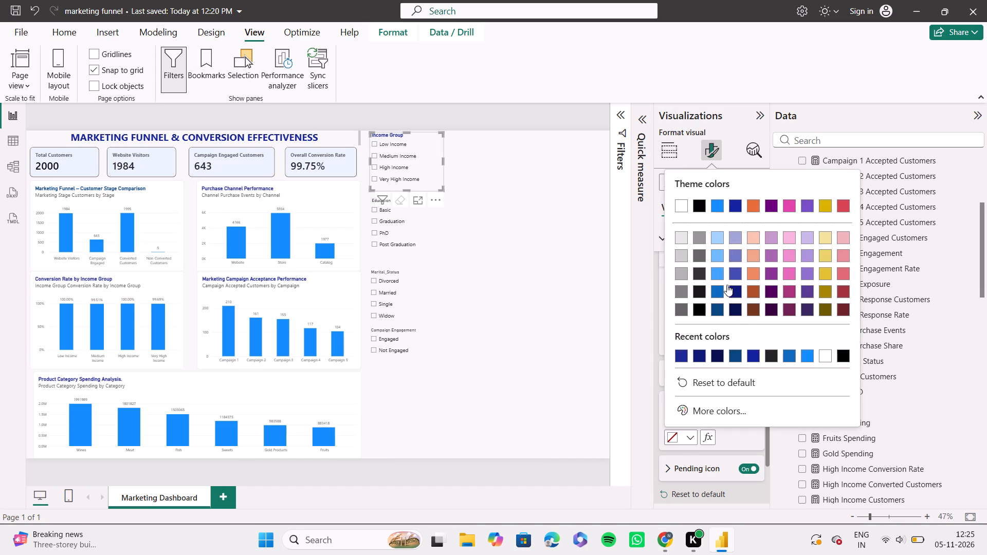
click(715, 234)
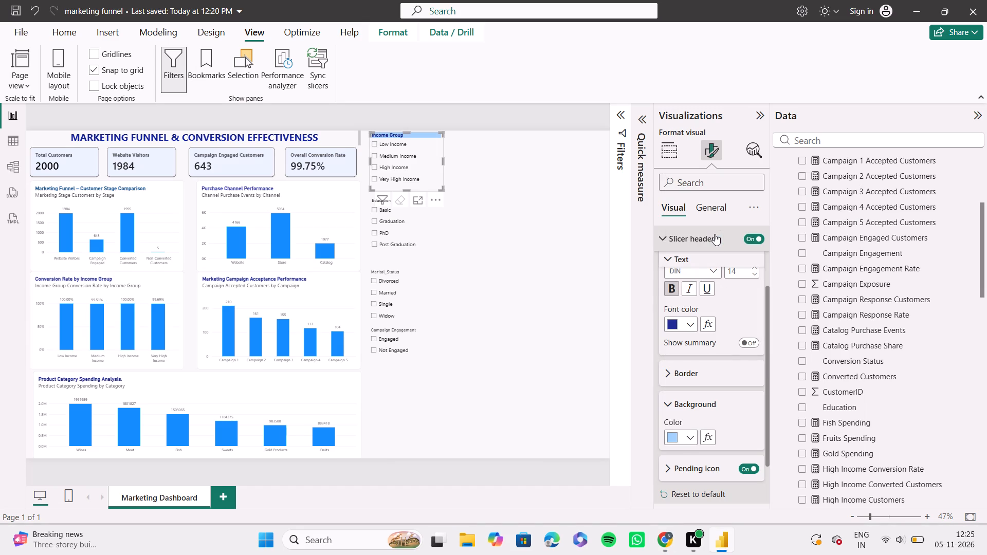
click(693, 439)
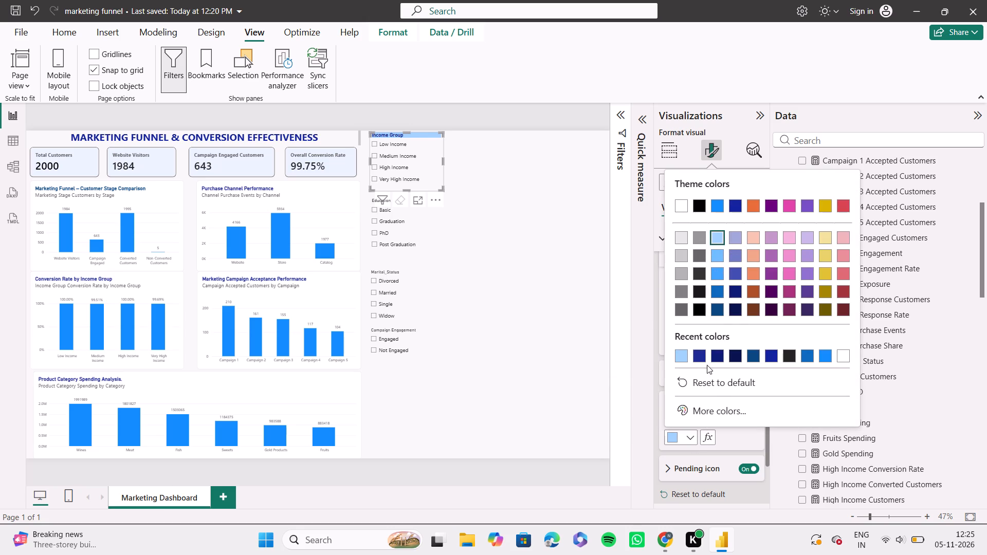
click(717, 414)
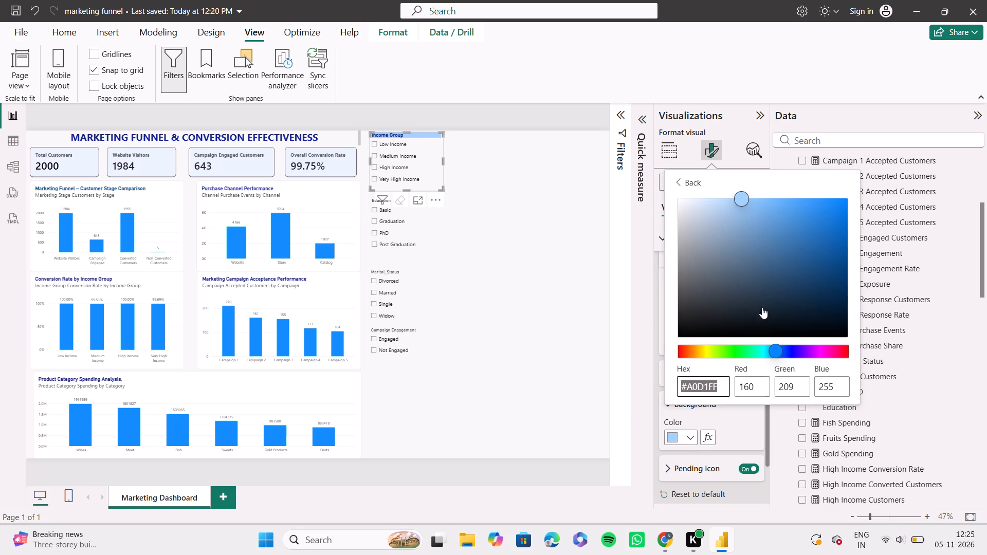
drag(743, 200, 742, 200)
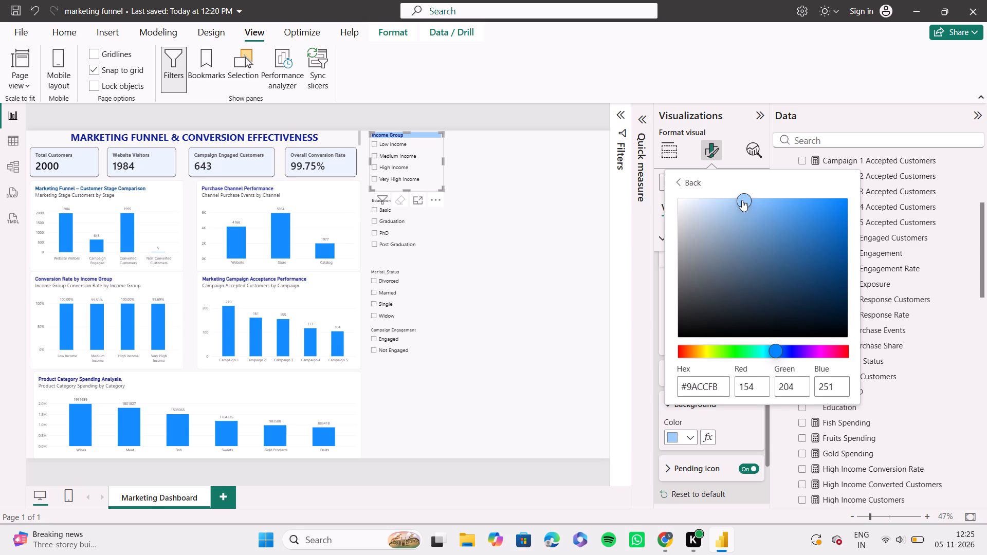
drag(742, 200, 716, 204)
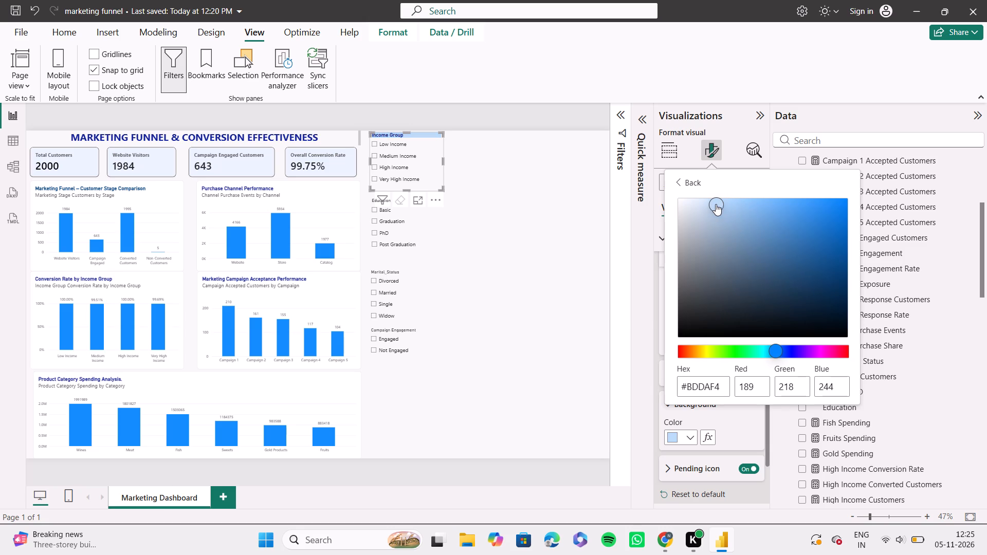
drag(716, 204, 713, 200)
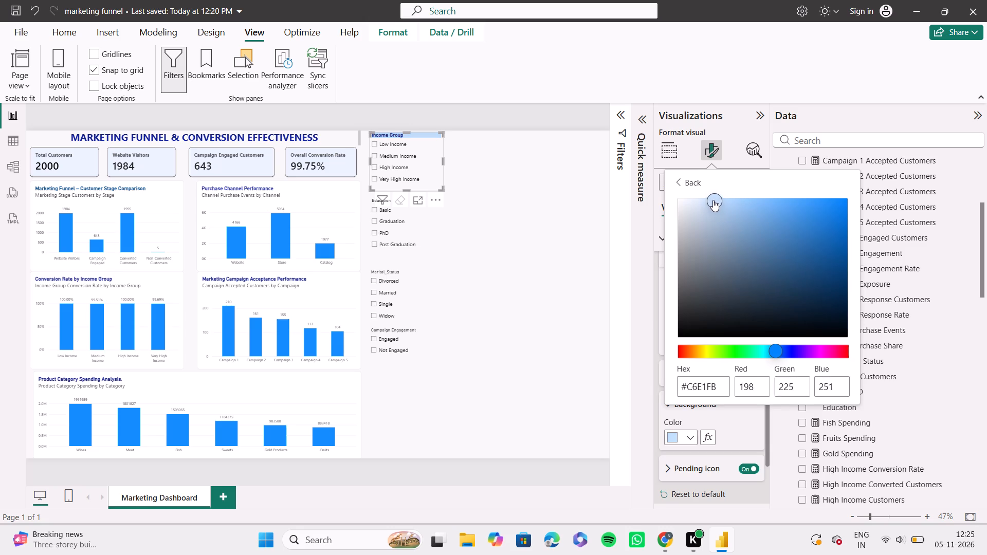
drag(713, 200, 701, 204)
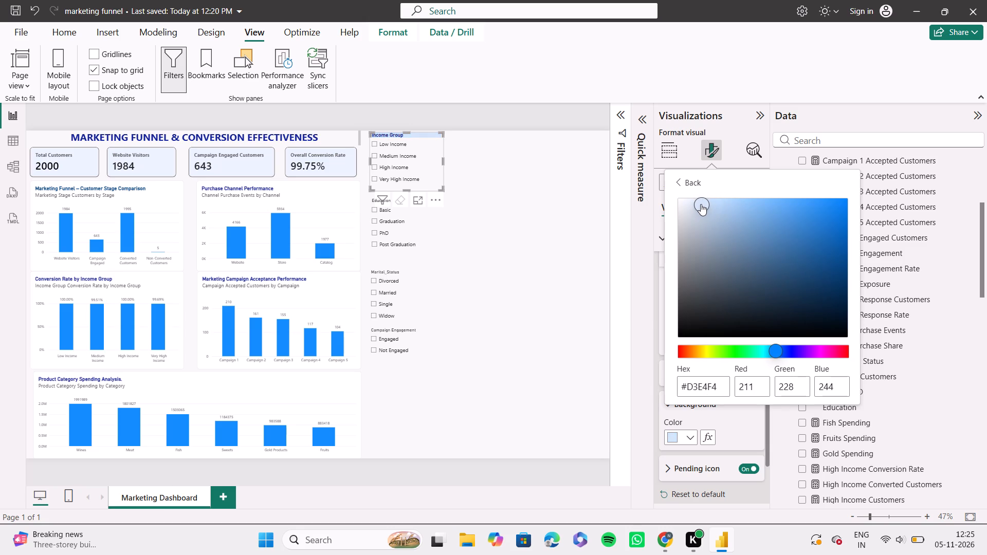
drag(701, 204, 703, 204)
drag(703, 204, 690, 199)
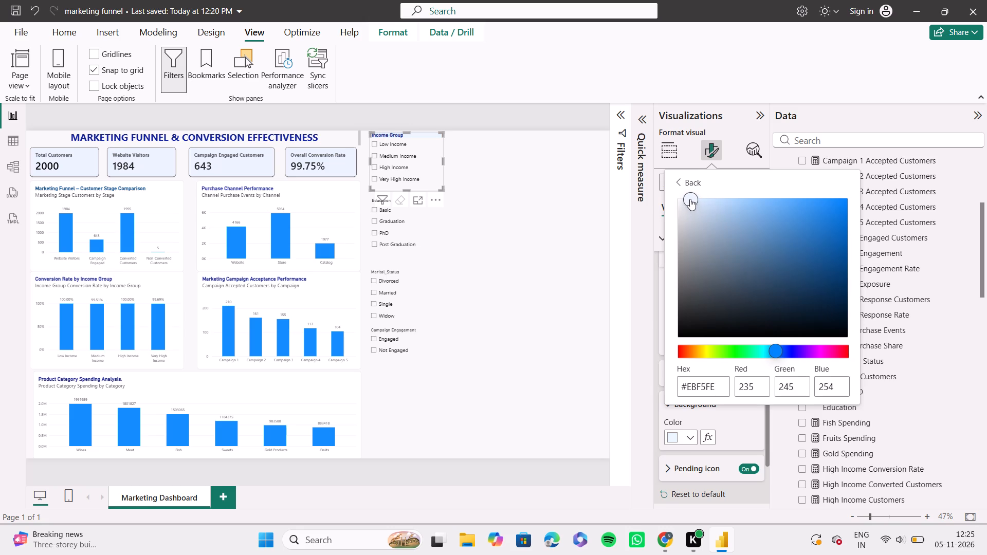
drag(690, 199, 693, 200)
drag(693, 200, 697, 201)
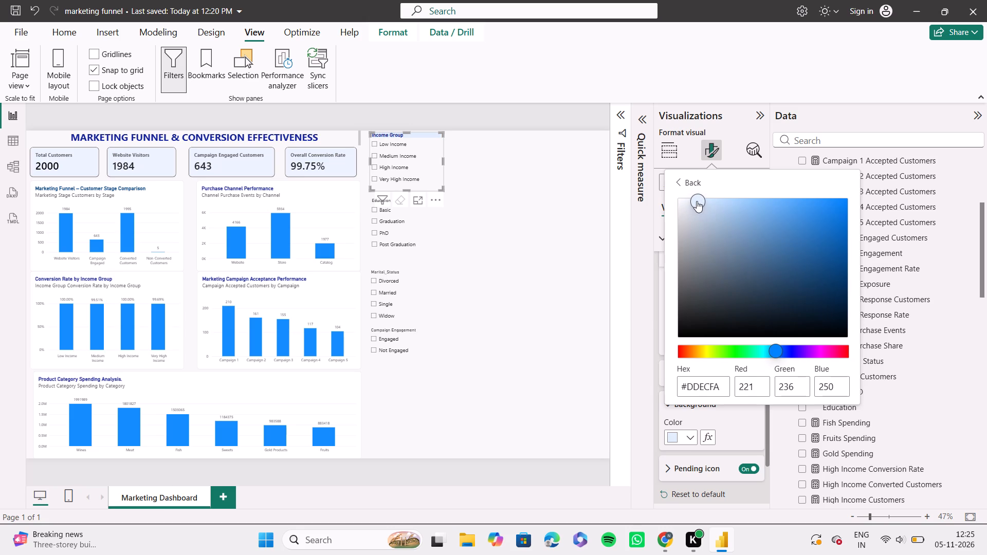
drag(697, 201, 697, 201)
Copy the hex code of the Income Group header's background colour and close the colour picker.
click(722, 388)
key(ctrl+a)
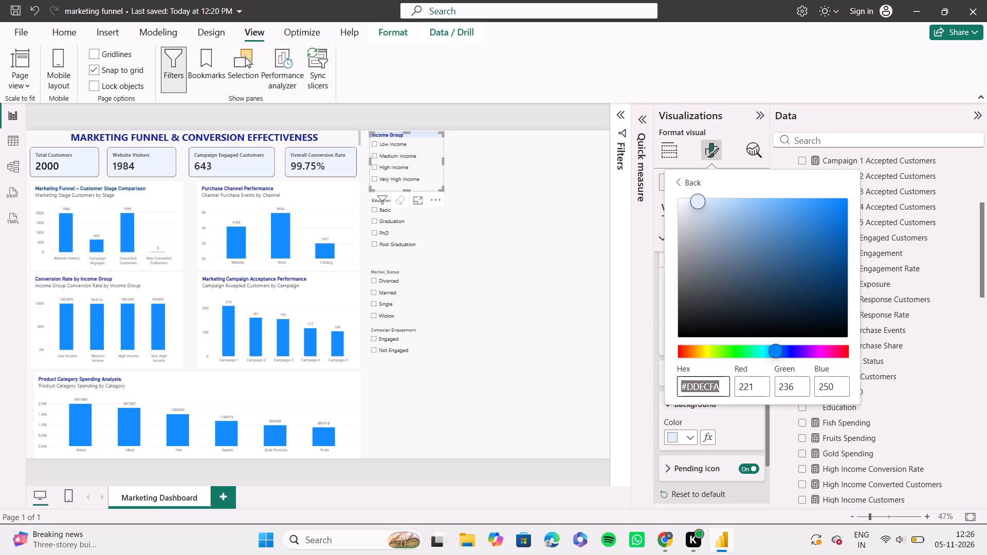
key(ctrl+c)
click(773, 438)
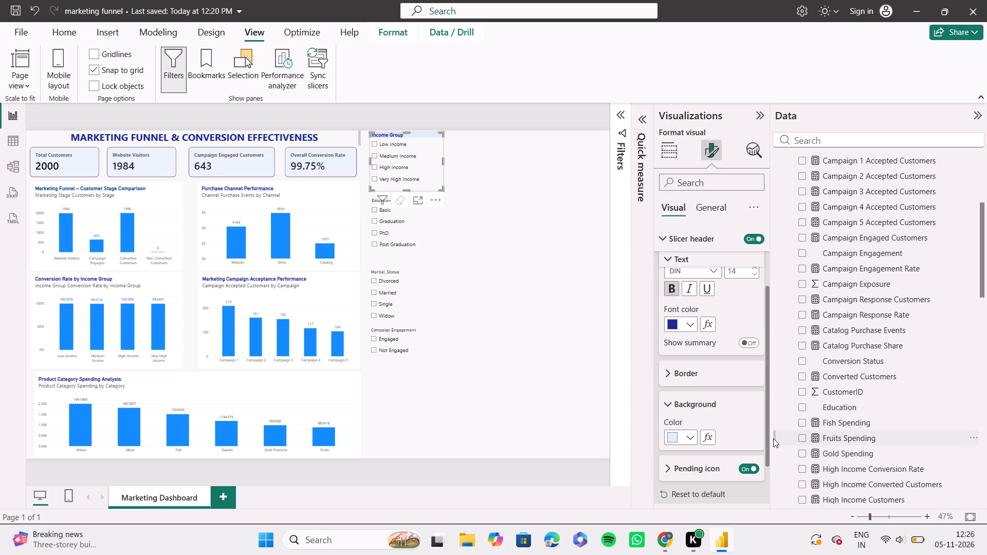
Format the Education slicer's header as 14 pt, bold, dark blue text on a #DDECFA background, leaving Graduation unselected.
scroll(709, 331, up, 1)
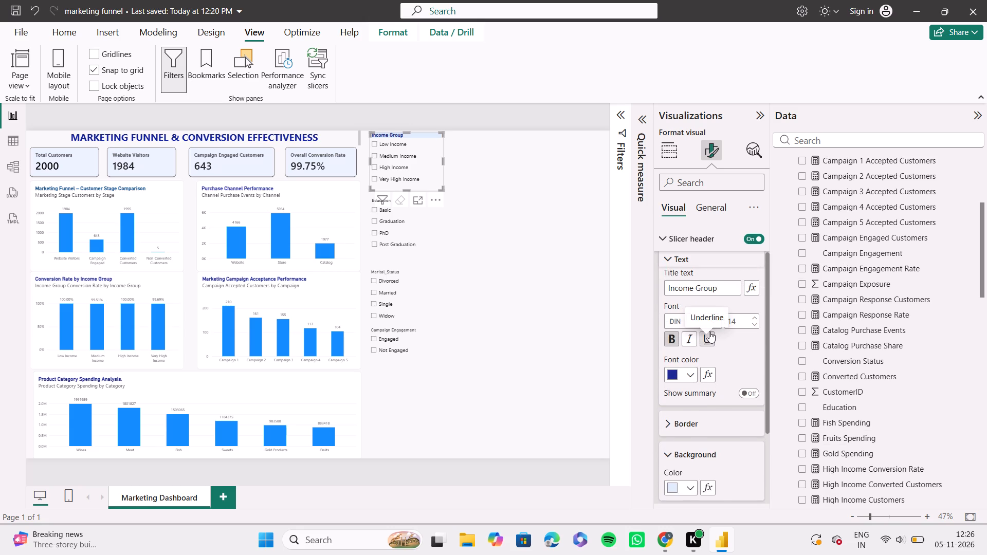
click(391, 221)
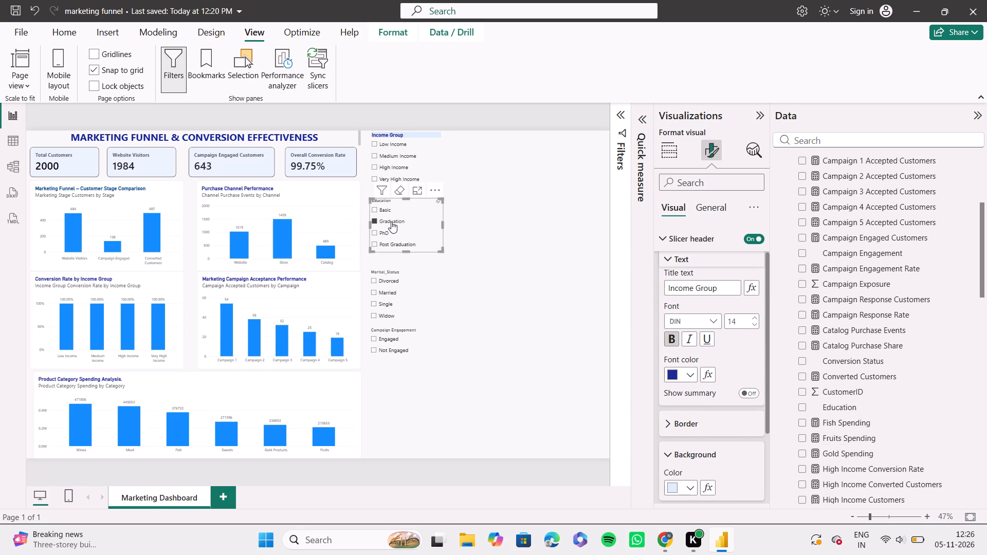
double_click(753, 320)
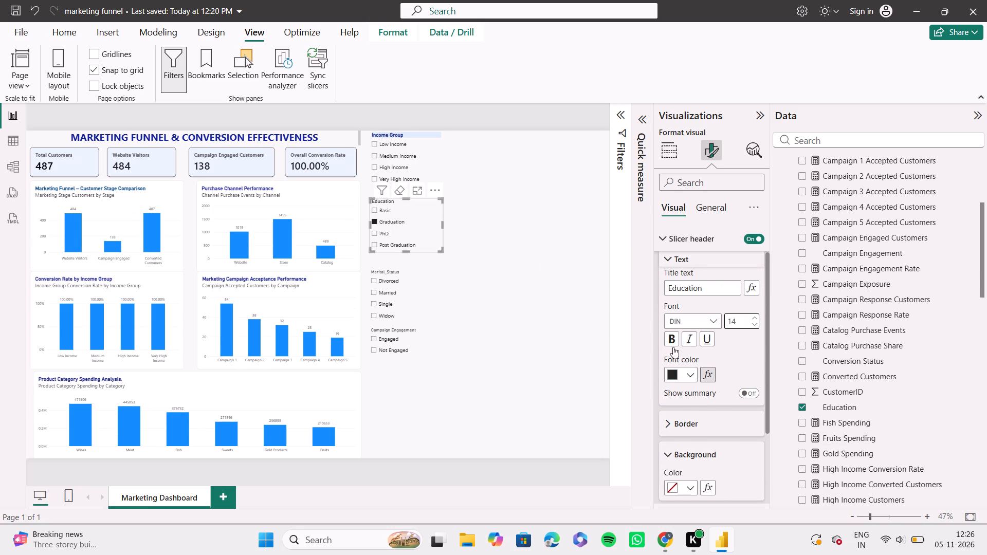
click(675, 337)
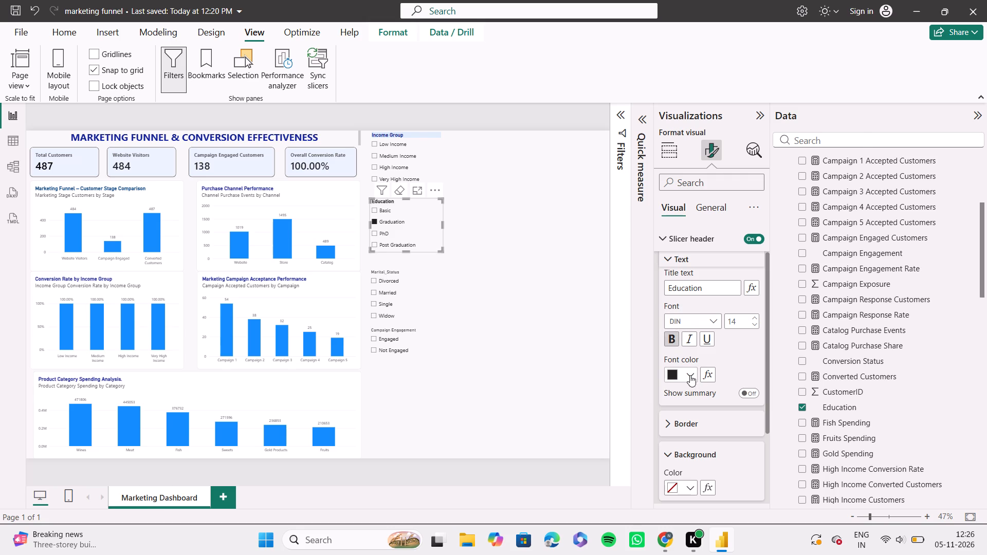
click(690, 375)
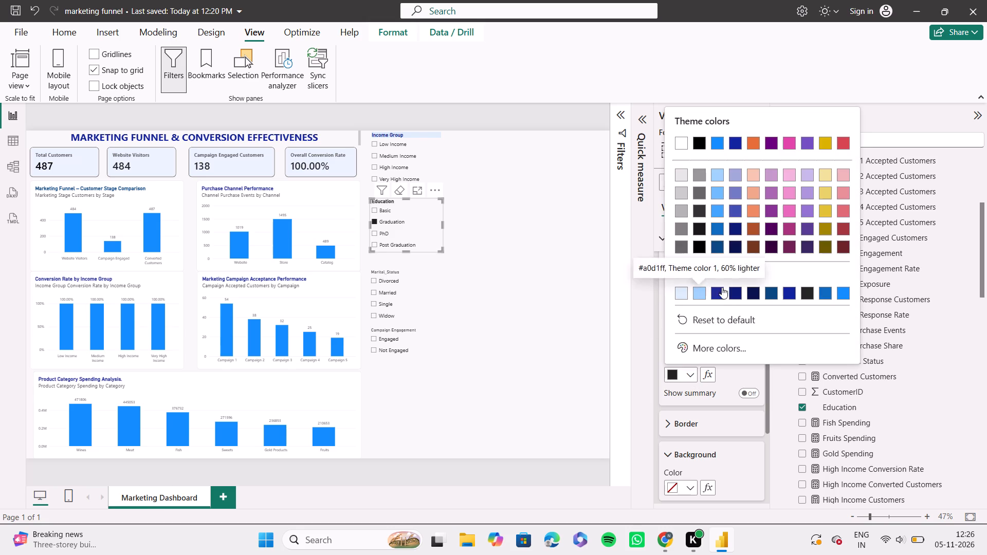
click(719, 291)
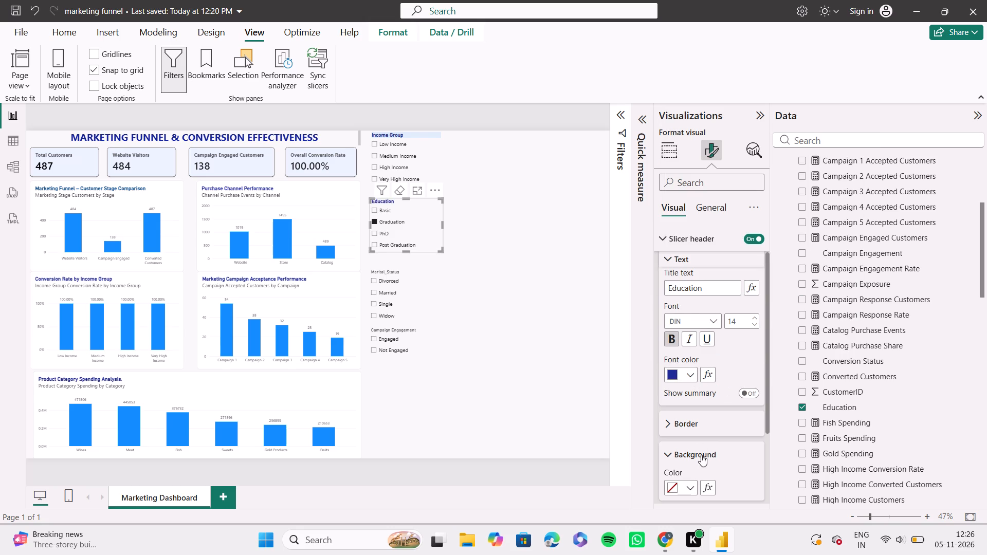
click(690, 482)
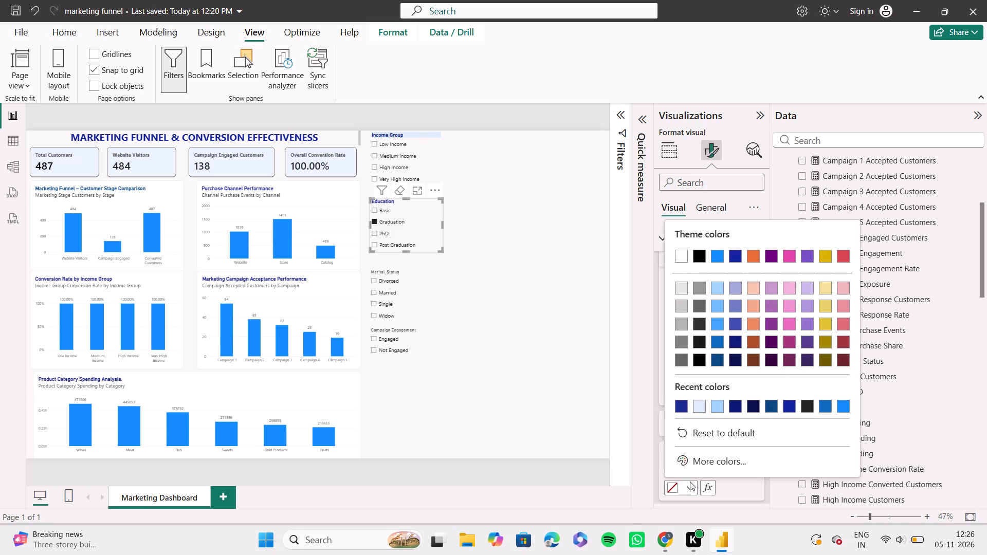
click(700, 402)
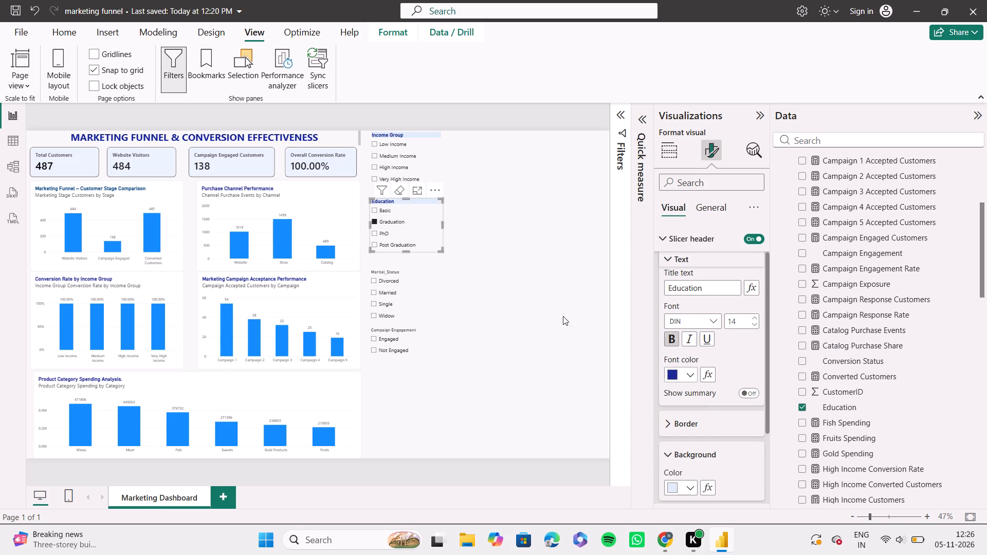
click(382, 223)
Format the Marital_Status slicer's header as 14 pt, bold, dark blue text on the same pale blue #DDECFA background.
click(418, 274)
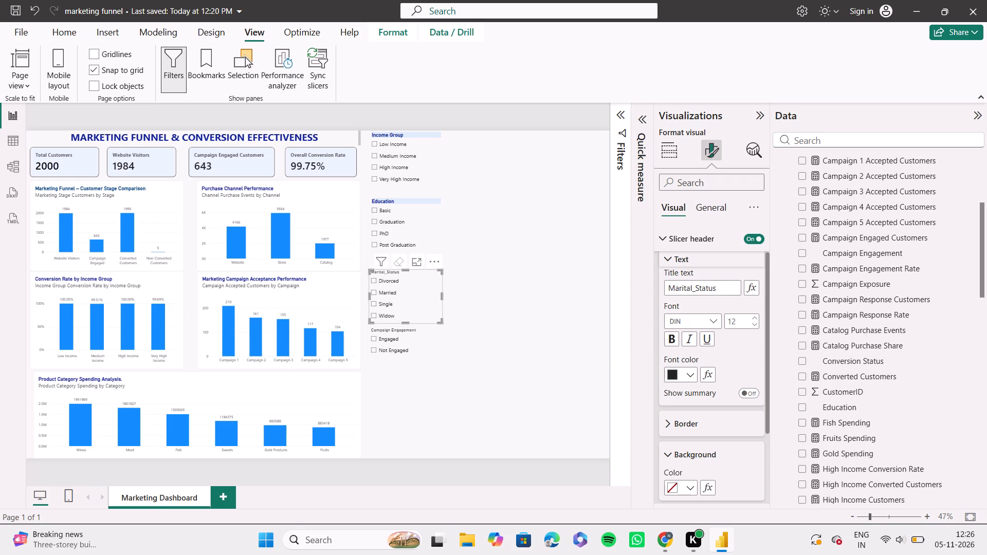
double_click(754, 316)
click(674, 335)
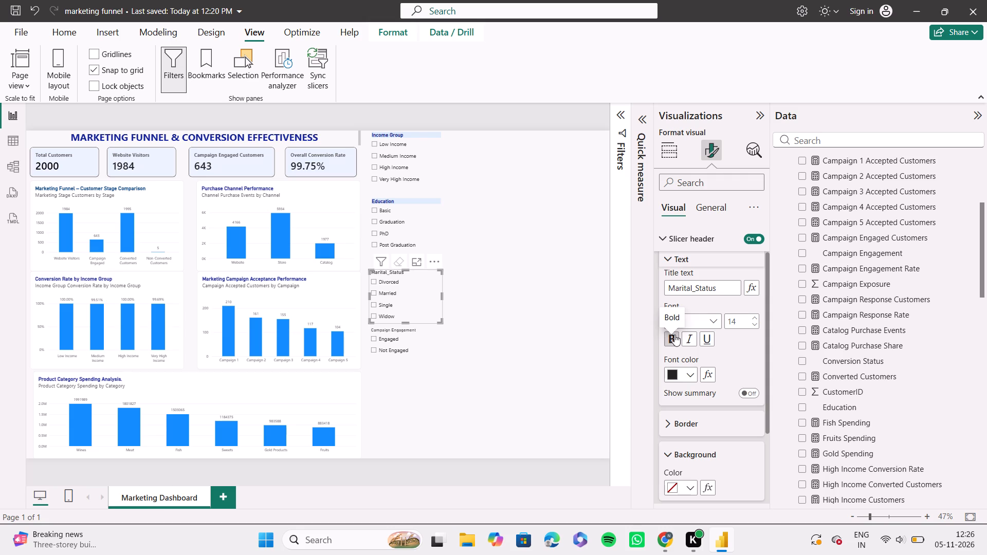
click(689, 375)
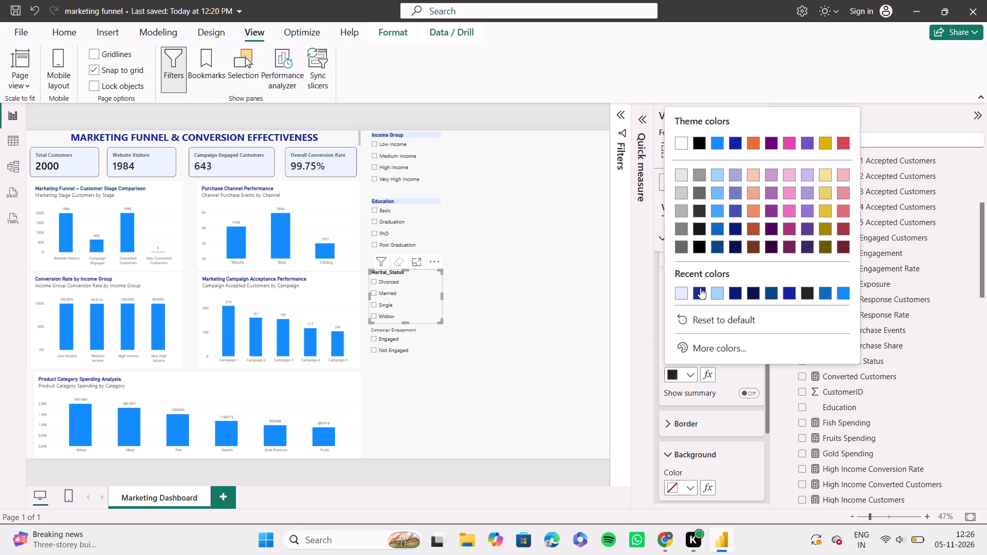
click(700, 288)
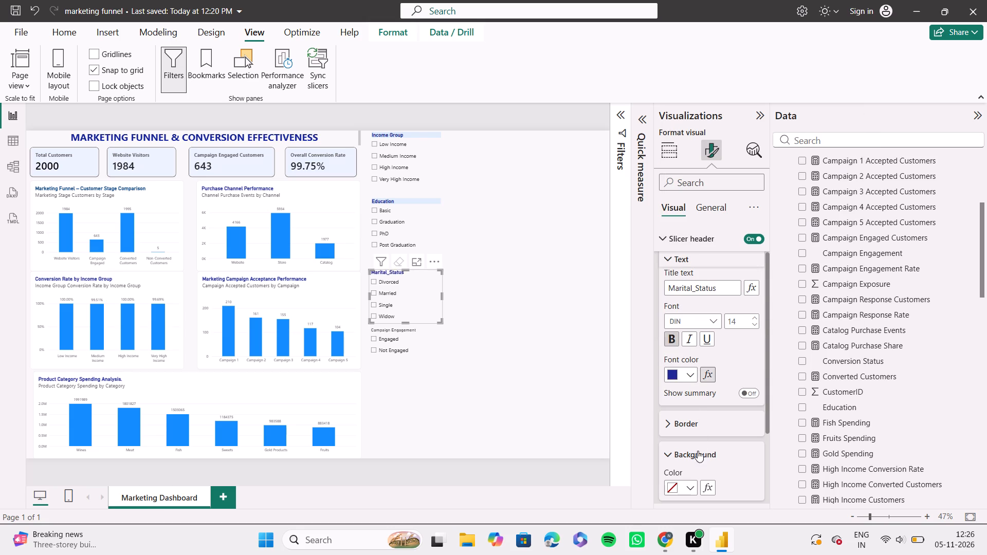
click(693, 487)
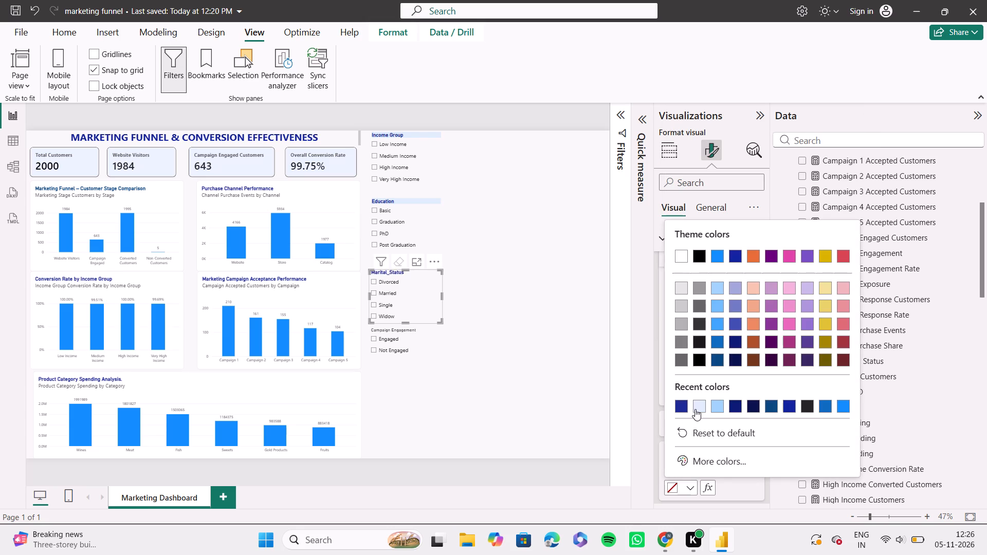
click(700, 406)
Review the Marital_Status slicer's value text, header border and border colour options without changing them.
scroll(719, 455, down, 2)
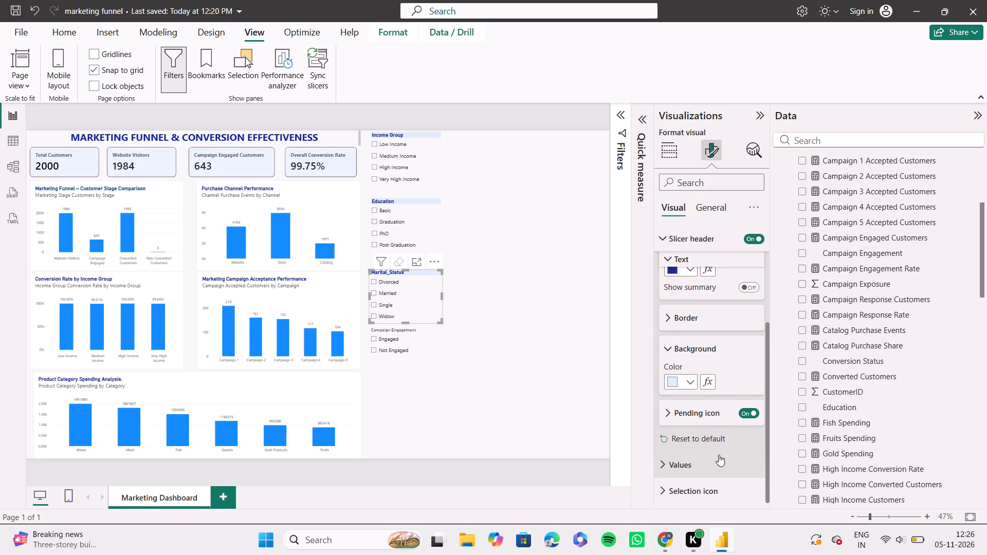
click(683, 465)
scroll(683, 465, down, 2)
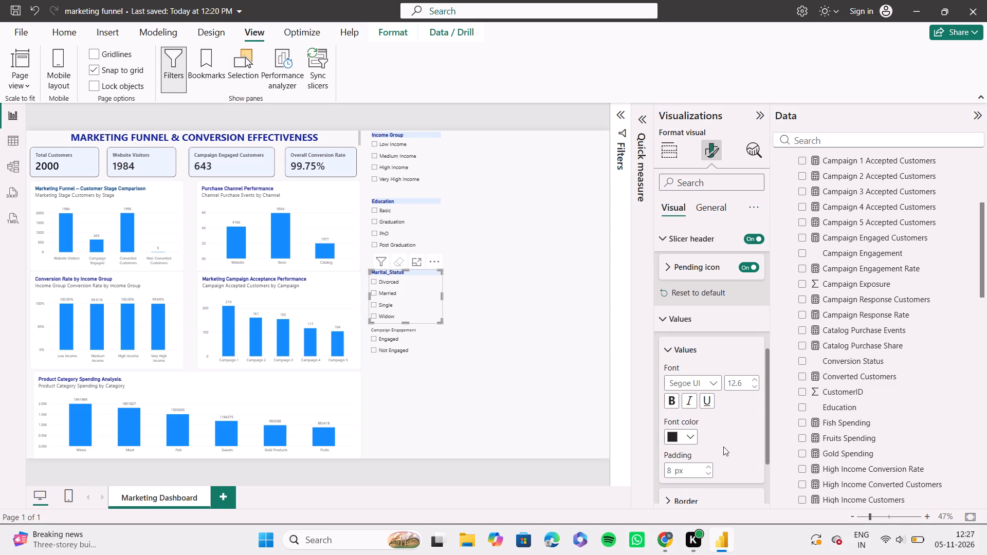
scroll(712, 437, up, 1)
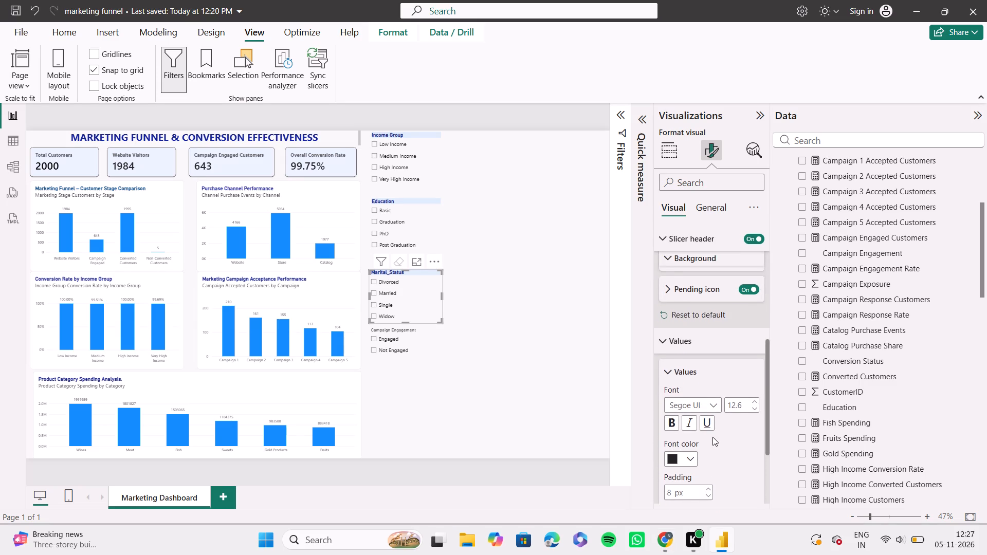
scroll(712, 437, up, 3)
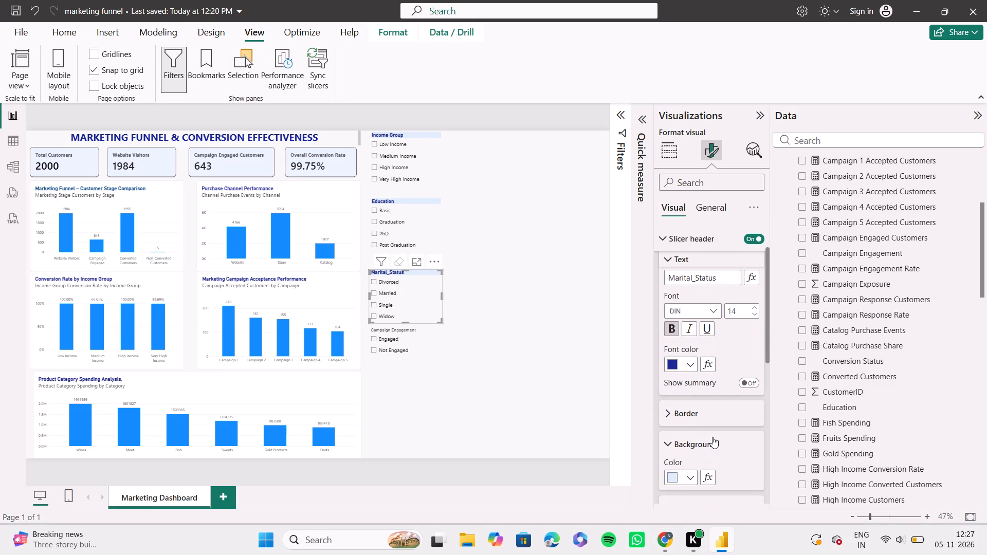
click(657, 418)
click(670, 418)
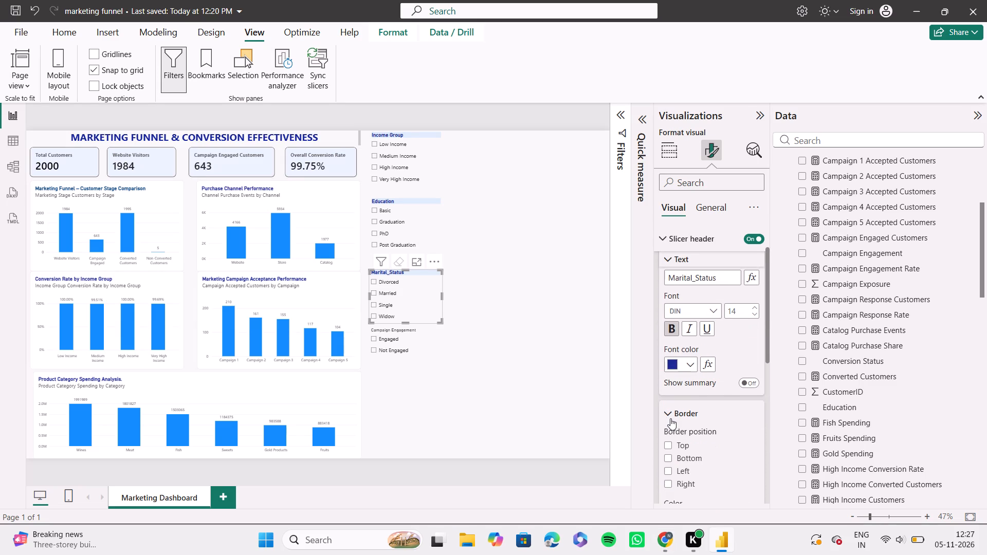
scroll(670, 418, down, 1)
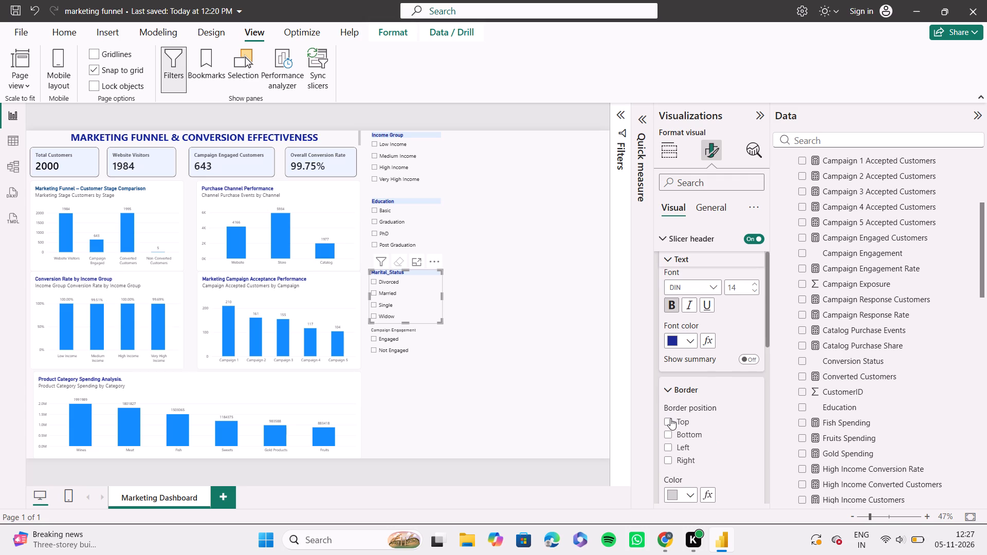
scroll(670, 418, down, 1)
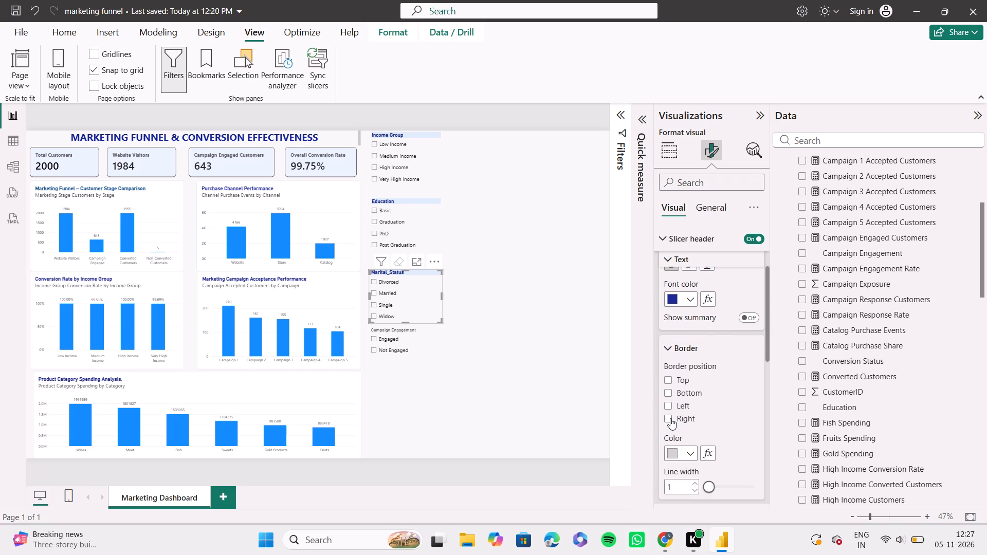
scroll(670, 418, down, 1)
click(673, 450)
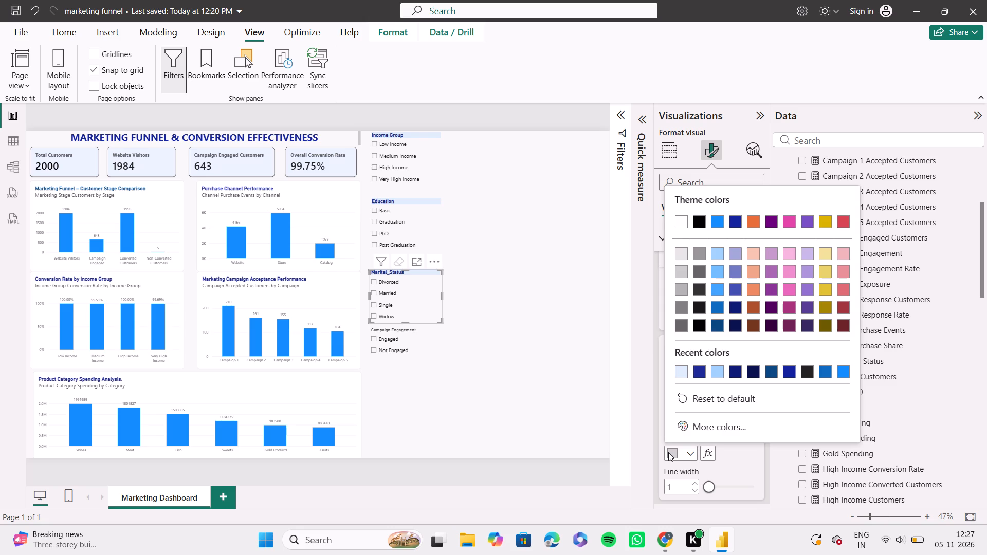
click(429, 217)
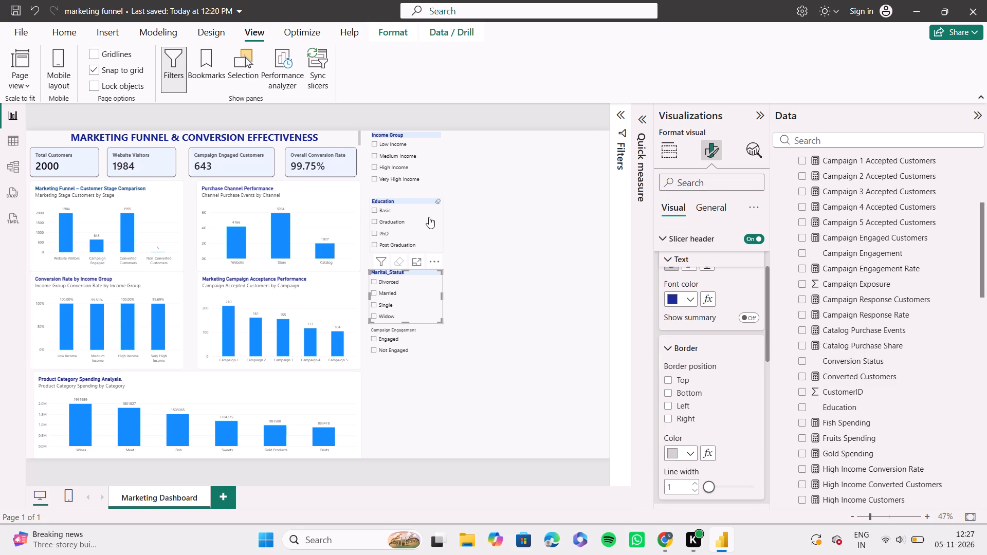
click(490, 246)
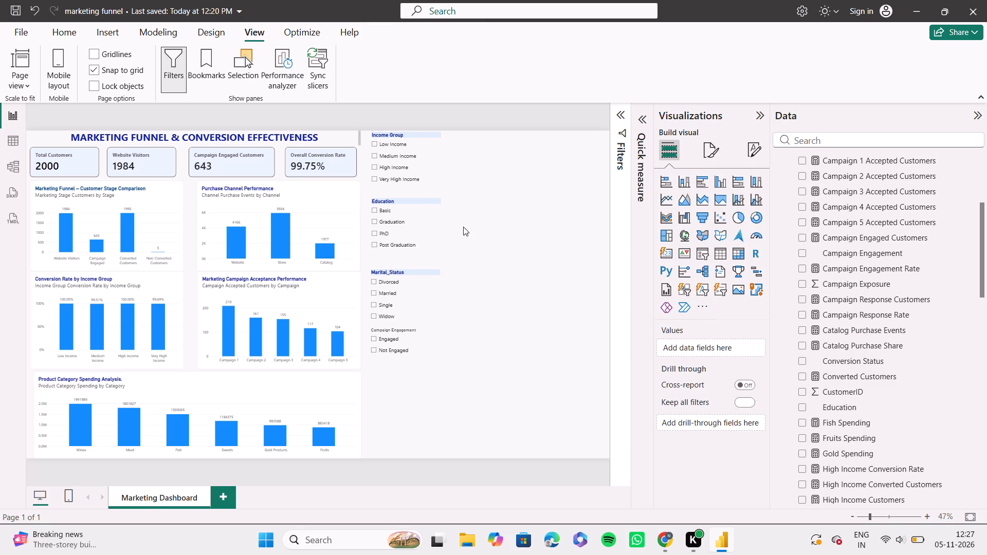
Format the Campaign Engagement slicer's header as 14 pt dark blue text on a #DDECFA background, leaving Not Engaged unselected.
click(430, 344)
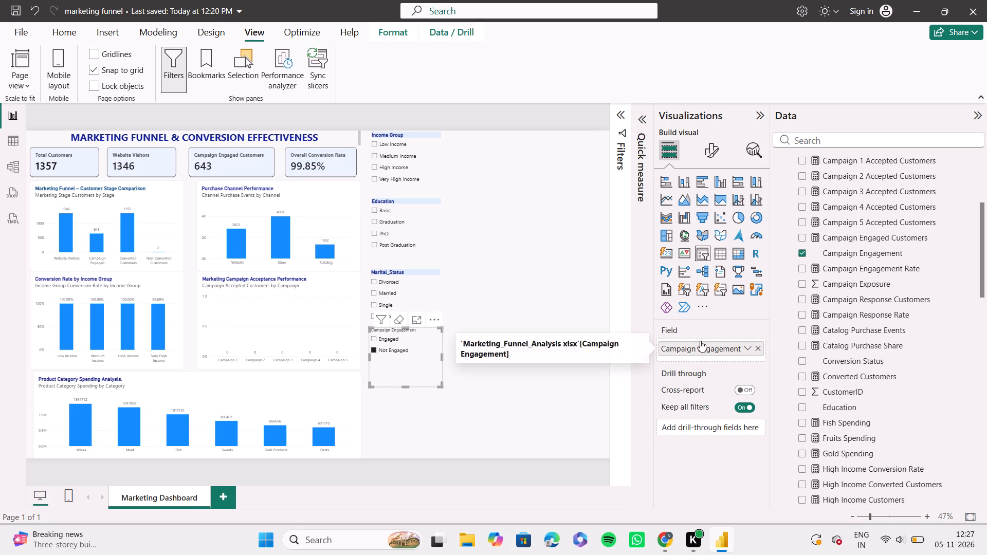
click(710, 139)
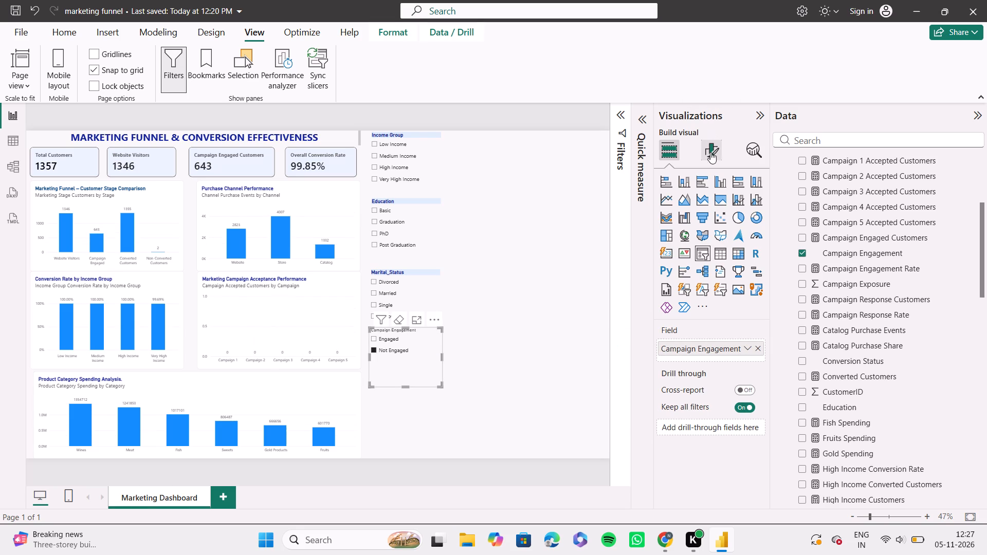
click(710, 155)
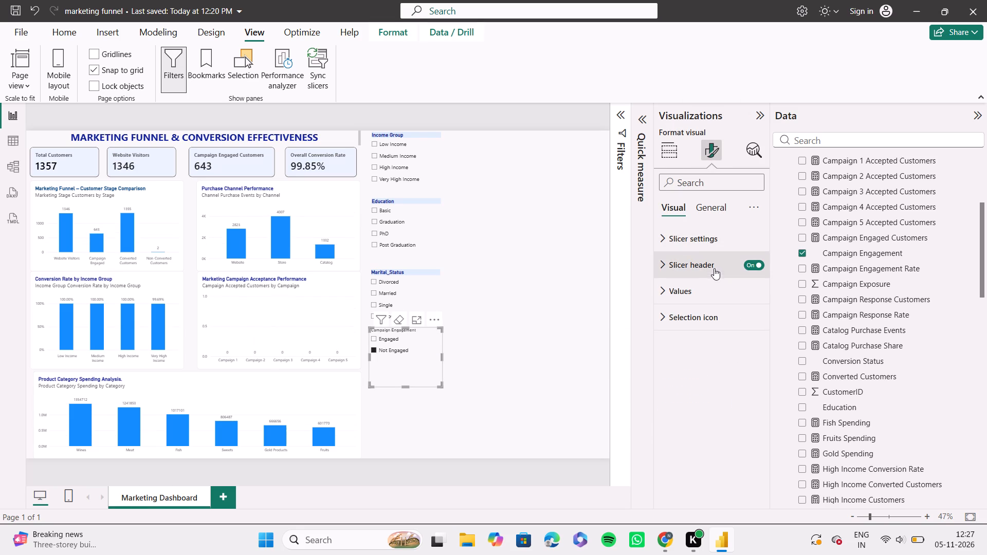
click(697, 269)
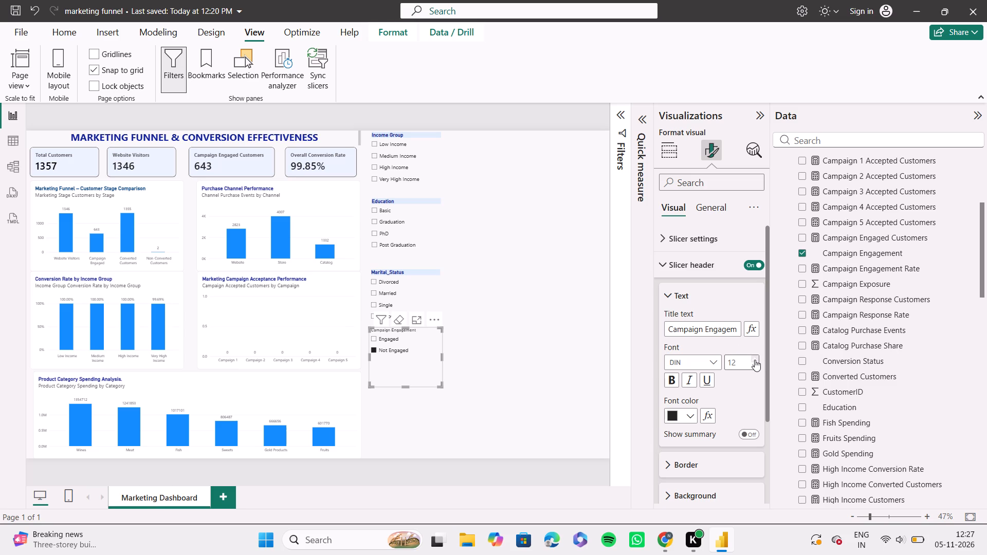
double_click(755, 360)
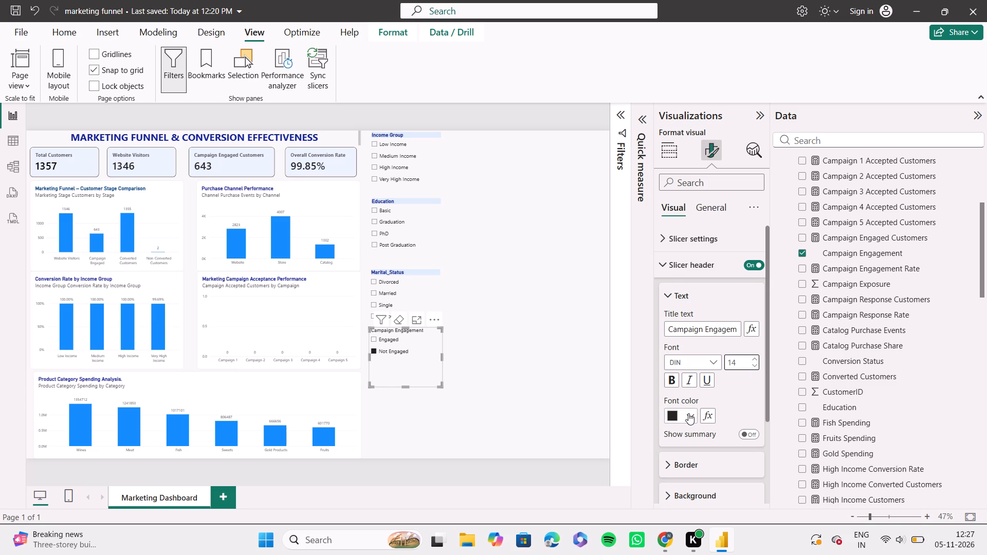
click(688, 413)
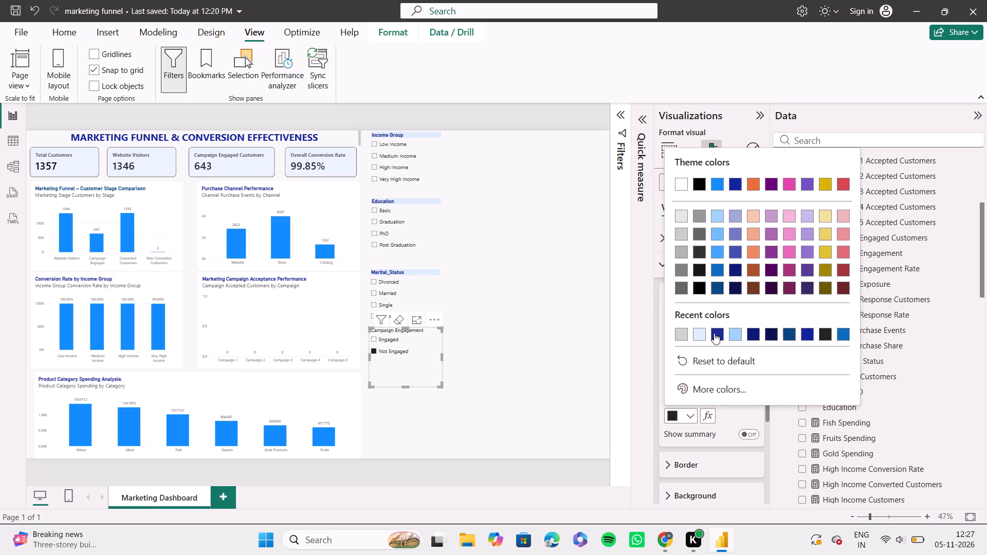
click(714, 333)
scroll(716, 414, down, 1)
click(693, 431)
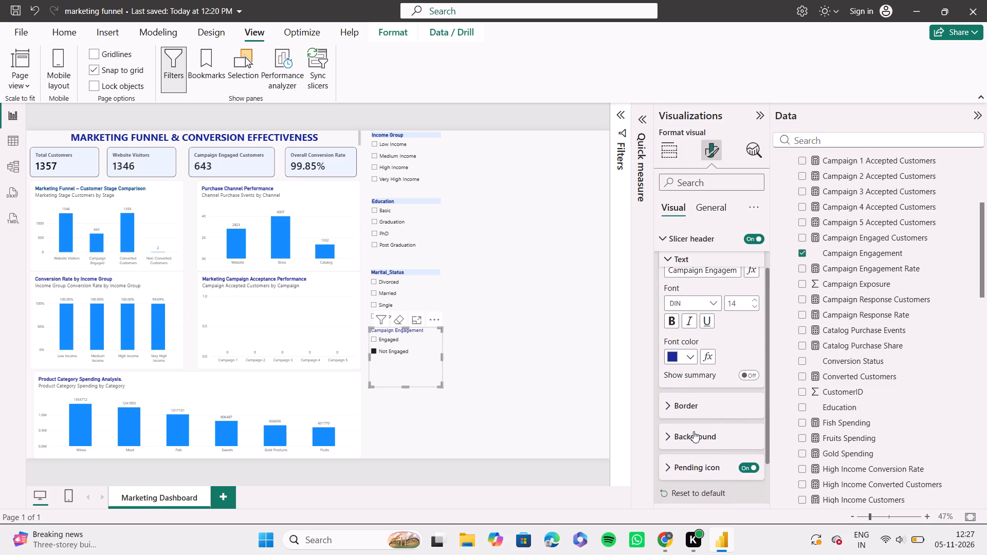
scroll(693, 431, down, 1)
click(688, 408)
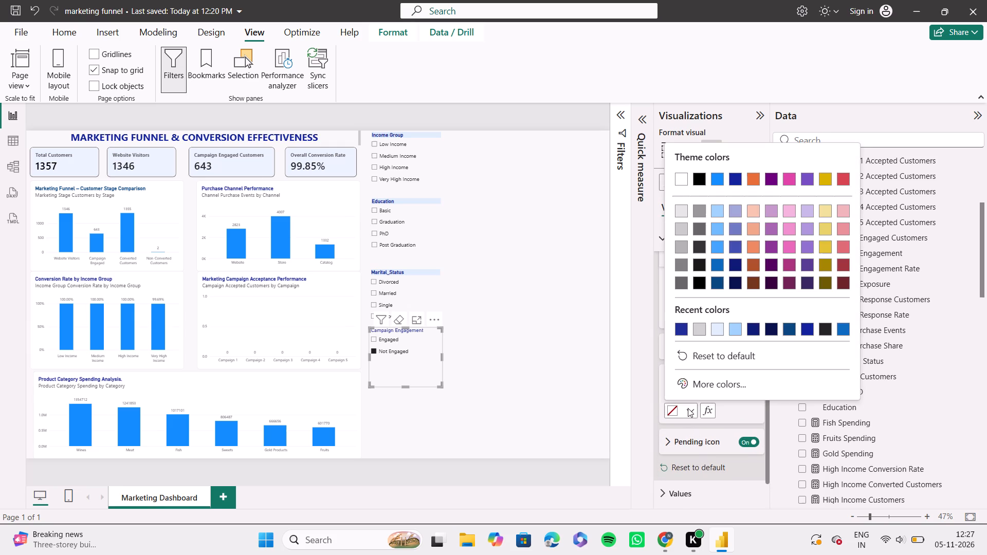
click(718, 328)
click(579, 387)
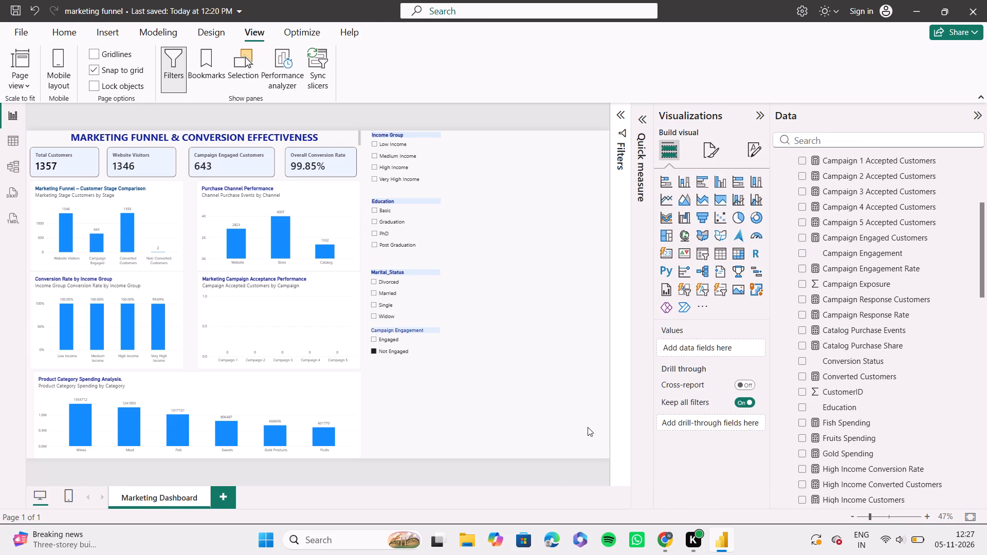
click(382, 351)
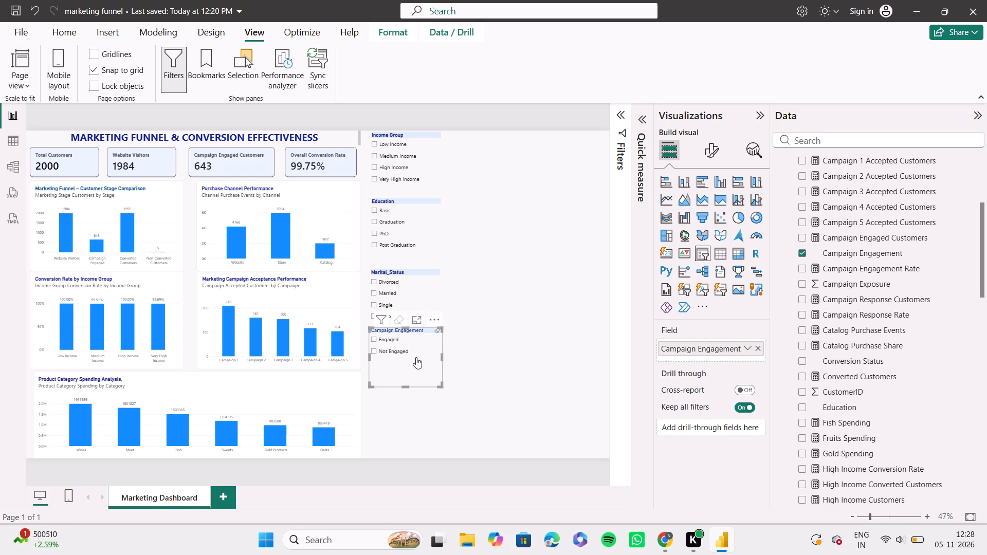
Move the Campaign Engagement slicer down to the page's bottom edge, directly beside the Product Category Spending Analysis chart.
drag(416, 357, 411, 412)
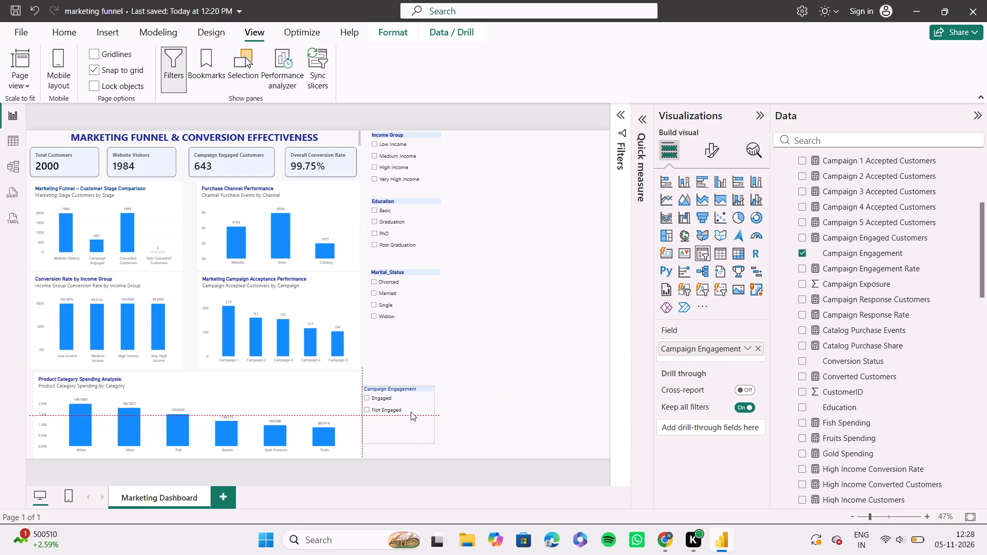
drag(411, 412, 415, 429)
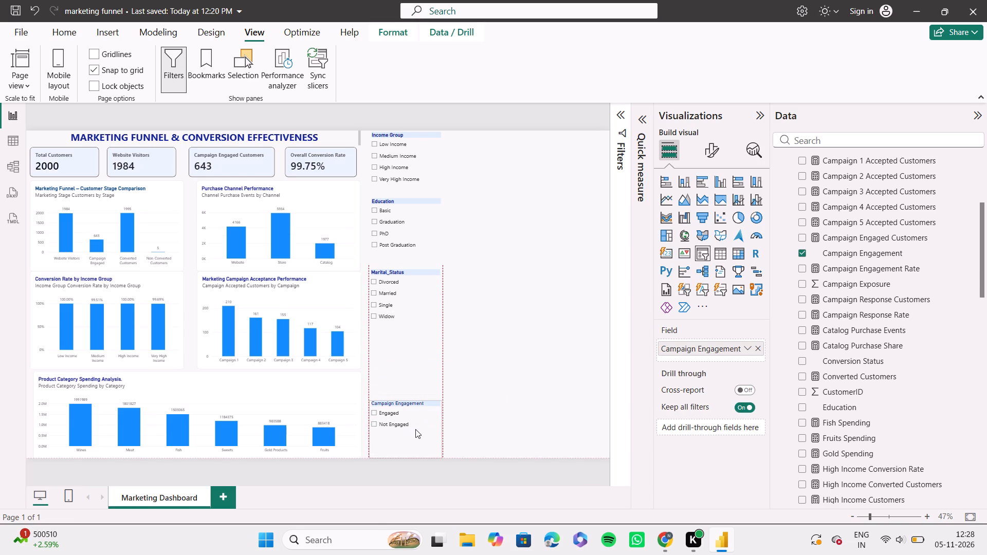
drag(415, 429, 409, 429)
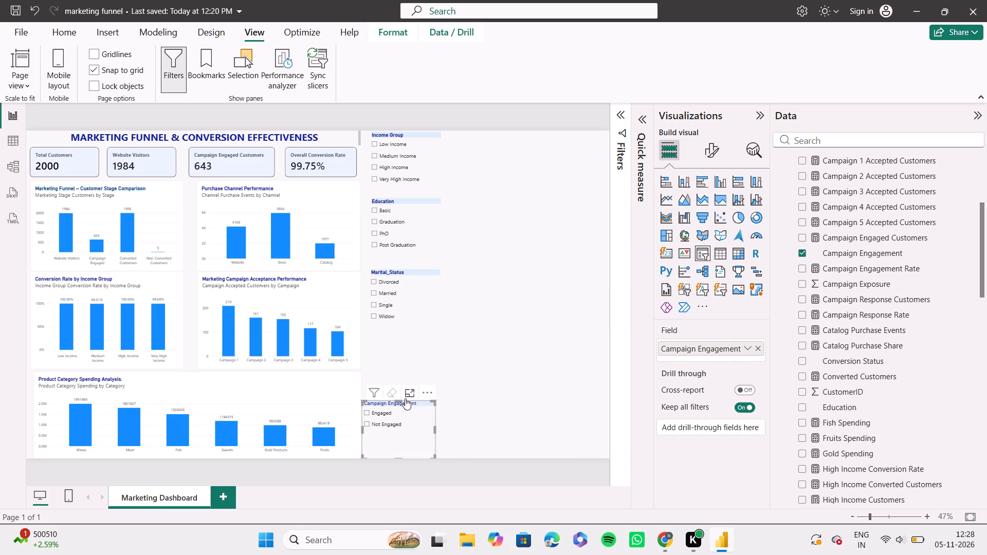
Select Graduation in the Education slicer and move the Marital_Status slicer straight down to just above the Campaign Engagement slicer.
click(400, 221)
drag(399, 284, 401, 330)
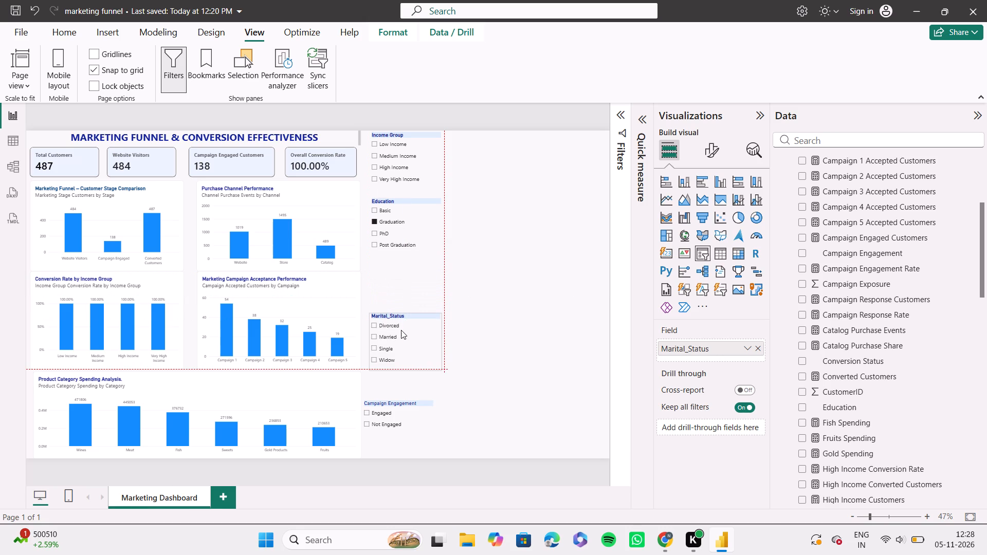
drag(401, 330, 401, 335)
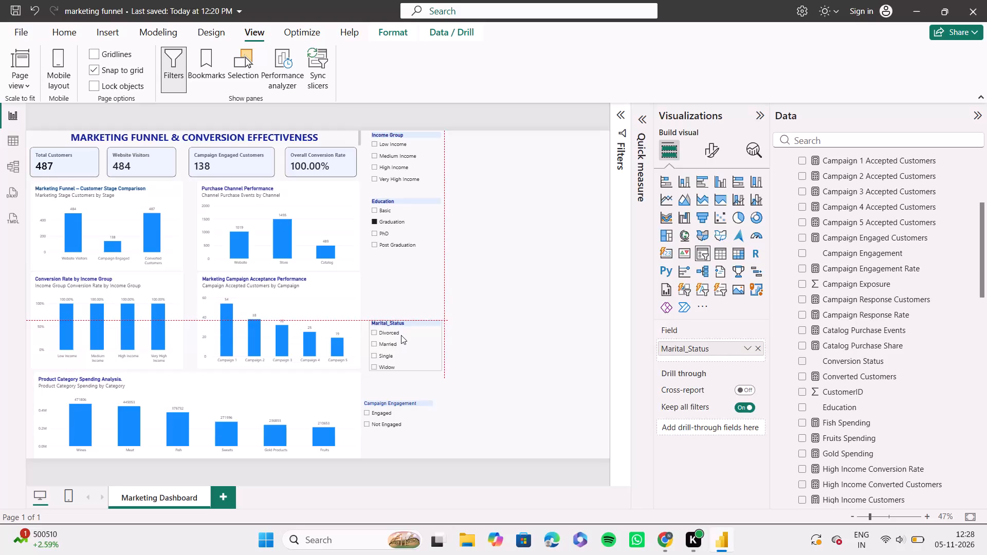
drag(401, 335, 401, 340)
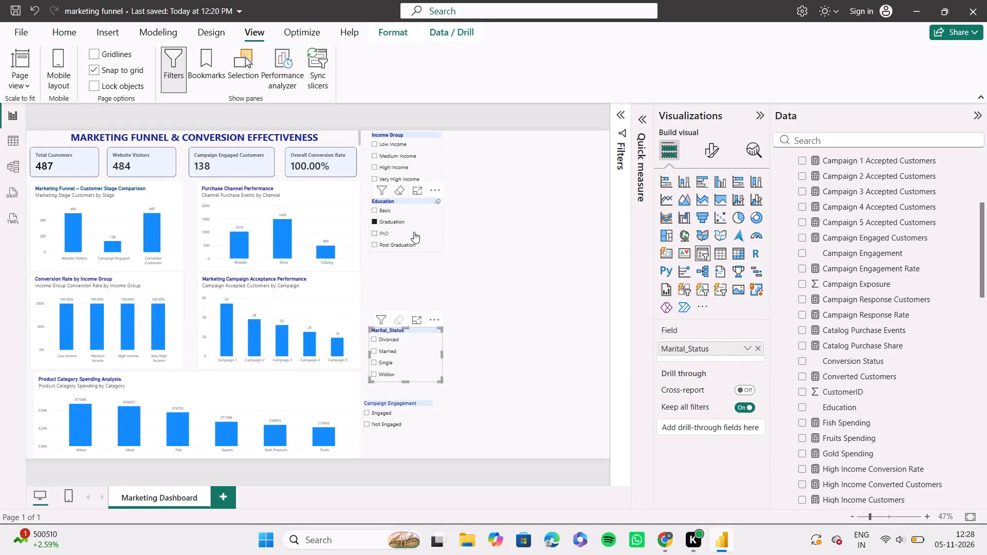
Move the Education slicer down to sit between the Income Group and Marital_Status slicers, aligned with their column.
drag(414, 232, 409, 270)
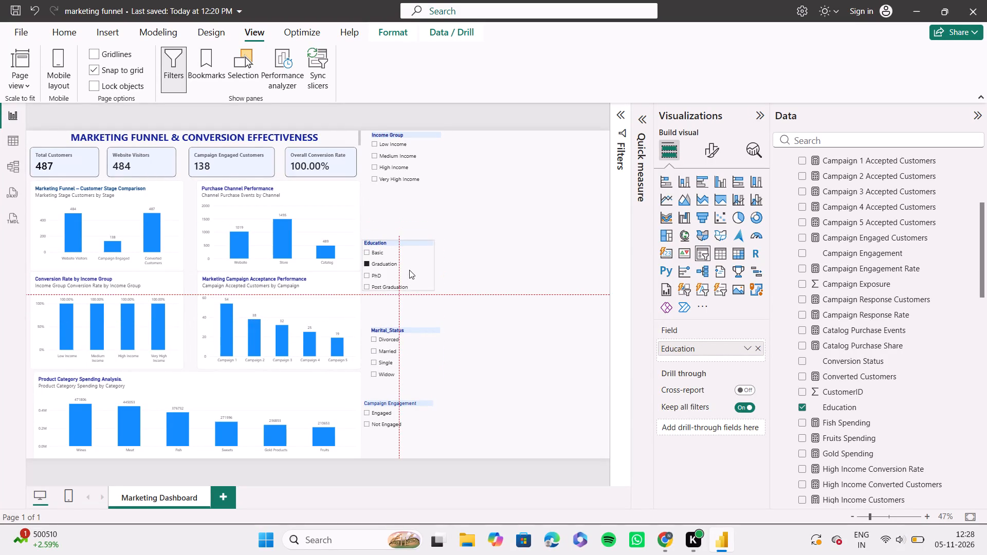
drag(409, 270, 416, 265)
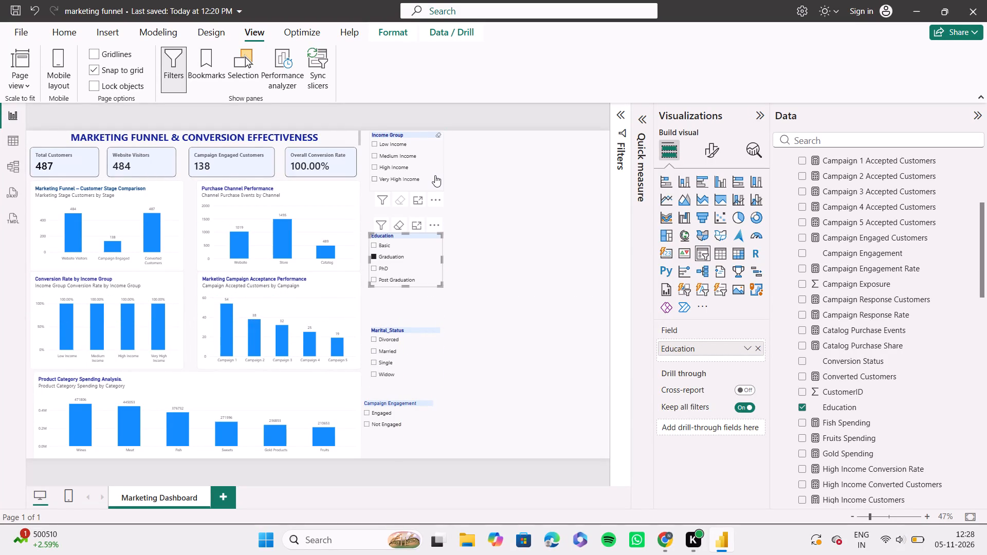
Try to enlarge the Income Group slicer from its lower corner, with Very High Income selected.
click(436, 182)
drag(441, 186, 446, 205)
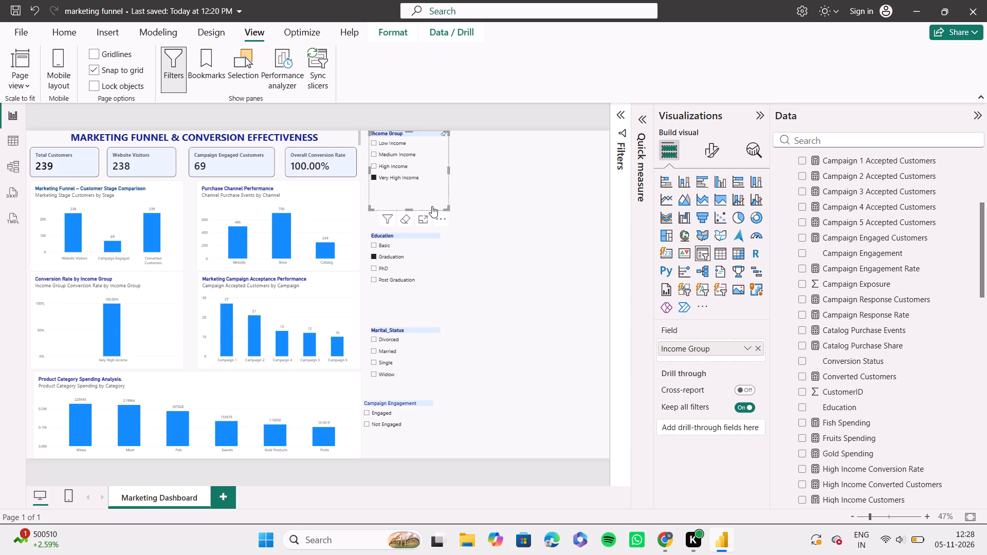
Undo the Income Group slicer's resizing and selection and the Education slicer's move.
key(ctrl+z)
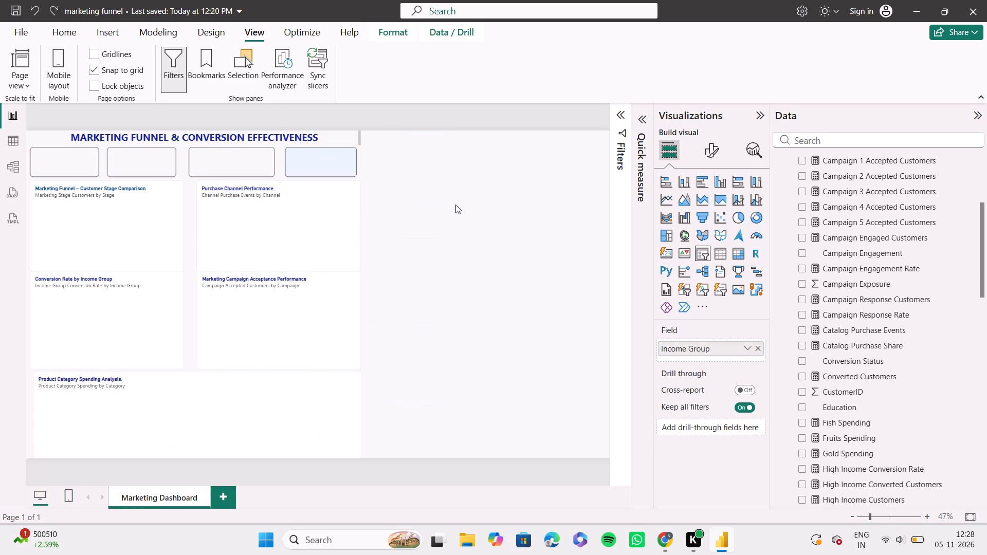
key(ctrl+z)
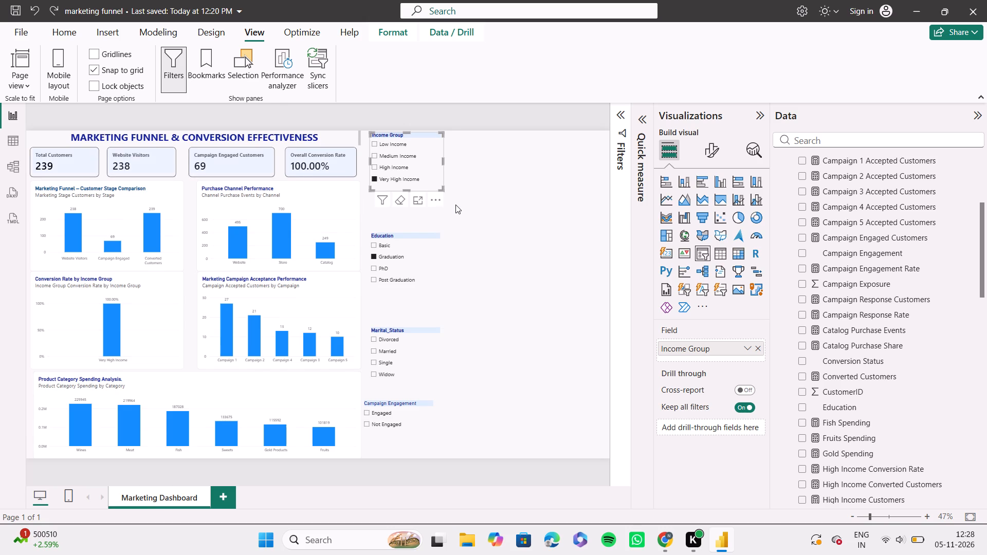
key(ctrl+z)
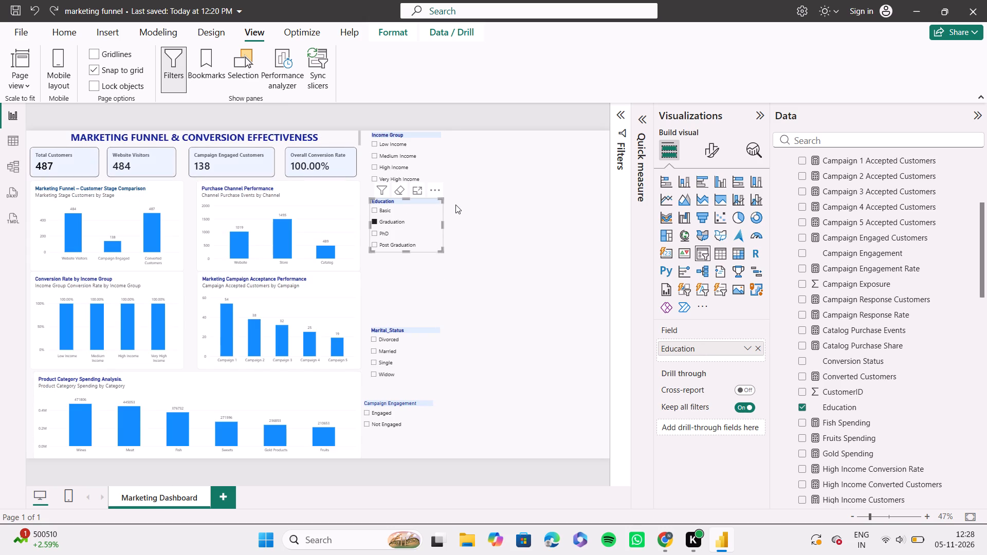
Undo the Marital_Status slicer's move, the Graduation selection and the Campaign Engagement slicer's move, leaving no visual selected.
key(ctrl+z)
key(ctrl+z)
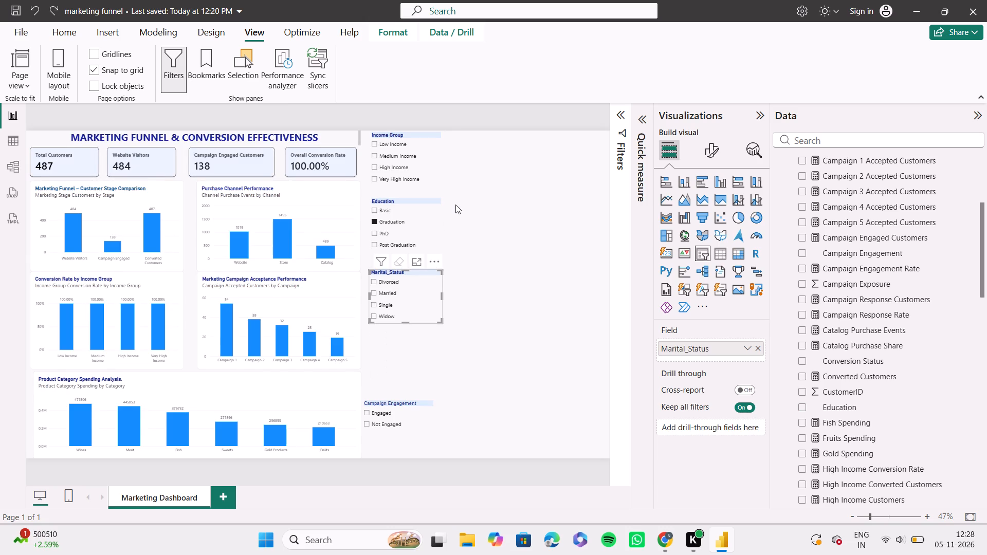
key(ctrl+z)
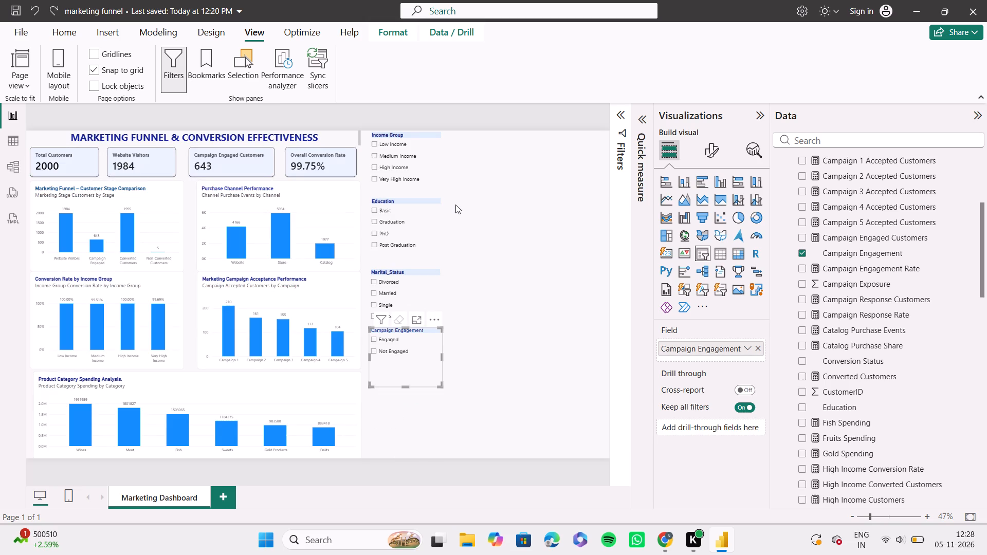
click(532, 230)
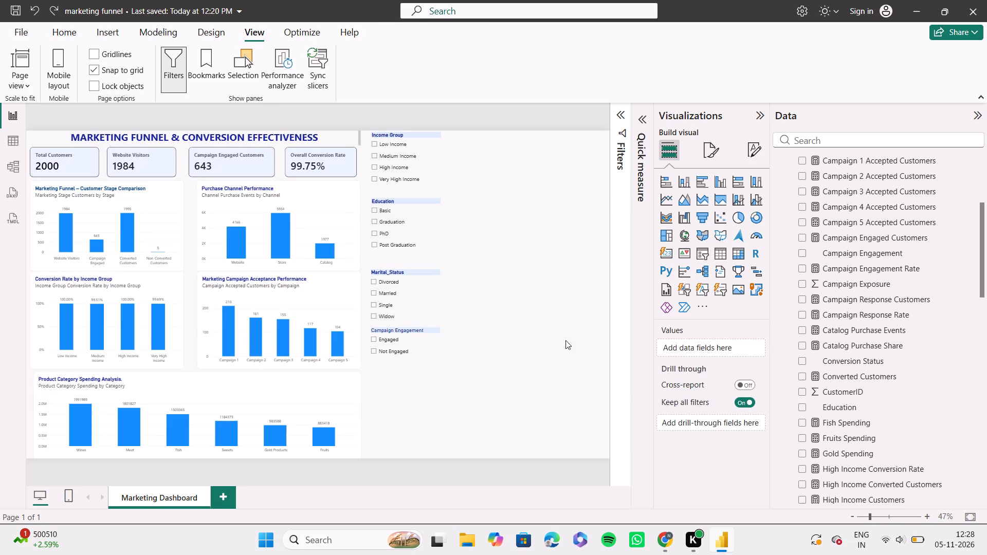
key(Print)
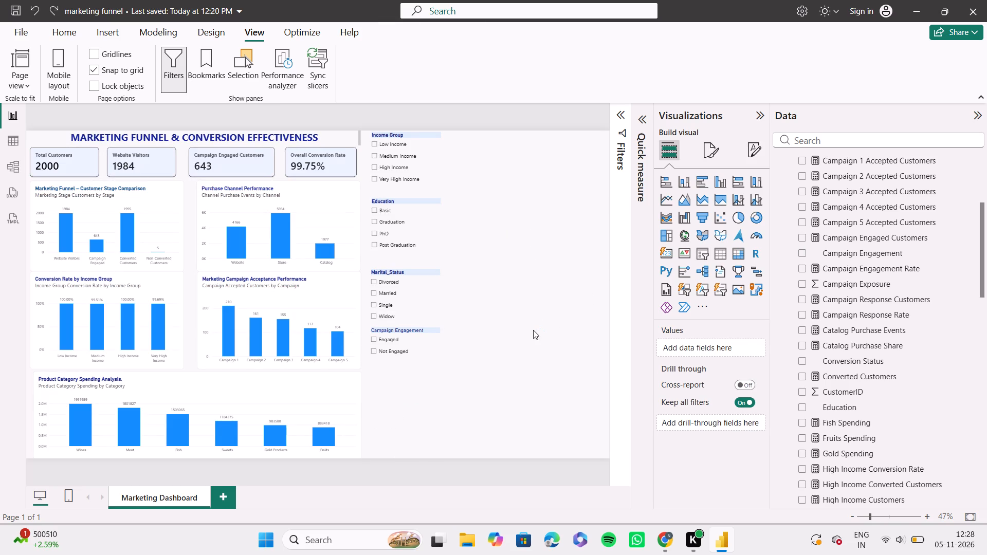
click(533, 330)
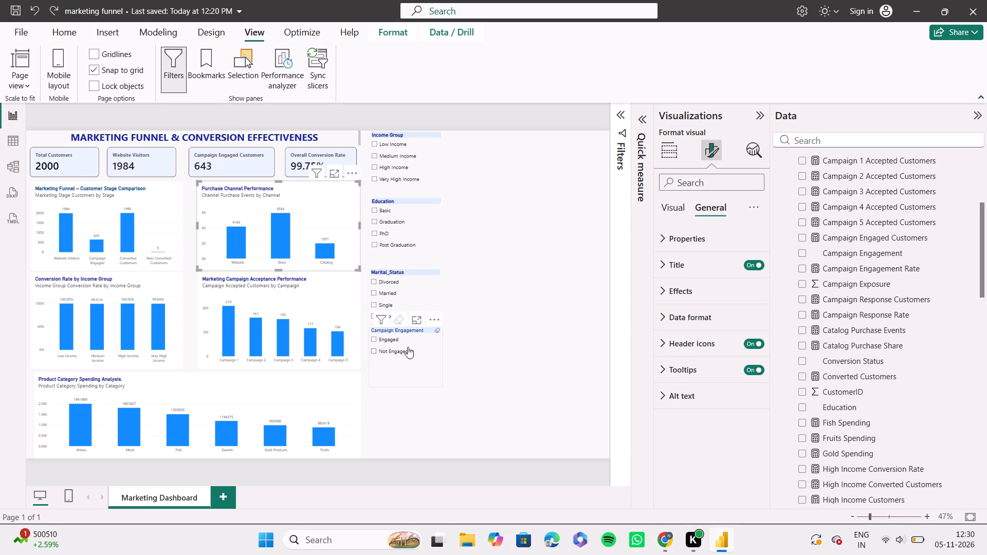
In Power BI, move the Campaign Engagement slicer horizontally to the report page's right edge, keeping its height on the page.
drag(401, 353, 534, 346)
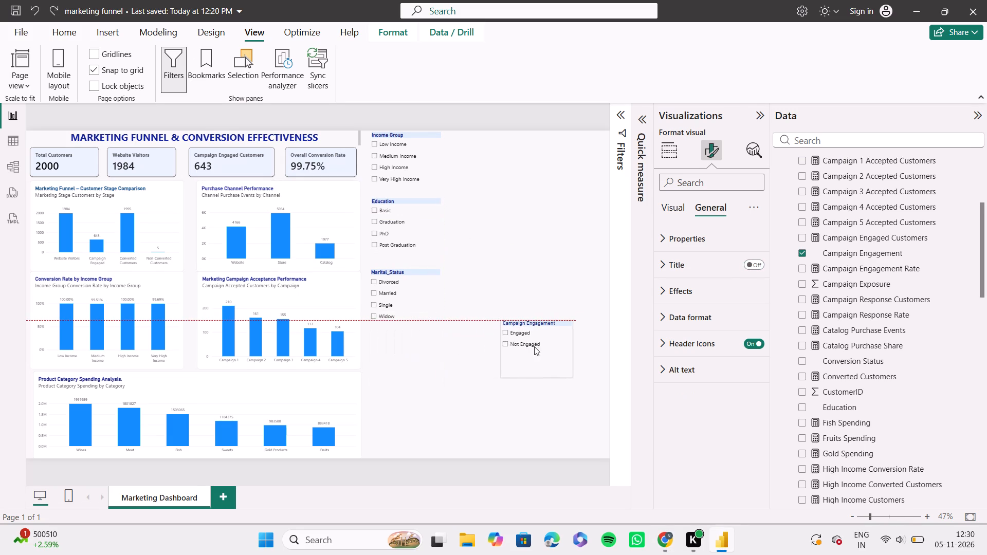
drag(534, 346, 555, 349)
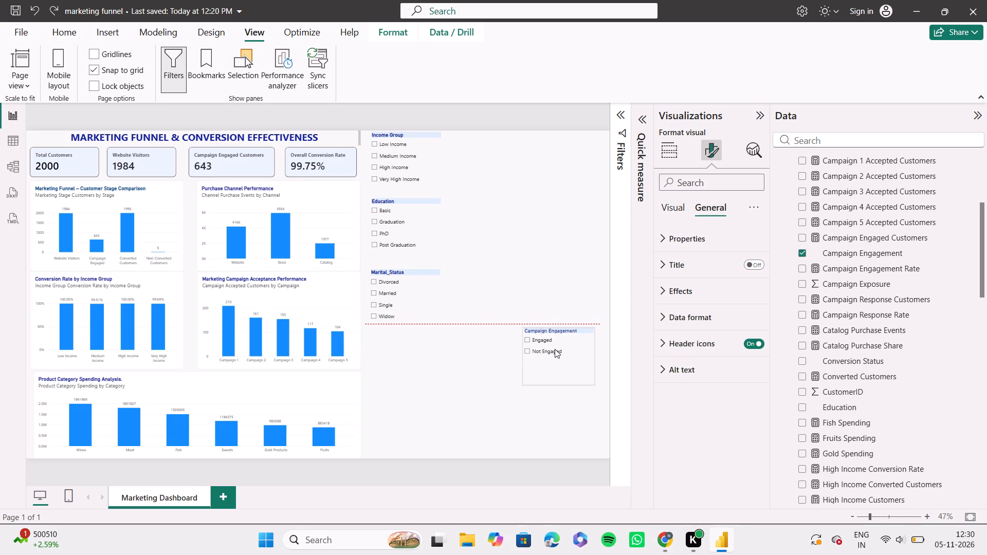
drag(555, 349, 556, 352)
drag(556, 352, 558, 352)
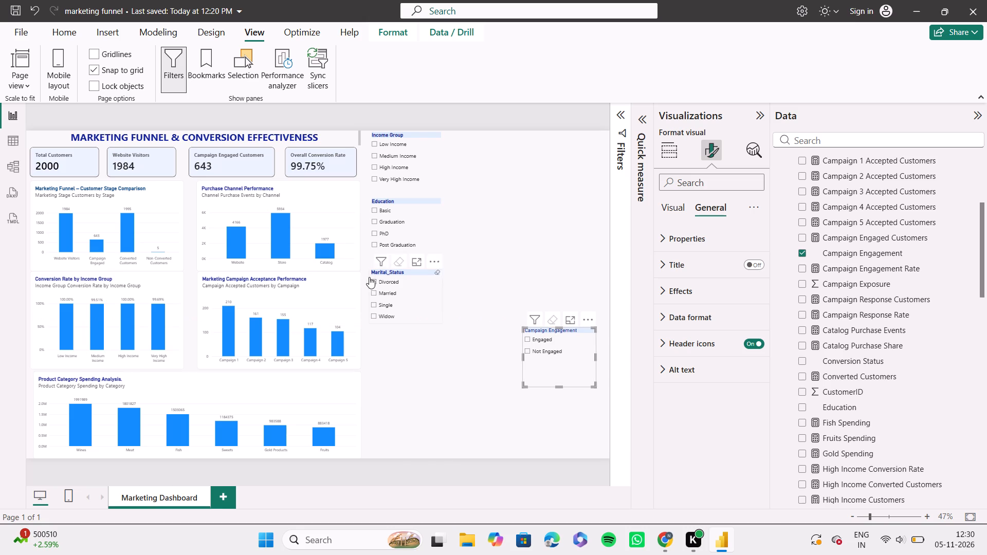
Move the Marital_Status slicer across to the page's right edge, directly above and aligned with the Campaign Engagement slicer.
drag(392, 295, 525, 295)
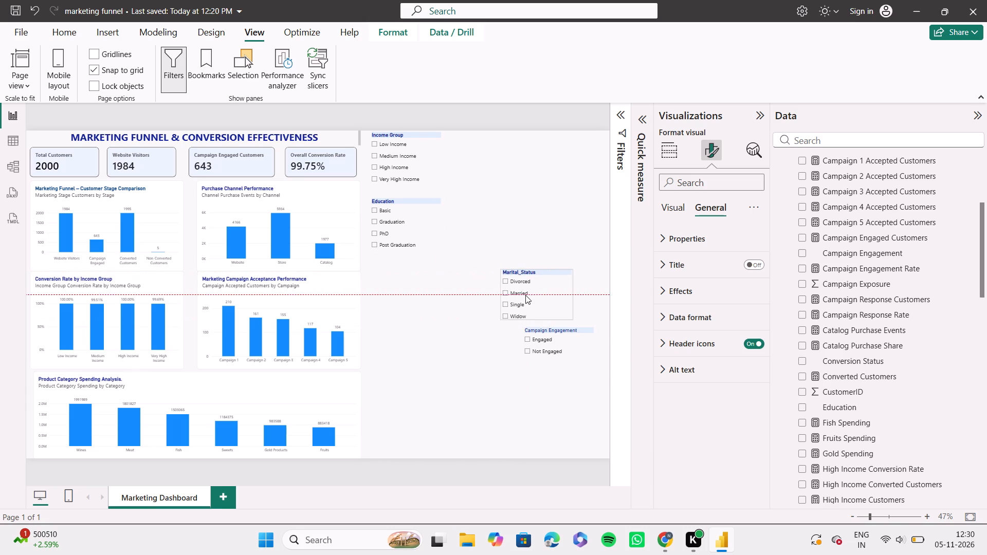
drag(525, 295, 544, 300)
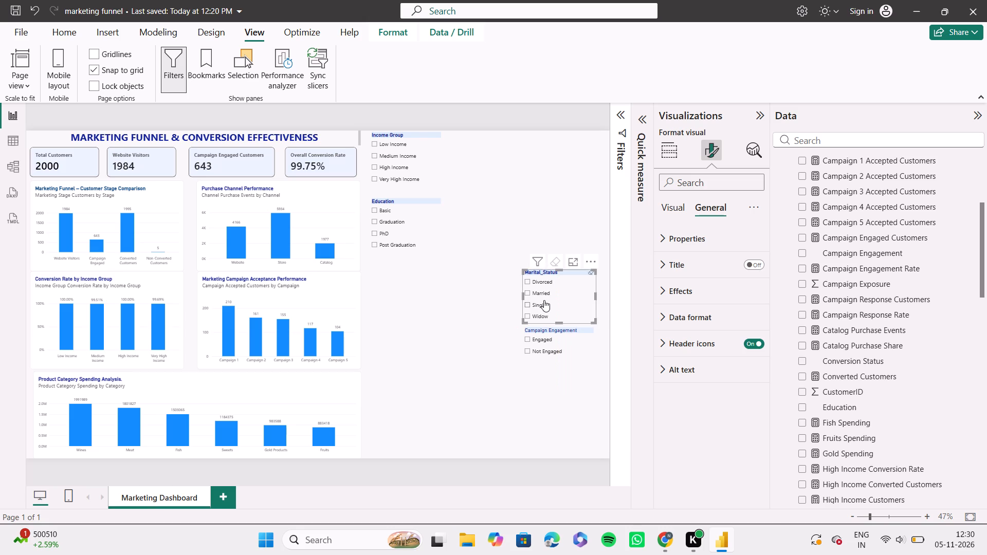
Shift the Campaign Engagement and Marital_Status slicers slightly down the report page, keeping them stacked and aligned.
drag(554, 360, 554, 364)
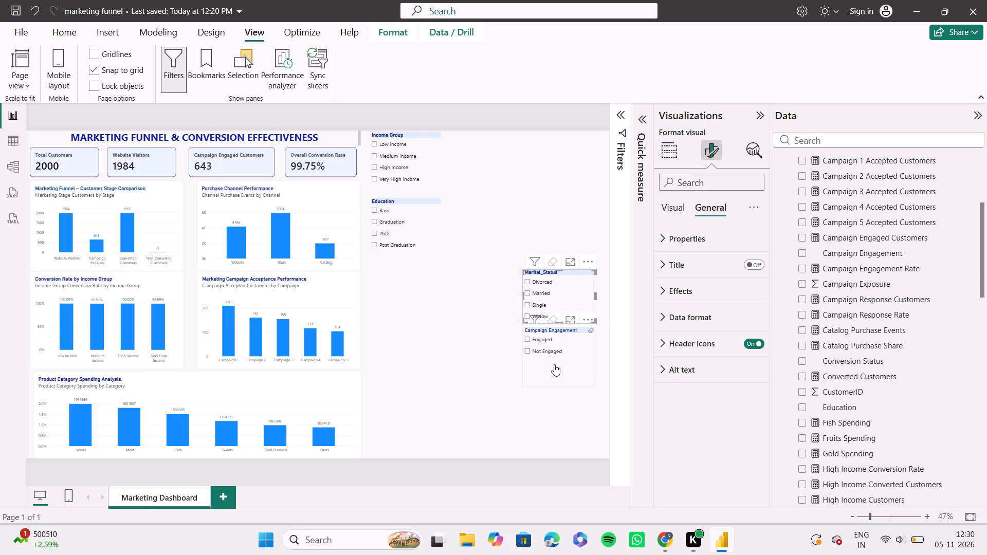
drag(554, 364, 555, 374)
drag(554, 294, 553, 306)
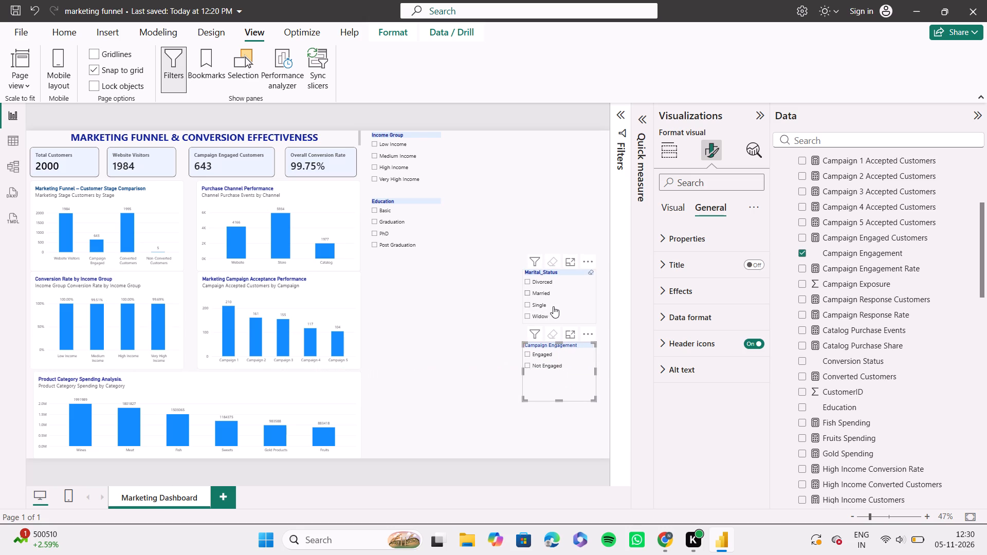
drag(553, 306, 553, 312)
Move the Education and Income Group slicers to the page's right edge, stacked above Marital_Status with Income Group on top.
drag(399, 228, 550, 255)
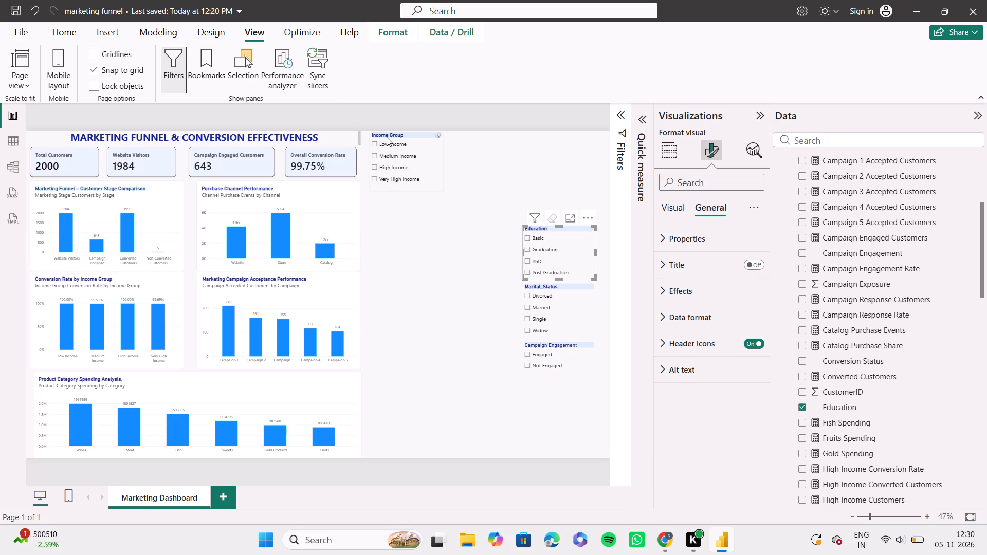
drag(394, 147, 532, 176)
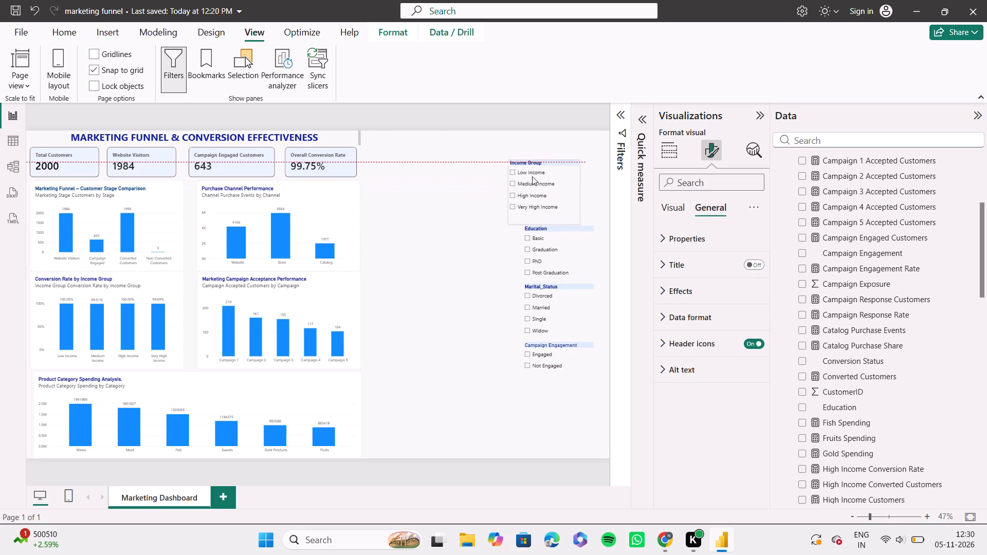
drag(532, 176, 554, 175)
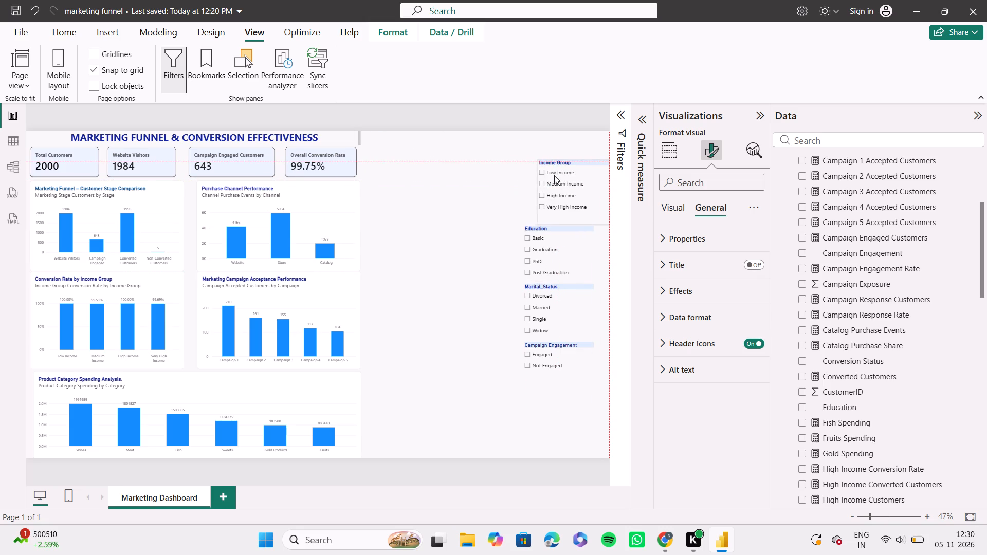
drag(554, 175, 545, 176)
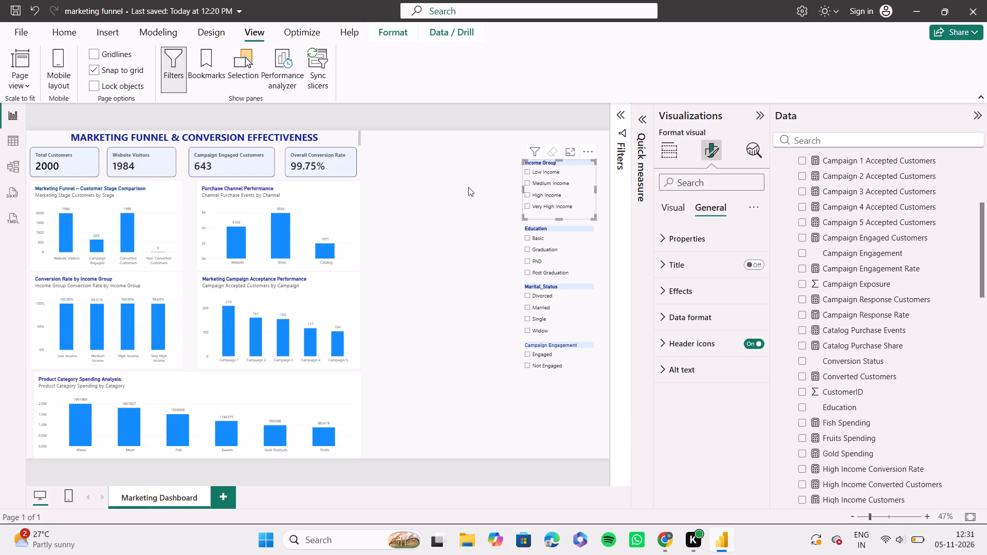
Widen the MARKETING FUNNEL & CONVERSION EFFECTIVENESS title text box across the page to line up with the slicers' right side.
click(342, 139)
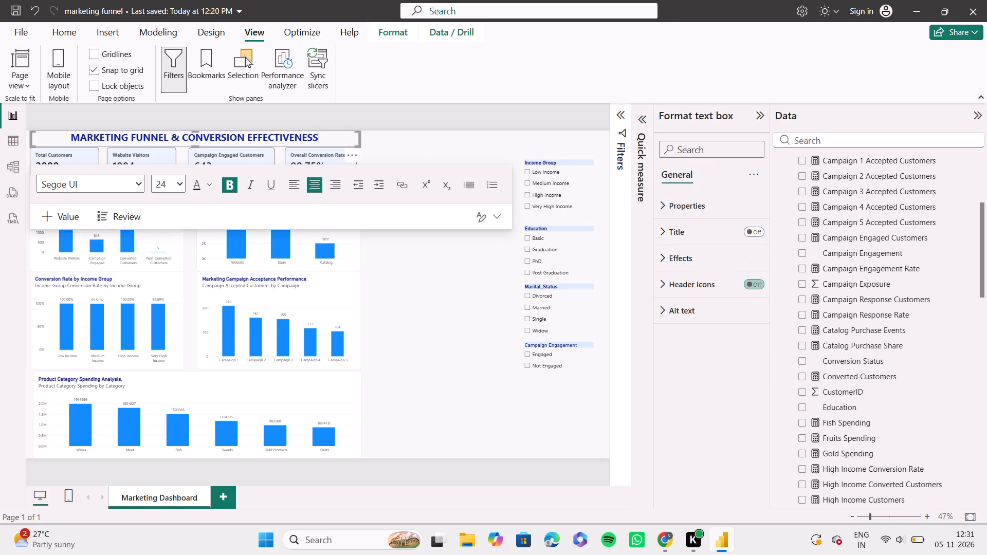
drag(359, 139, 499, 144)
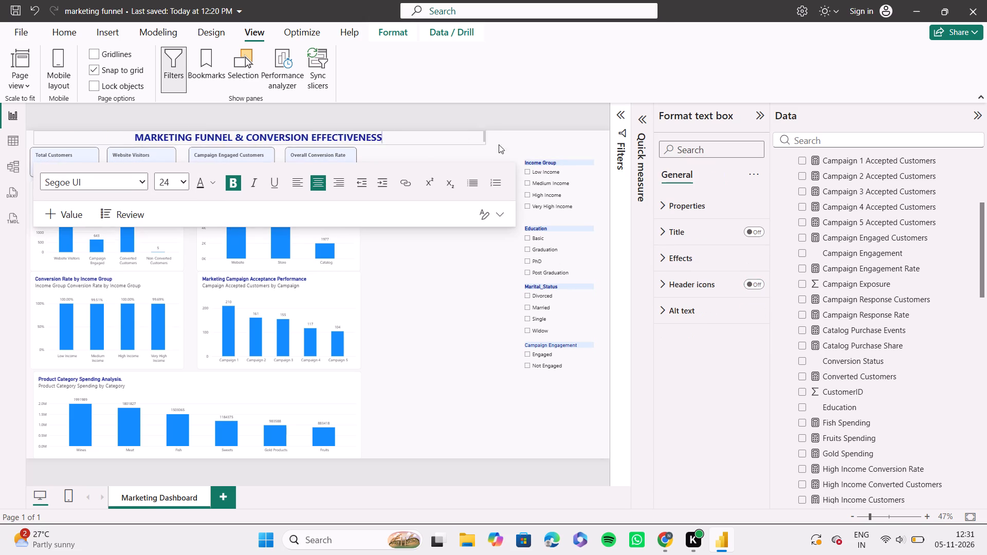
drag(499, 144, 608, 149)
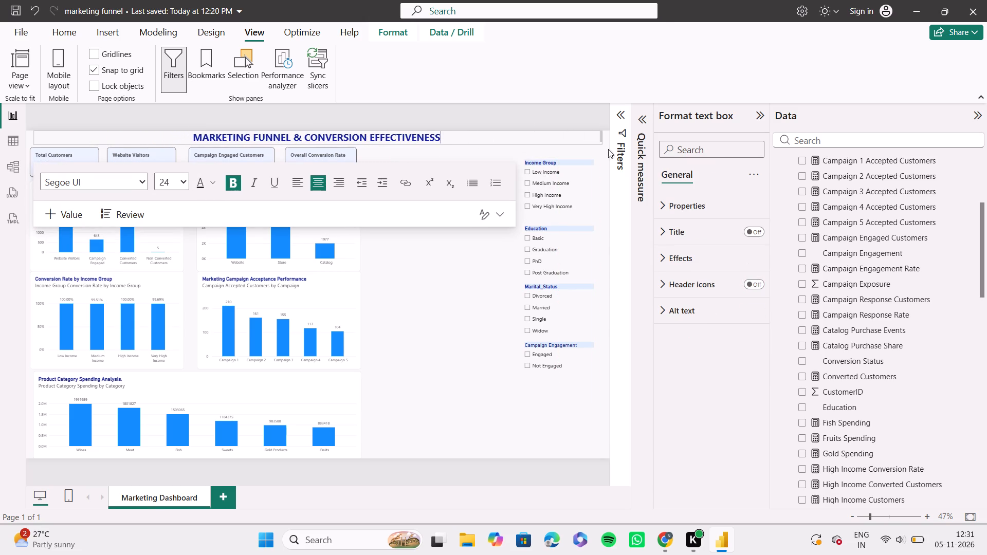
drag(608, 149, 620, 155)
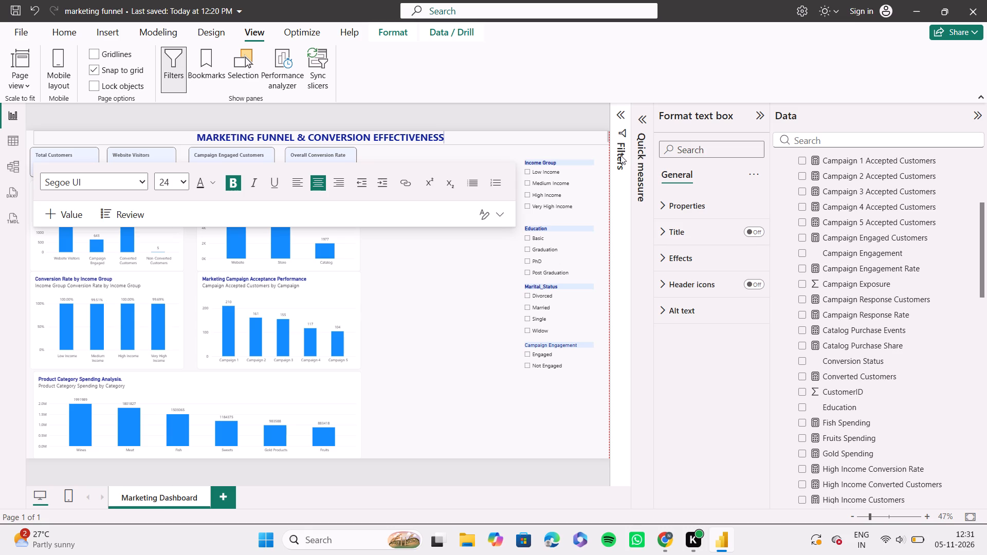
drag(620, 155, 598, 157)
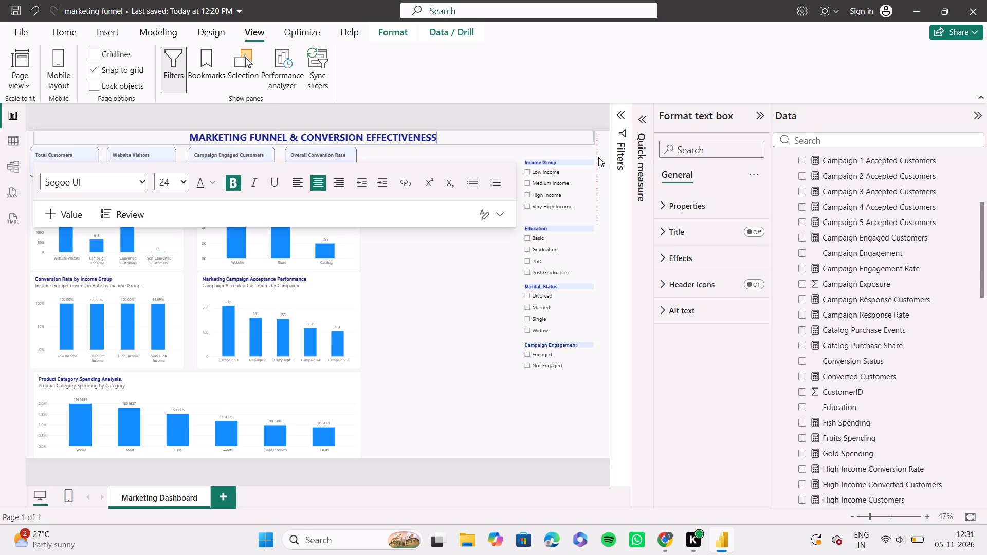
drag(598, 157, 601, 157)
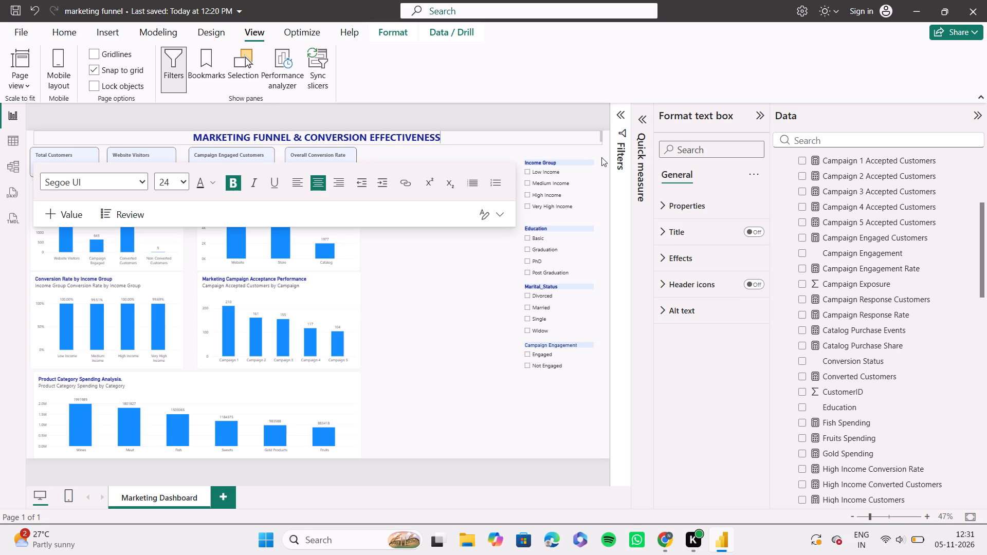
drag(601, 157, 599, 159)
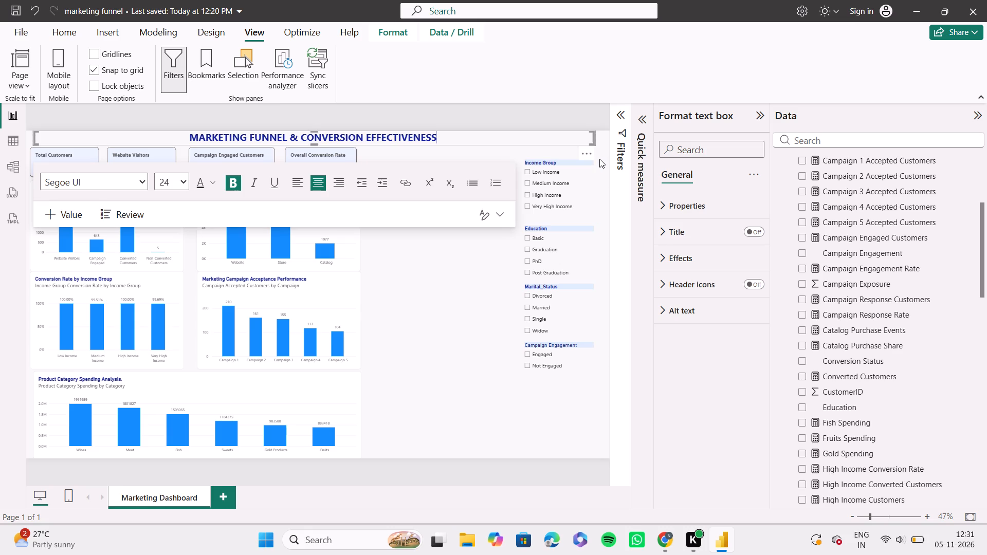
click(446, 289)
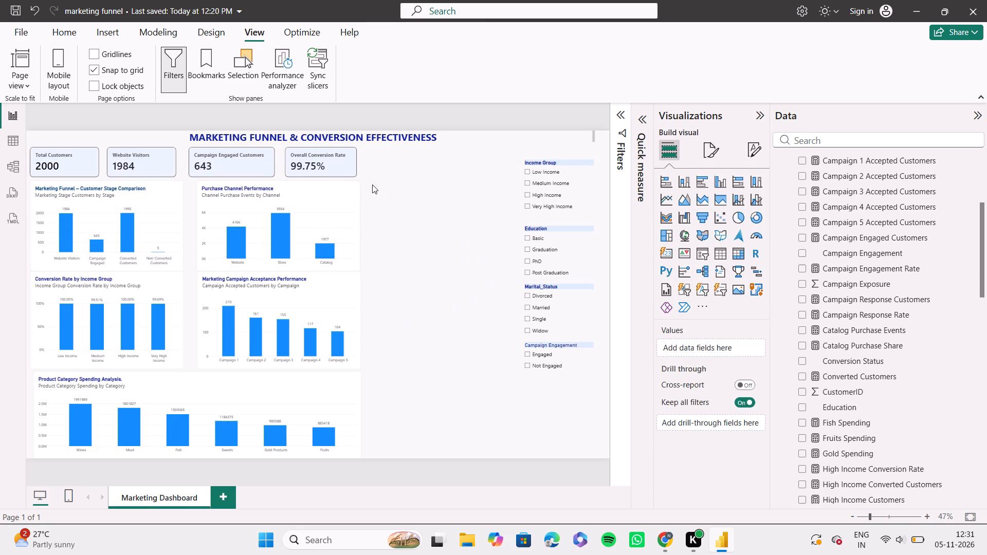
Move the Overall Conversion Rate card across the page to just beside the Income Group slicer.
drag(339, 160, 478, 156)
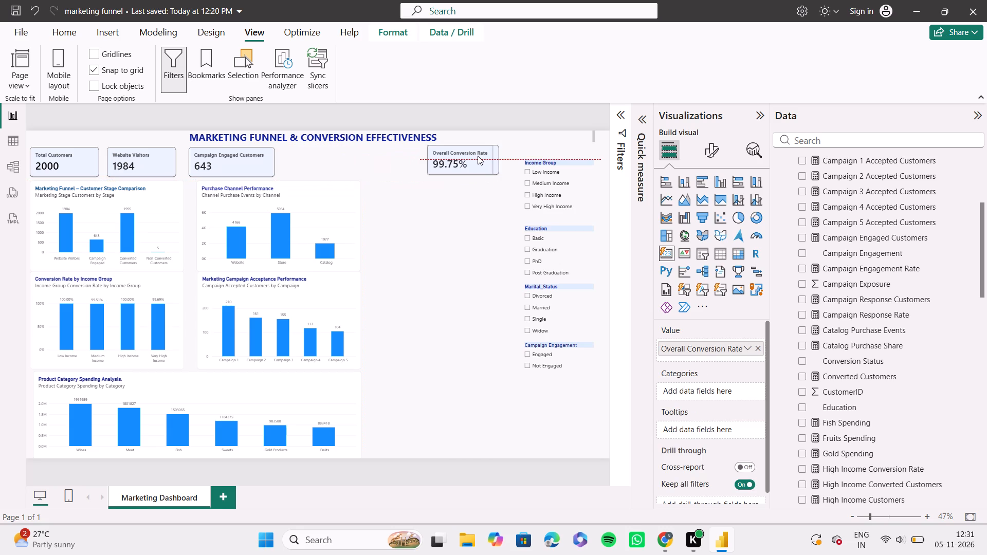
drag(478, 156, 479, 163)
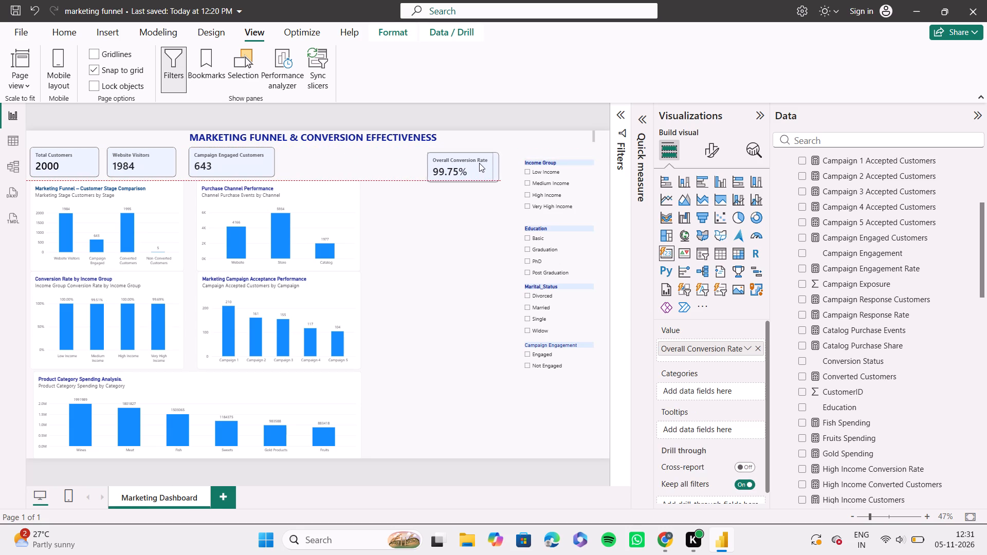
drag(479, 163, 482, 168)
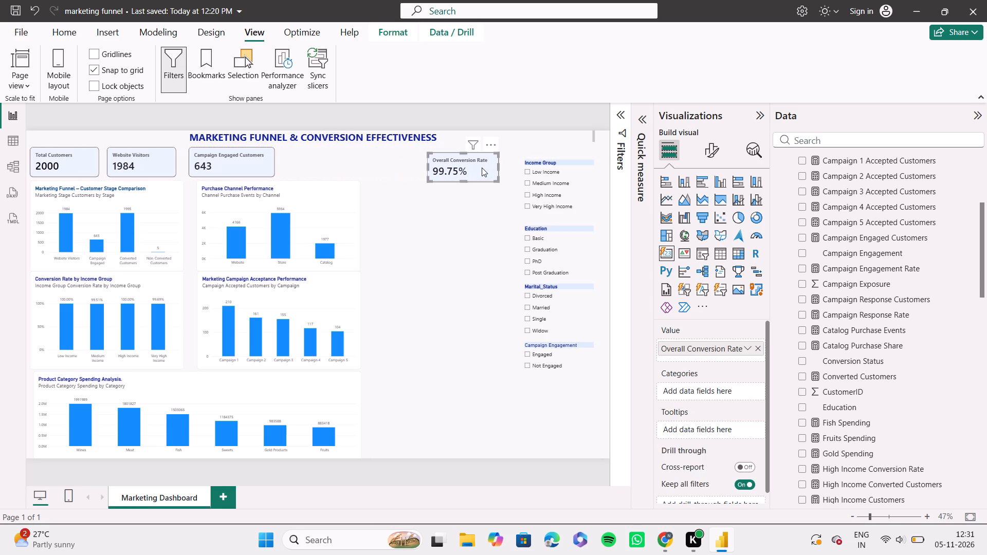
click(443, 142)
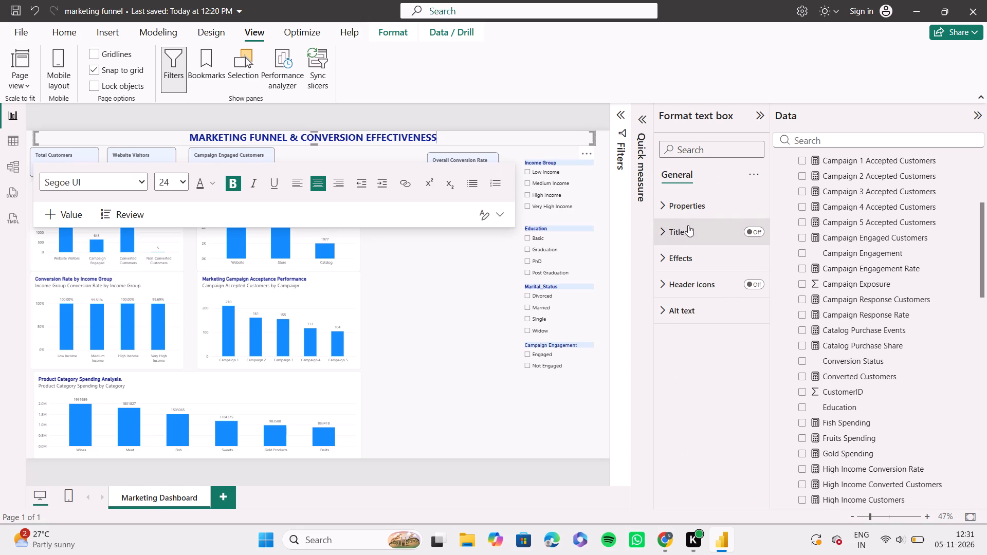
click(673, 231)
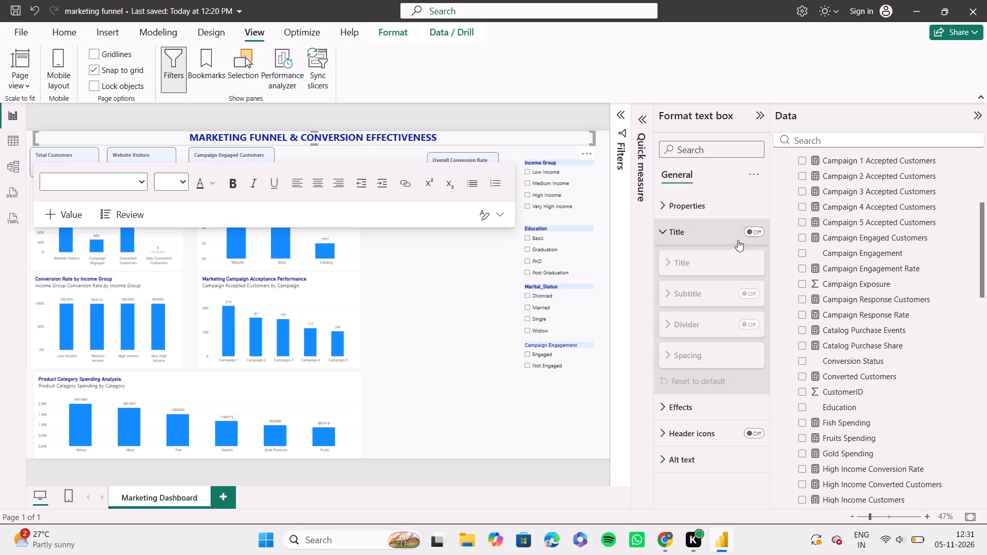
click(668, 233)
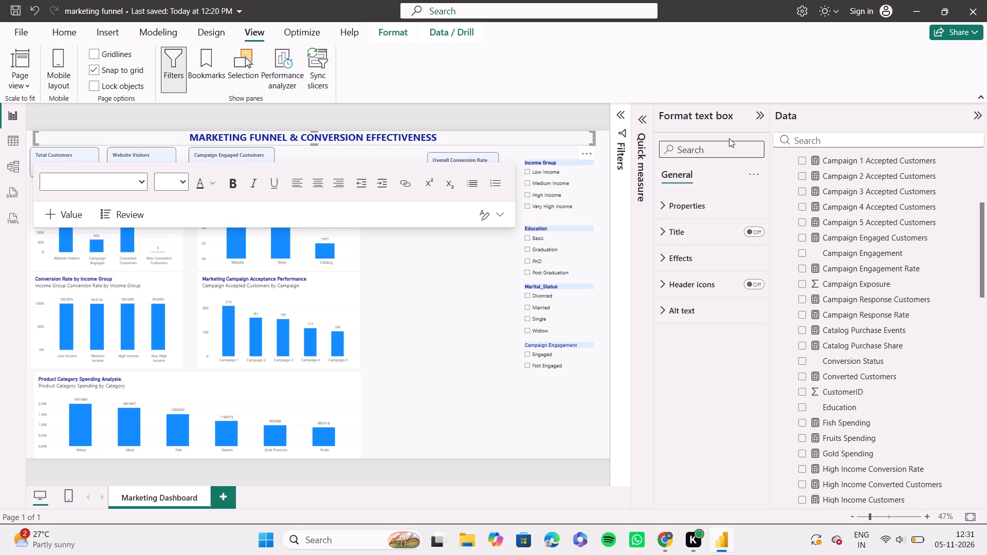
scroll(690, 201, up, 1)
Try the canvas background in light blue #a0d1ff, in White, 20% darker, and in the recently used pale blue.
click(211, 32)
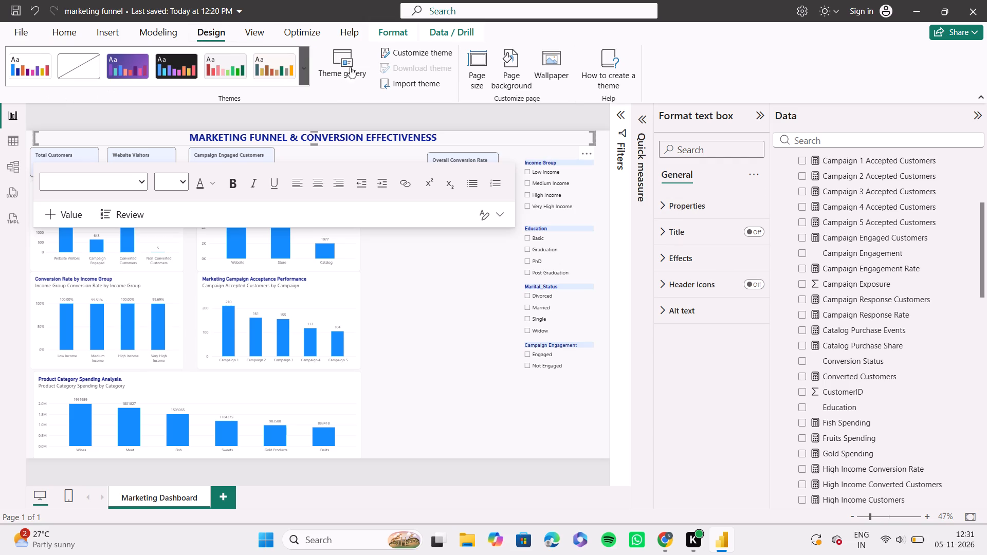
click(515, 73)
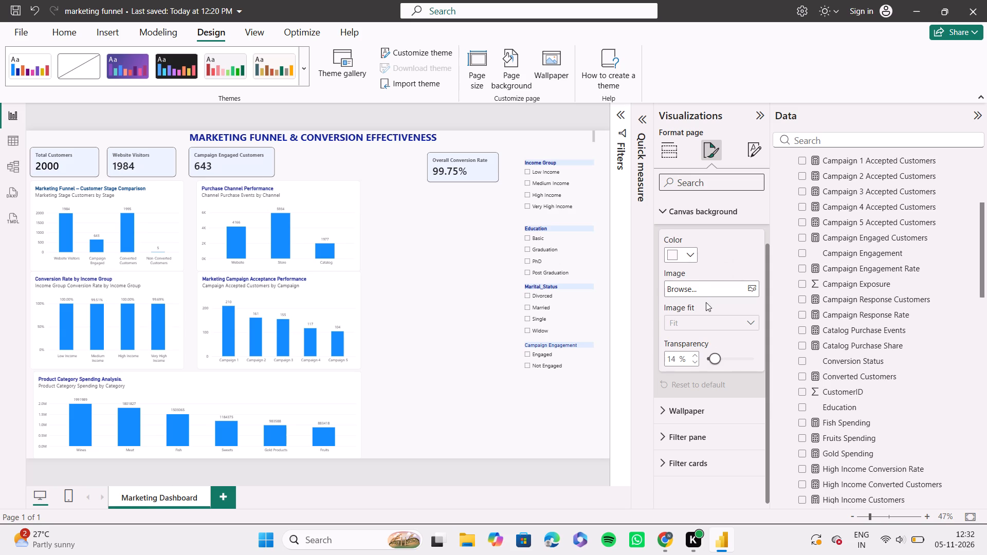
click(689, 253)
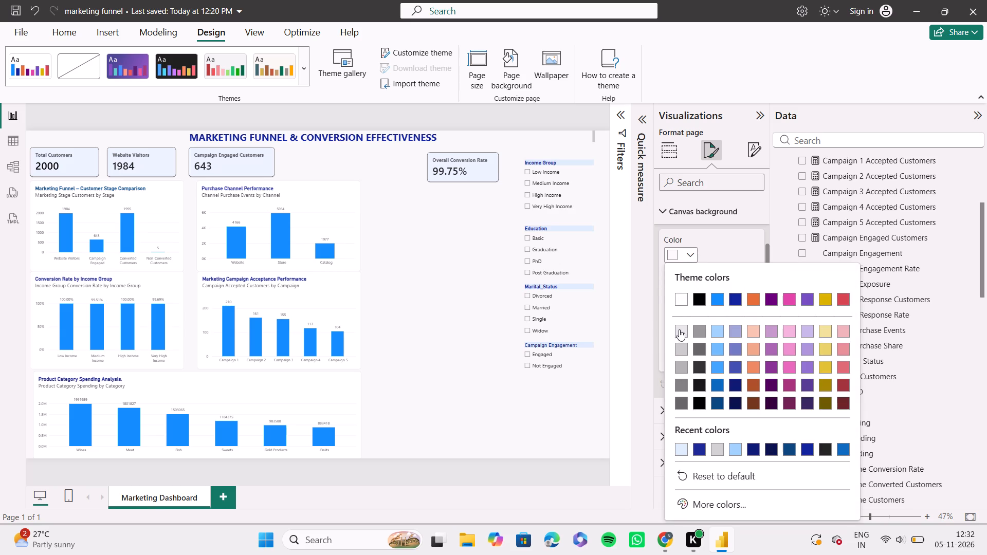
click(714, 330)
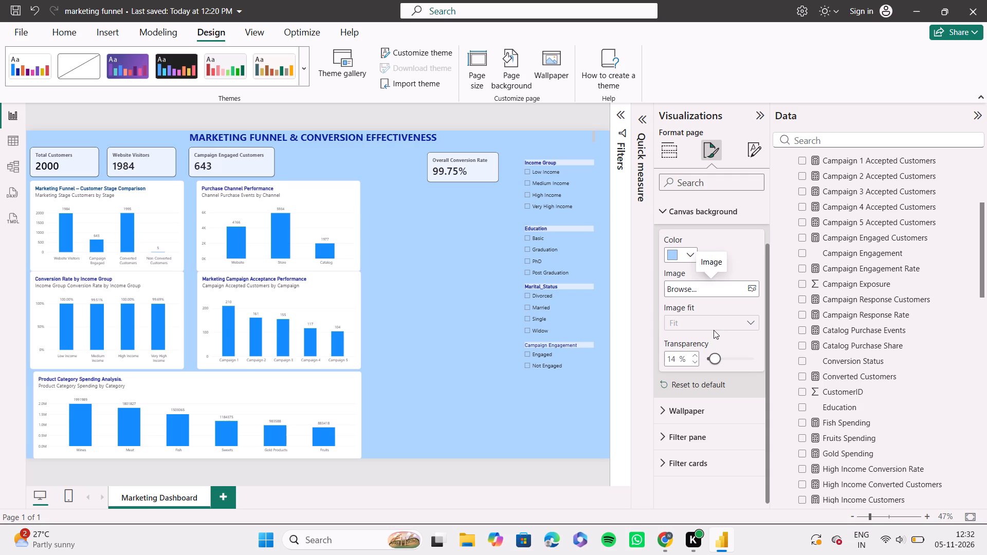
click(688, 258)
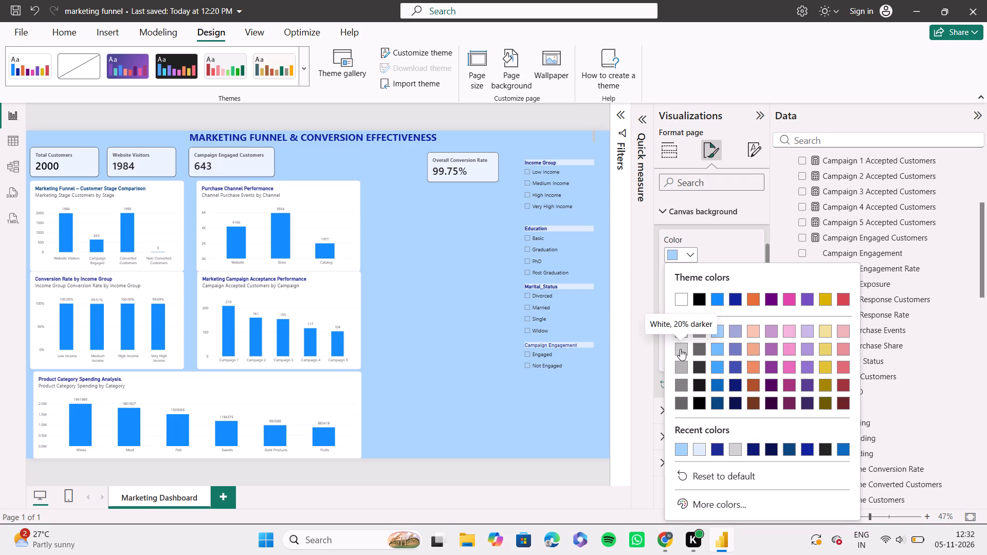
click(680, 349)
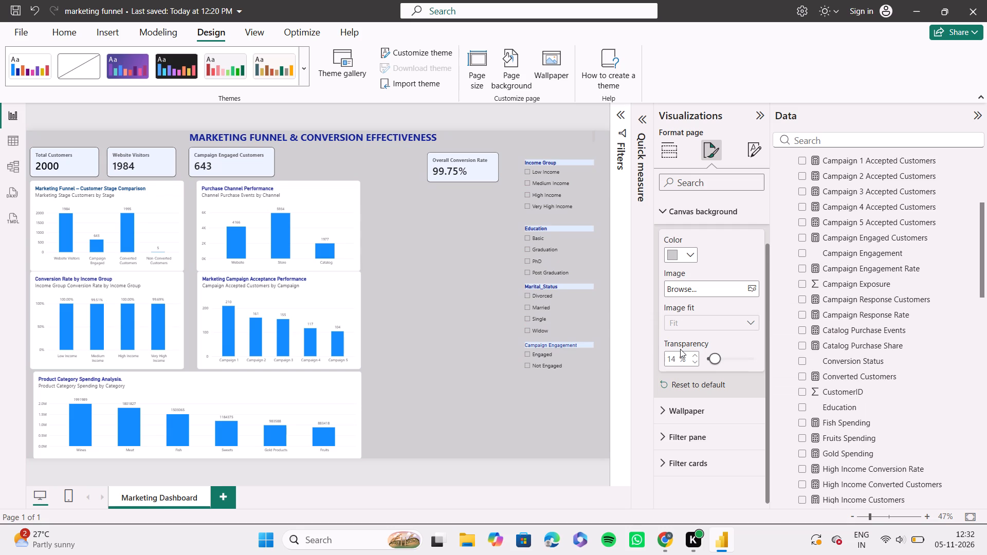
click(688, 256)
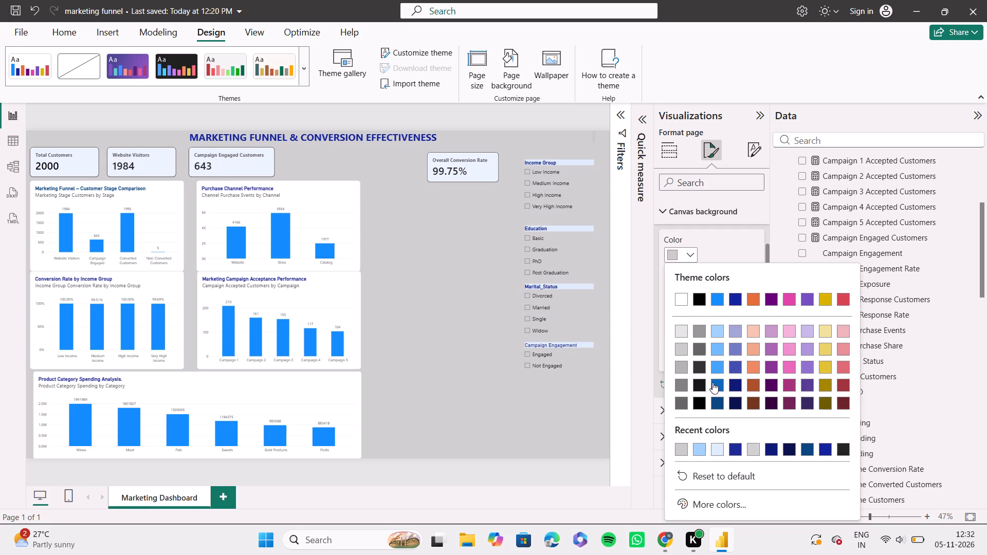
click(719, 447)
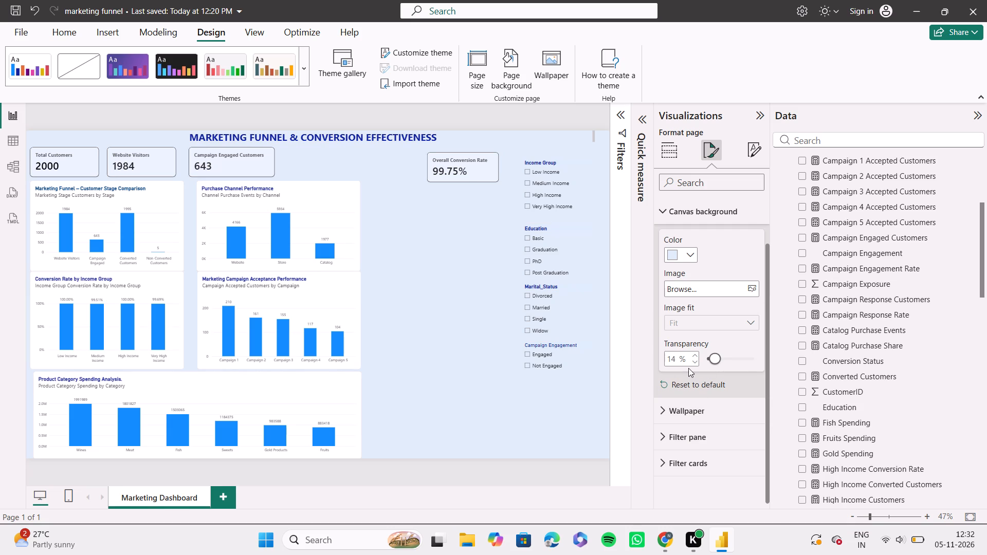
Set the report page's canvas background colour to white.
click(690, 253)
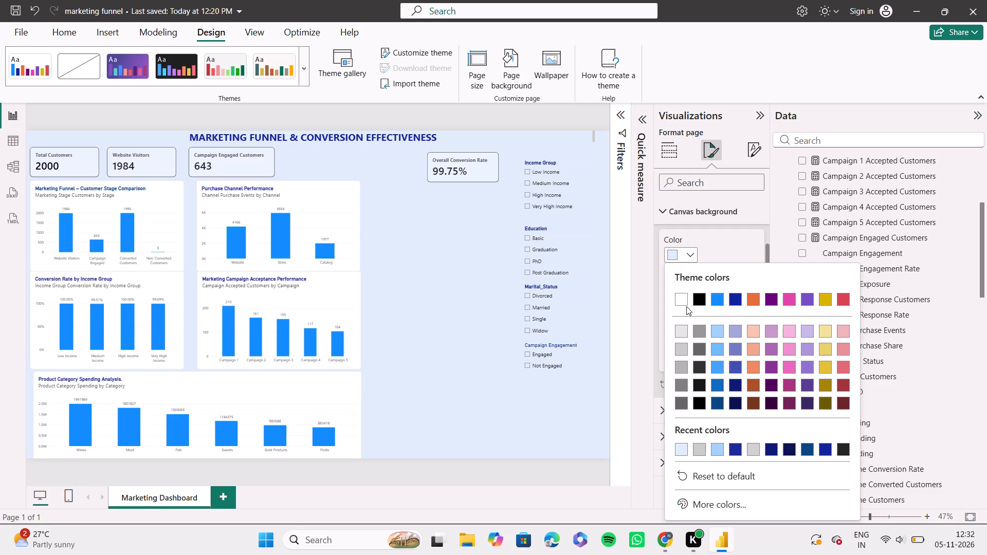
click(683, 304)
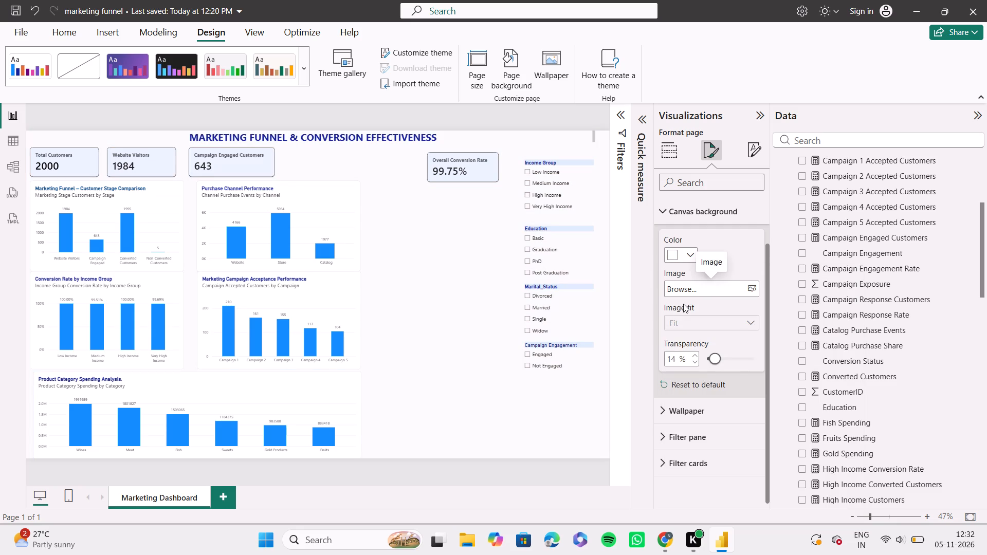
click(478, 327)
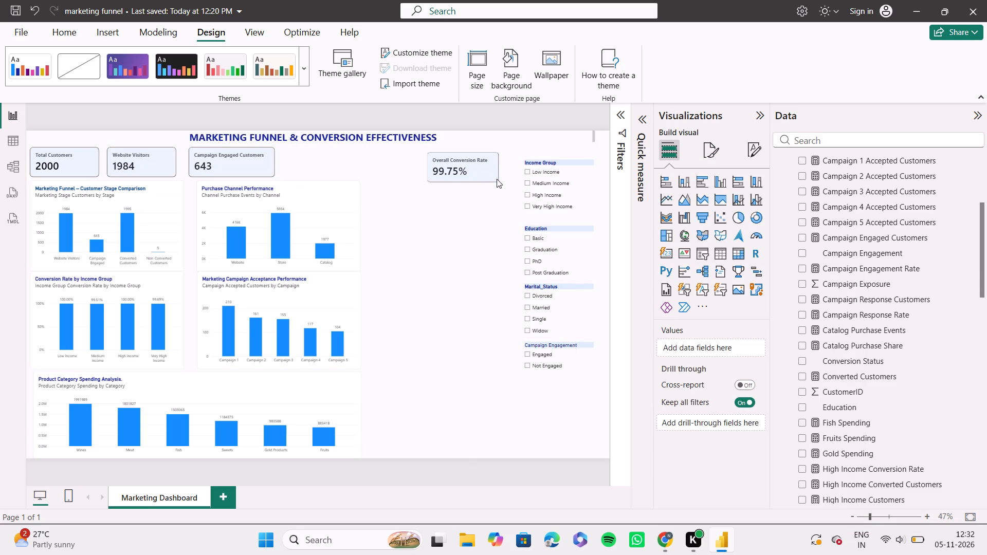
Widen the Overall Conversion Rate card towards the Income Group slicer, leaving a small gap between them.
click(485, 165)
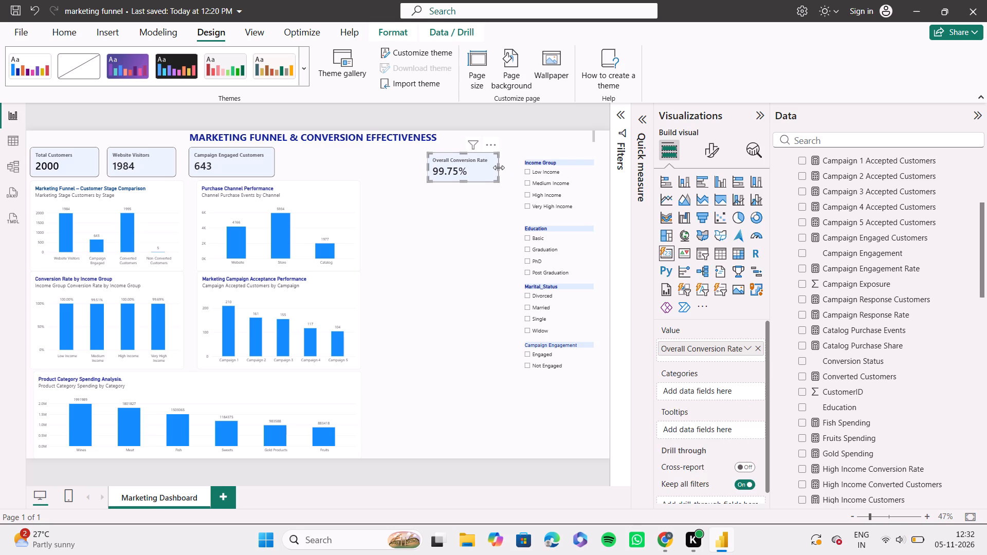
drag(499, 168, 519, 168)
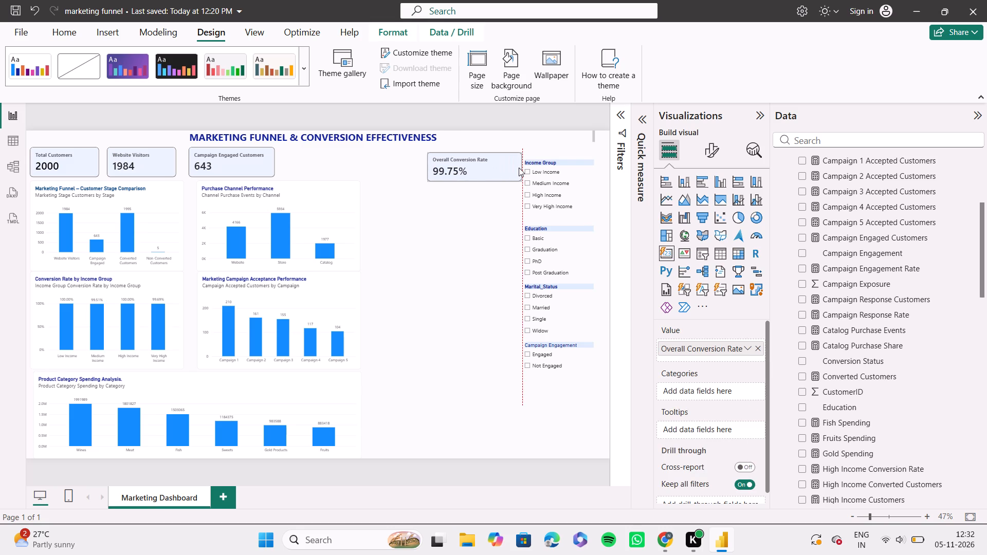
drag(519, 168, 518, 168)
drag(518, 168, 516, 168)
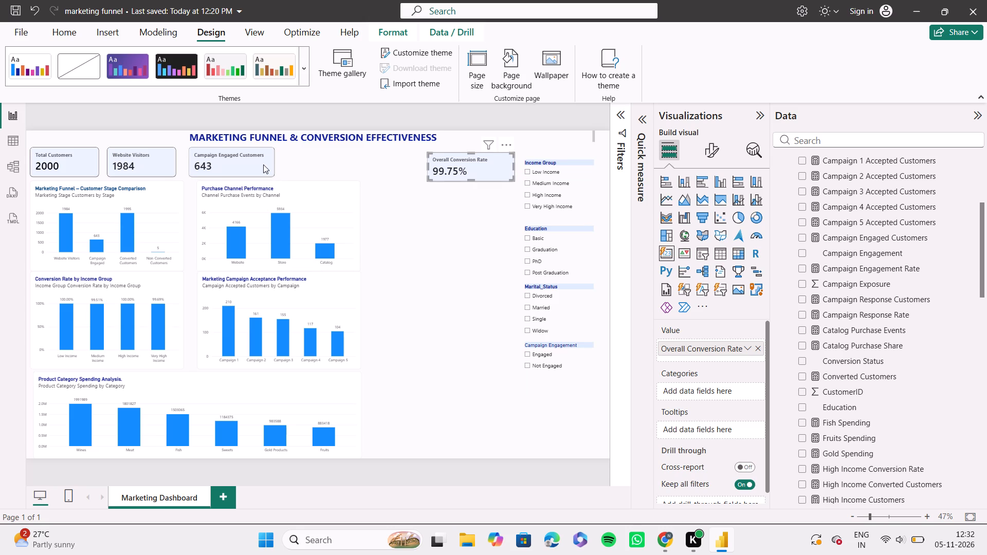
Move the Campaign Engaged Customers card along the card row, to about midway between the Website Visitors and Overall Conversion Rate cards.
drag(263, 164, 366, 173)
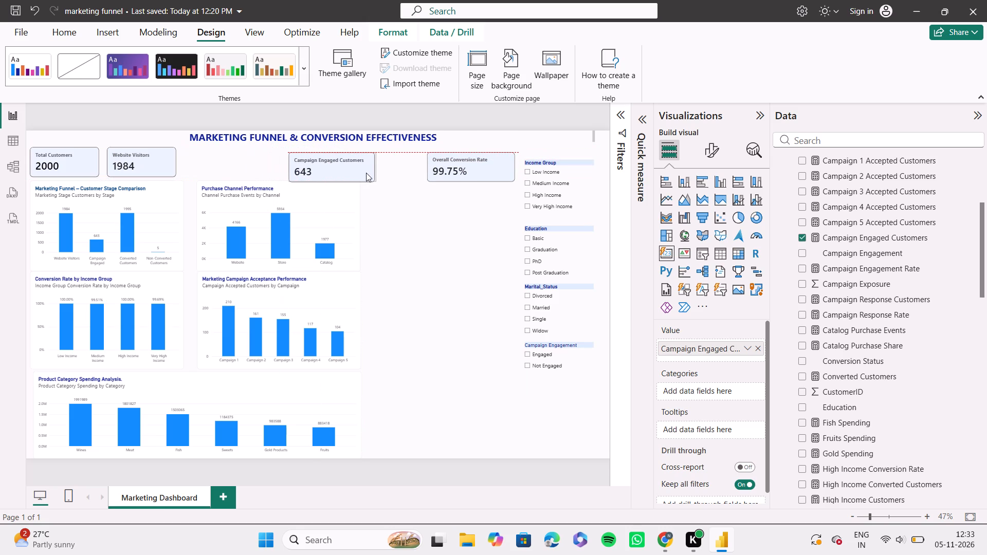
drag(366, 173, 366, 170)
drag(366, 170, 366, 168)
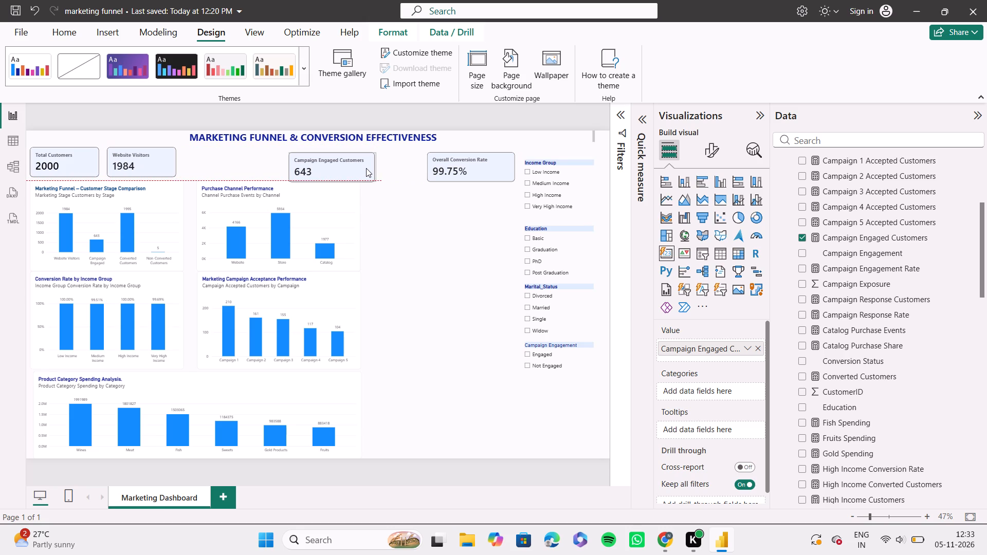
drag(366, 168, 366, 166)
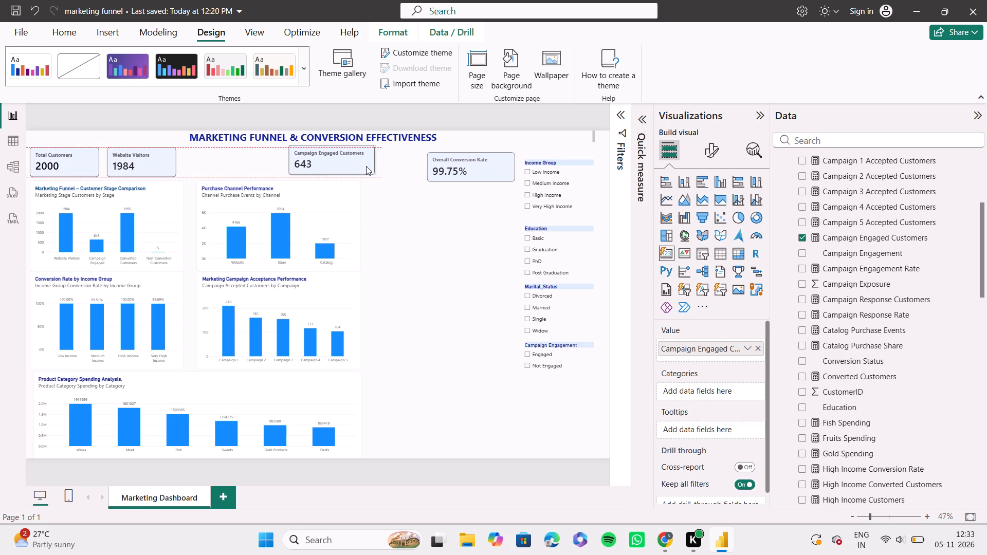
drag(366, 166, 366, 168)
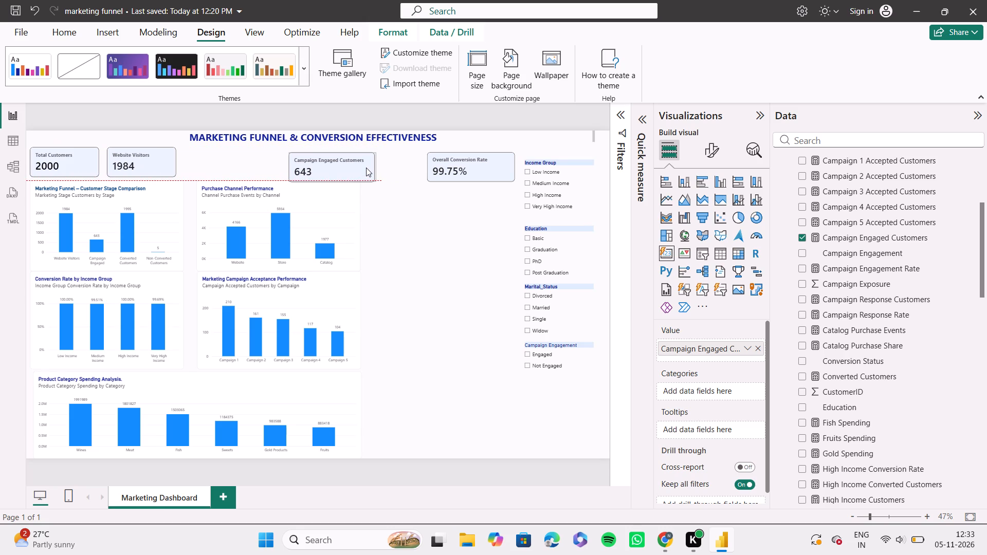
drag(366, 168, 366, 165)
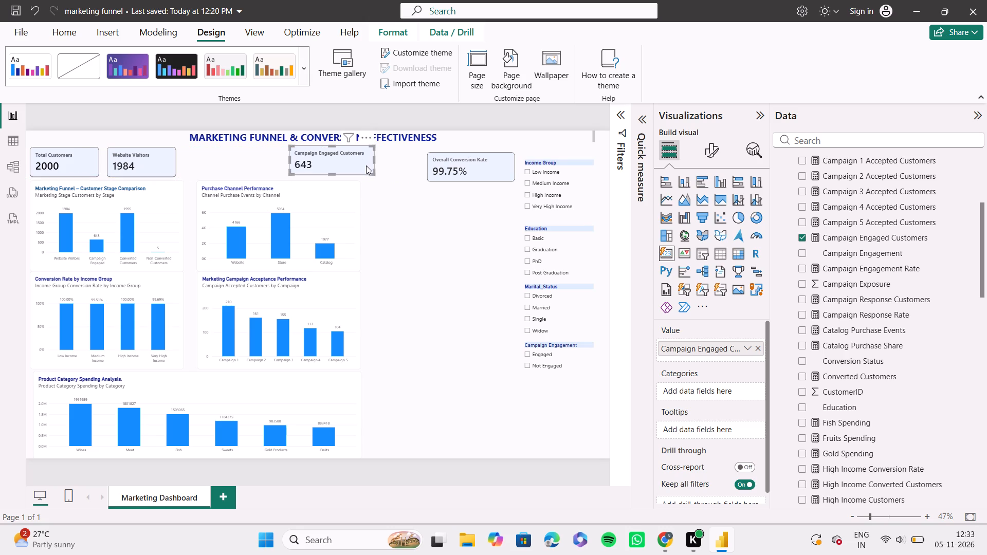
Raise the Overall Conversion Rate card to line up with the Campaign Engaged Customers card.
double_click(458, 163)
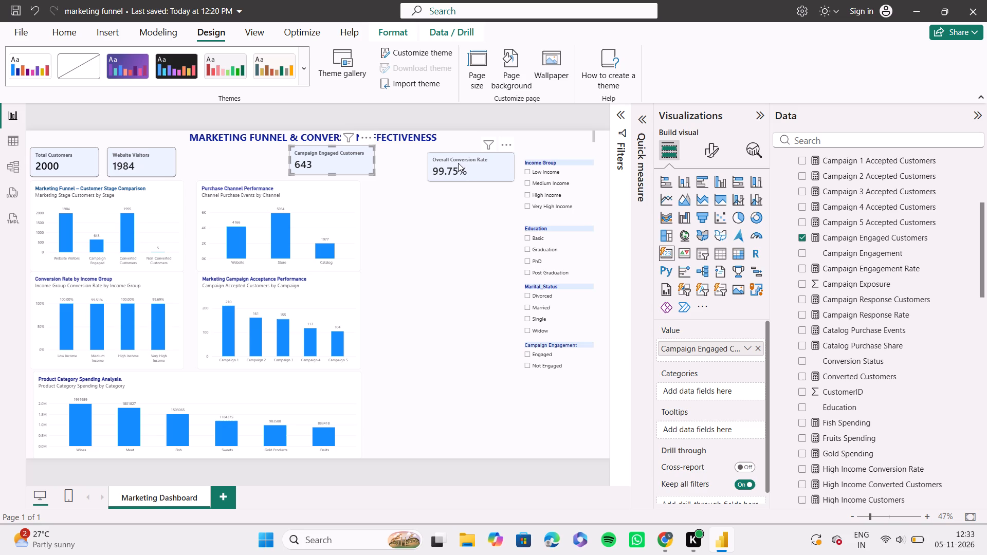
drag(458, 163, 457, 158)
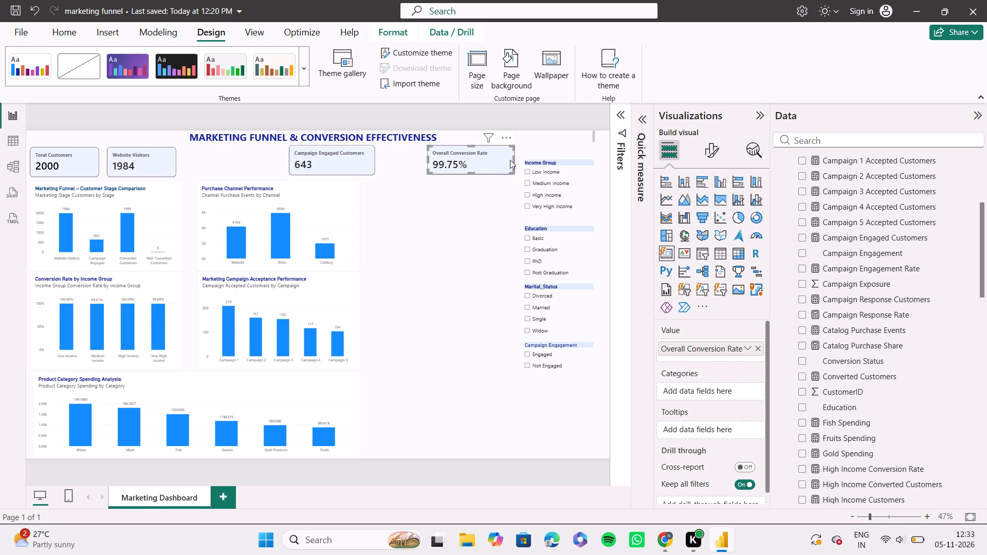
Widen the Campaign Engaged Customers card slightly to about the width of the Overall Conversion Rate card.
click(371, 165)
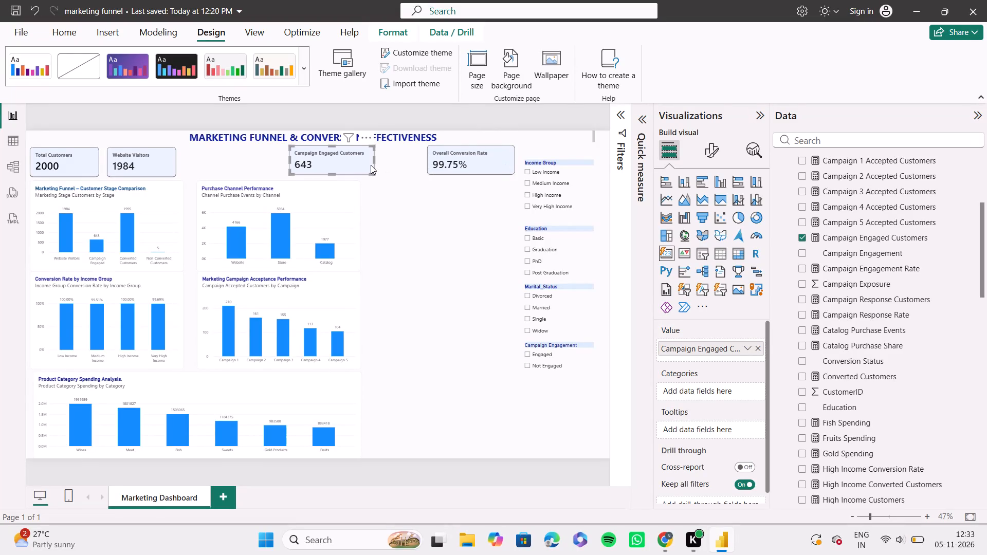
drag(375, 160, 382, 160)
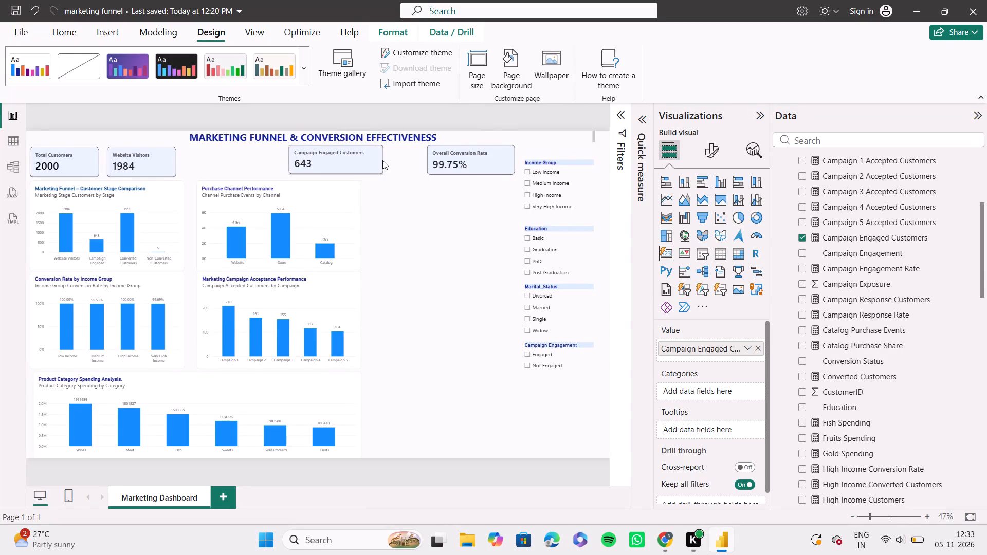
drag(382, 160, 379, 160)
drag(379, 160, 380, 160)
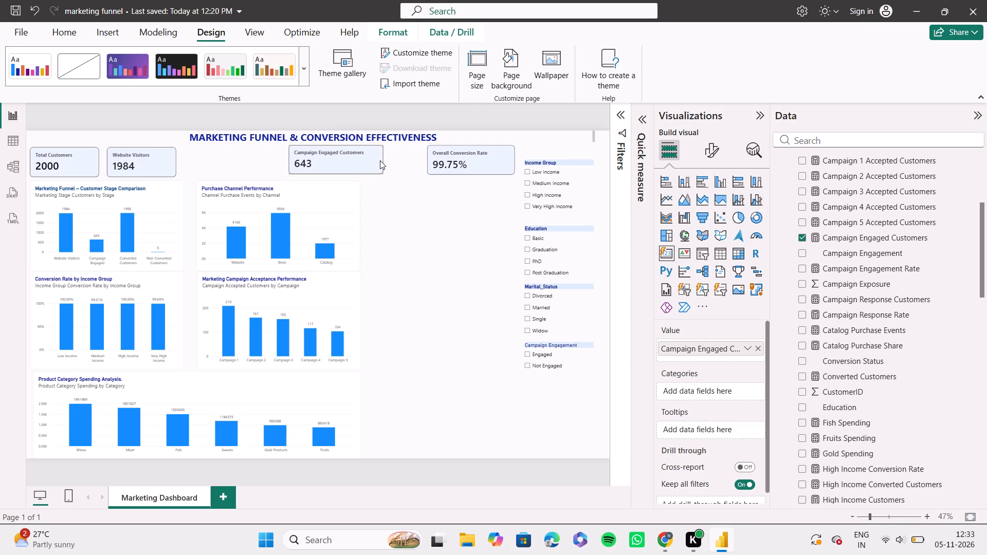
drag(380, 160, 379, 160)
Move the Website Visitors card between the Total Customers and Campaign Engaged Customers cards, aligned with the row, and widen it slightly.
drag(167, 159, 210, 159)
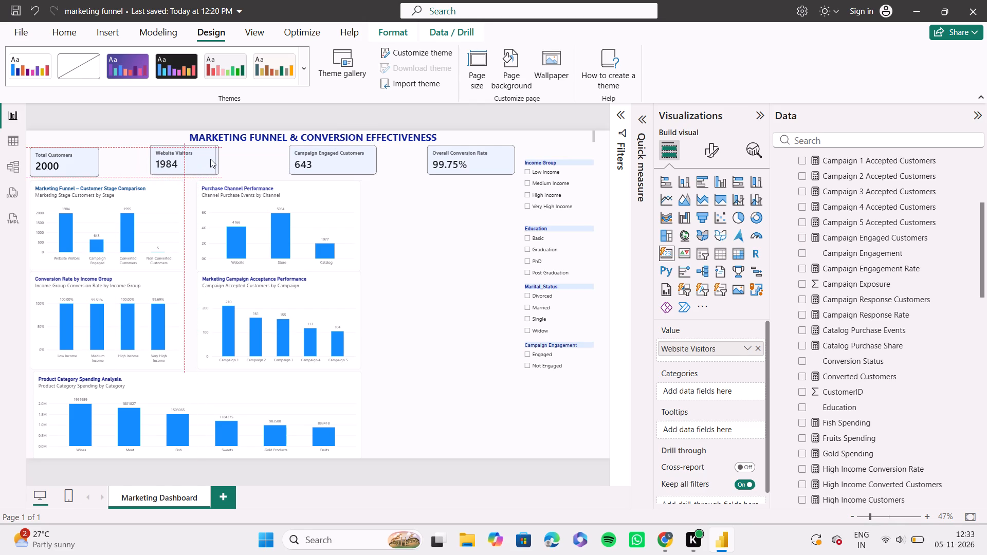
drag(210, 159, 217, 159)
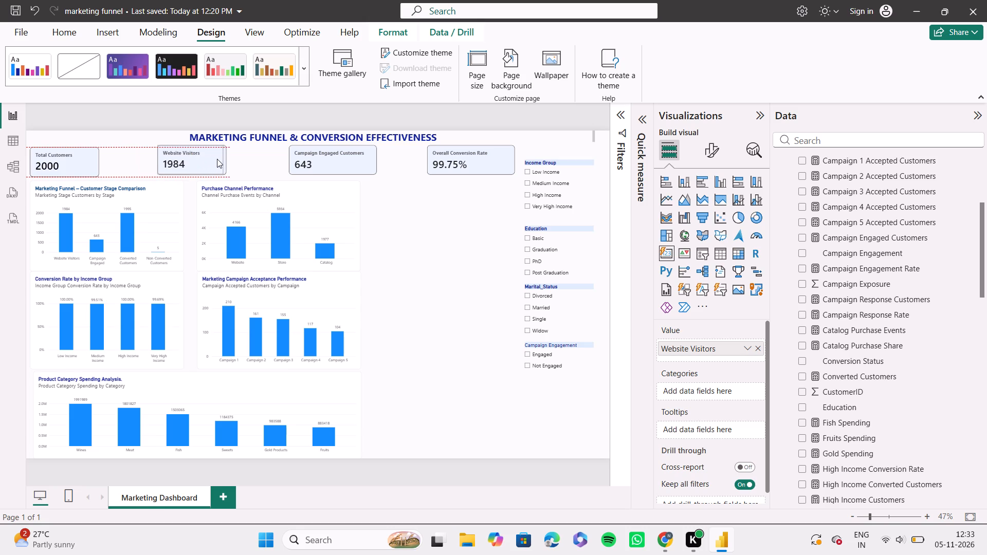
drag(217, 159, 217, 159)
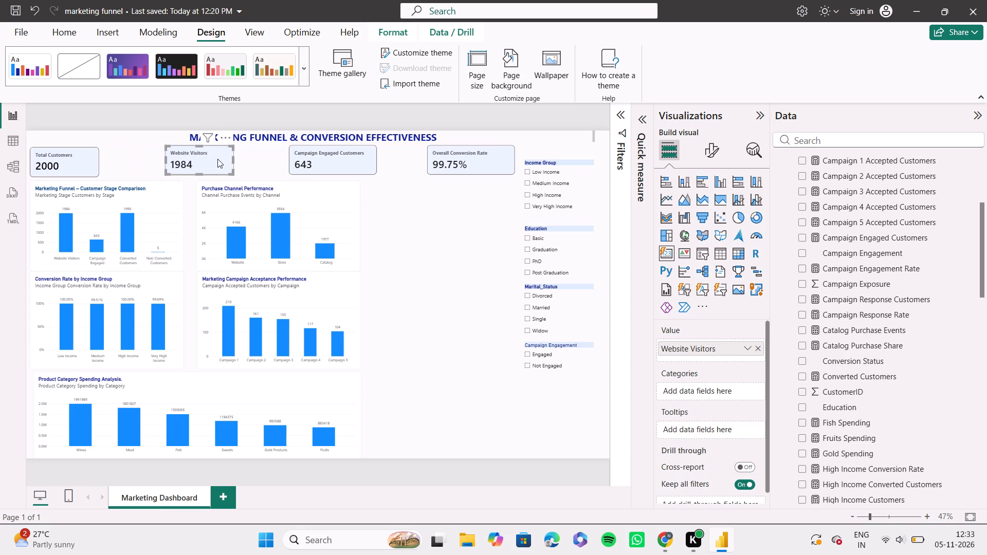
drag(217, 159, 211, 160)
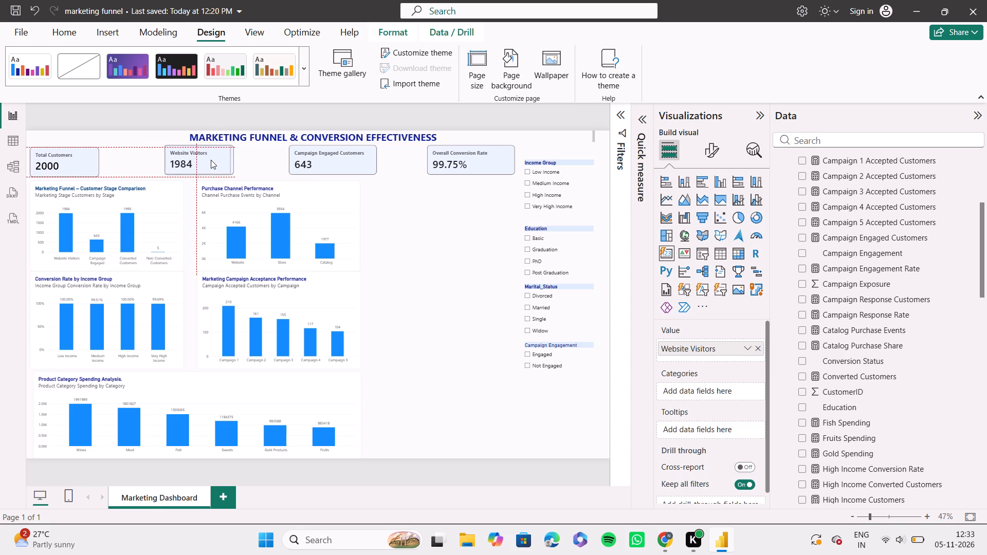
drag(211, 160, 209, 160)
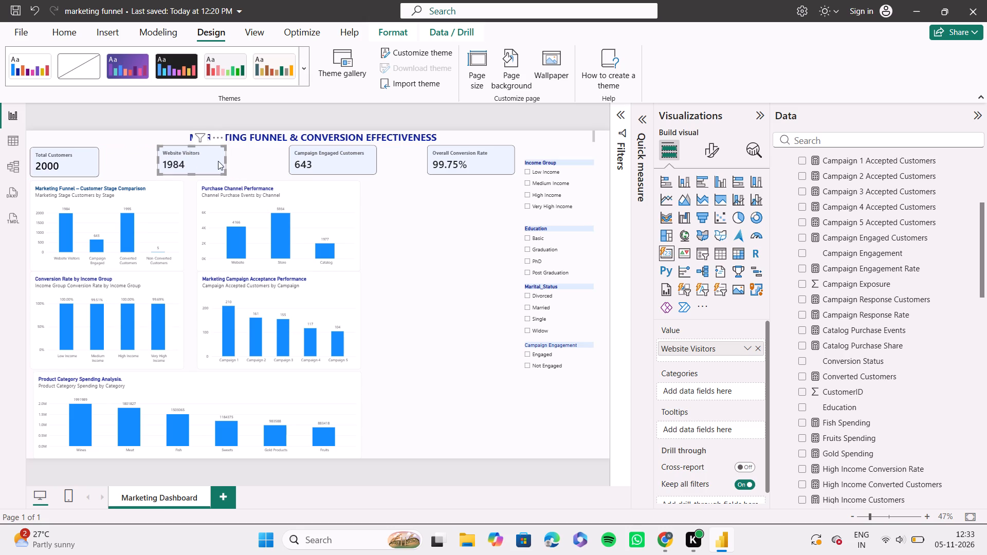
drag(226, 161, 233, 161)
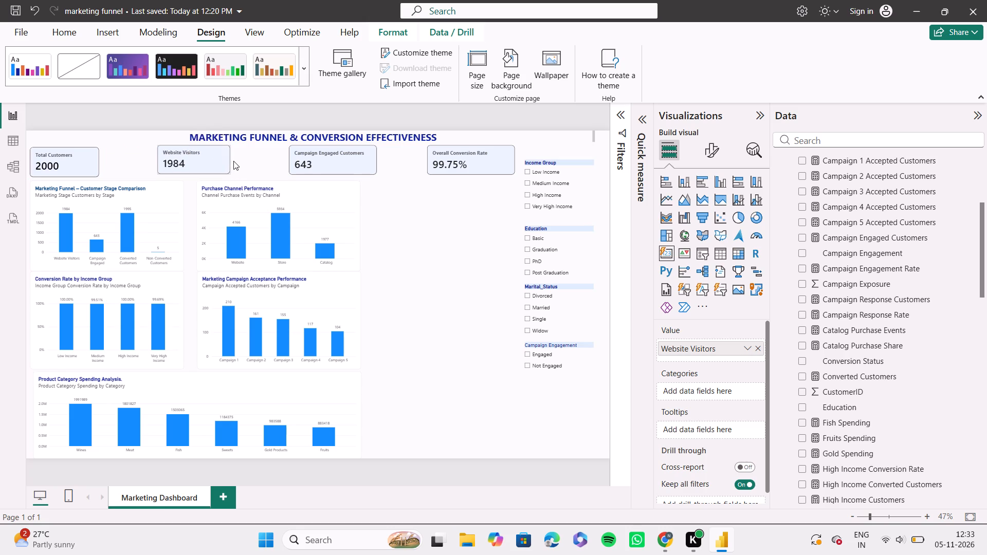
drag(233, 161, 242, 163)
drag(242, 163, 239, 164)
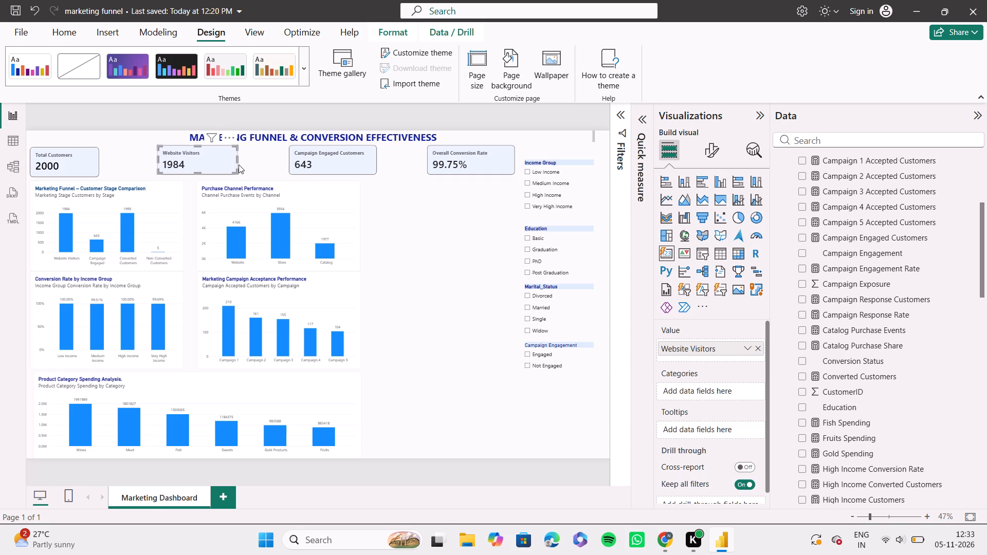
Shift the Total Customers card slightly inward, align it with the card row, and widen it to match the Website Visitors card.
drag(88, 160, 98, 159)
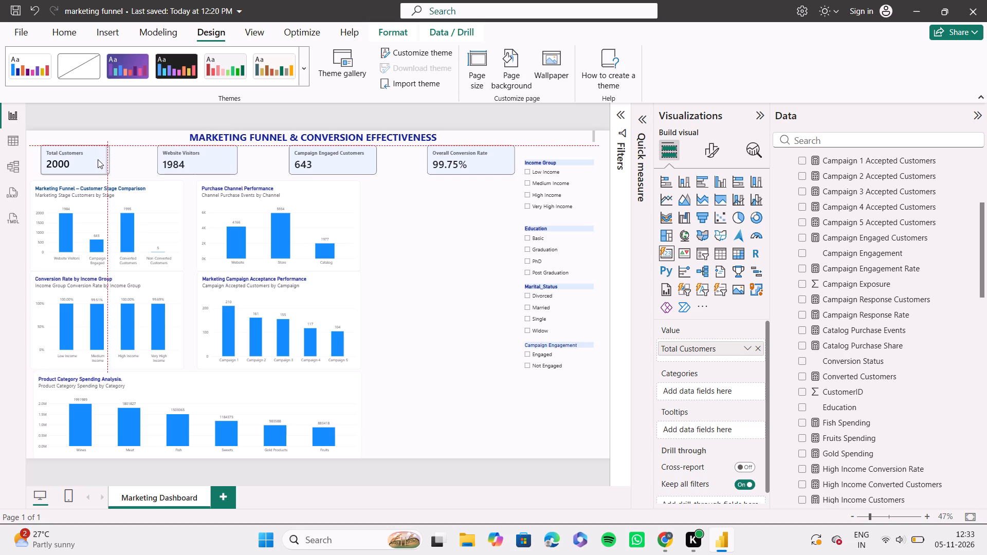
drag(98, 159, 98, 157)
drag(108, 157, 116, 157)
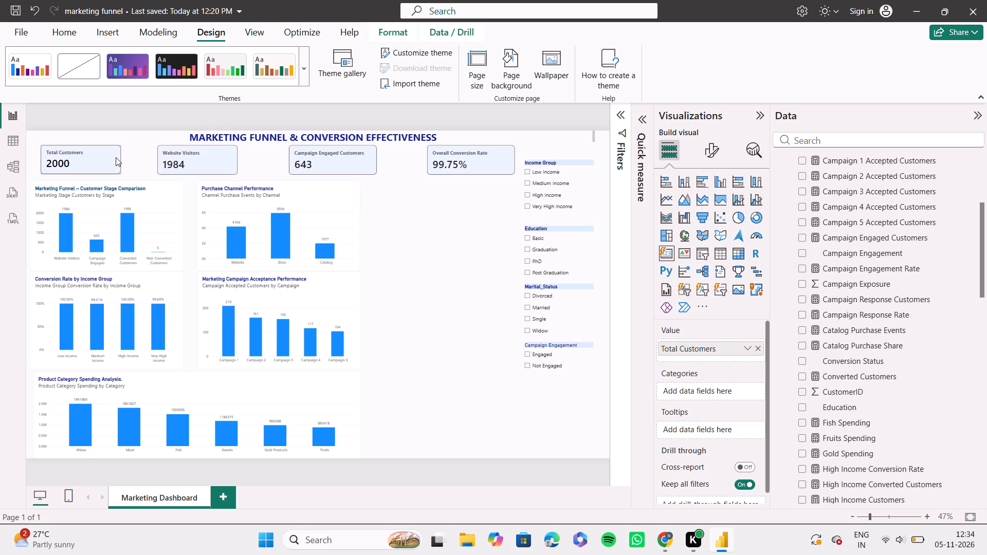
drag(116, 157, 117, 158)
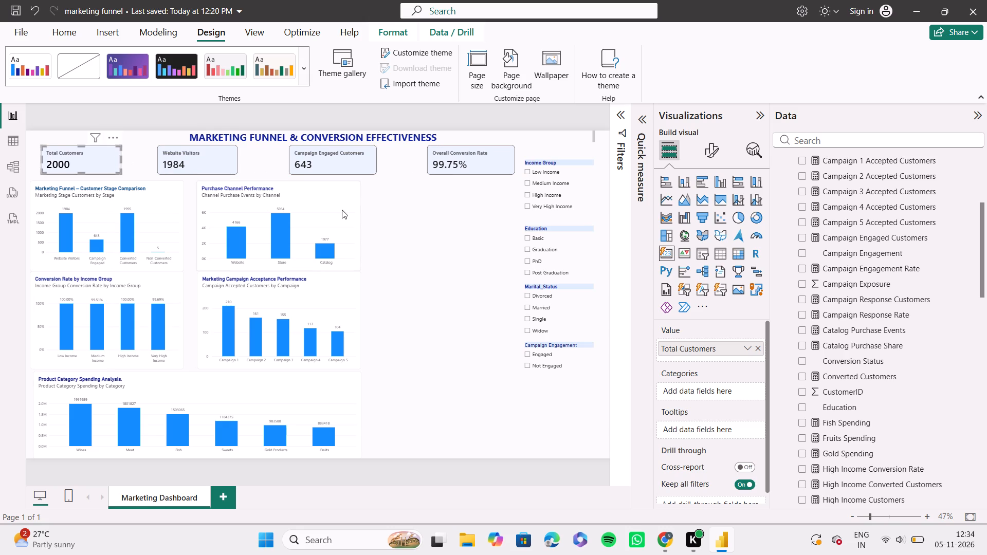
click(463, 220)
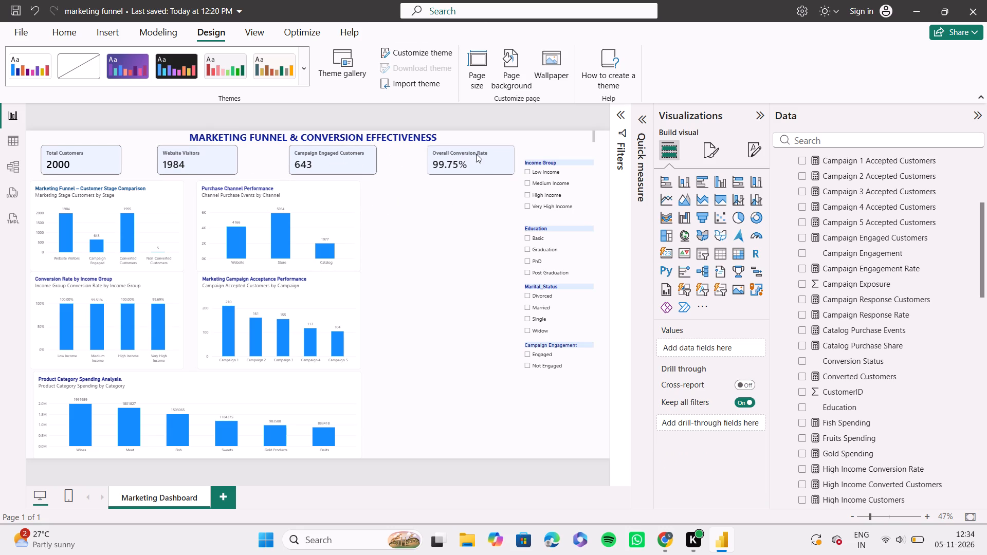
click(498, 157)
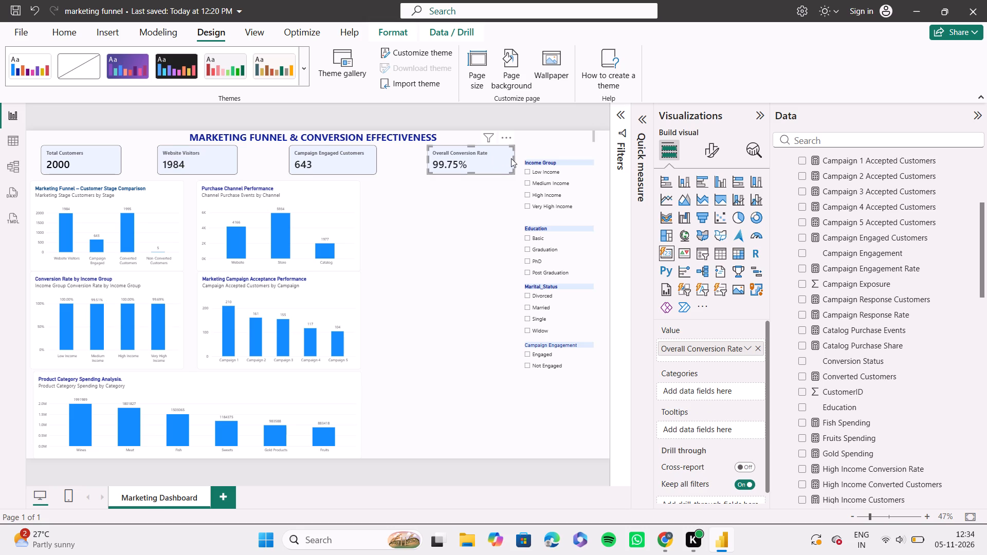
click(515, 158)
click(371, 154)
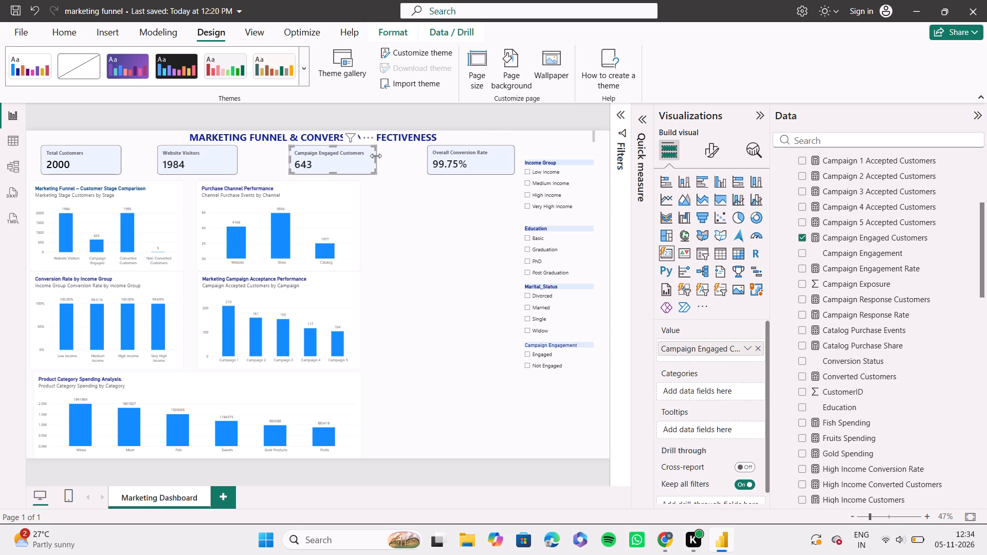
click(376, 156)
Shift the Website Visitors card slightly toward the Campaign Engaged Customers card to even out the spacing in the card row.
drag(231, 155, 239, 155)
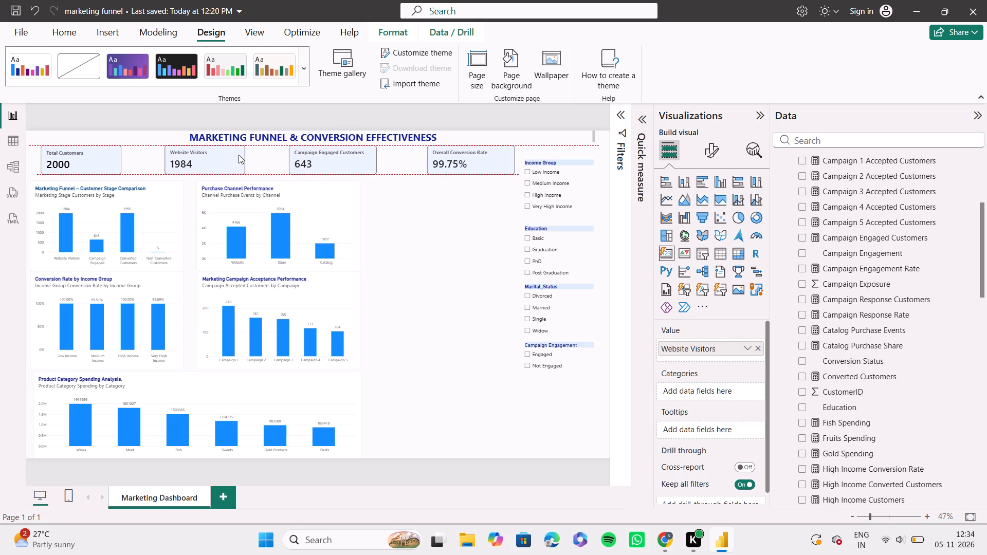
drag(239, 155, 243, 155)
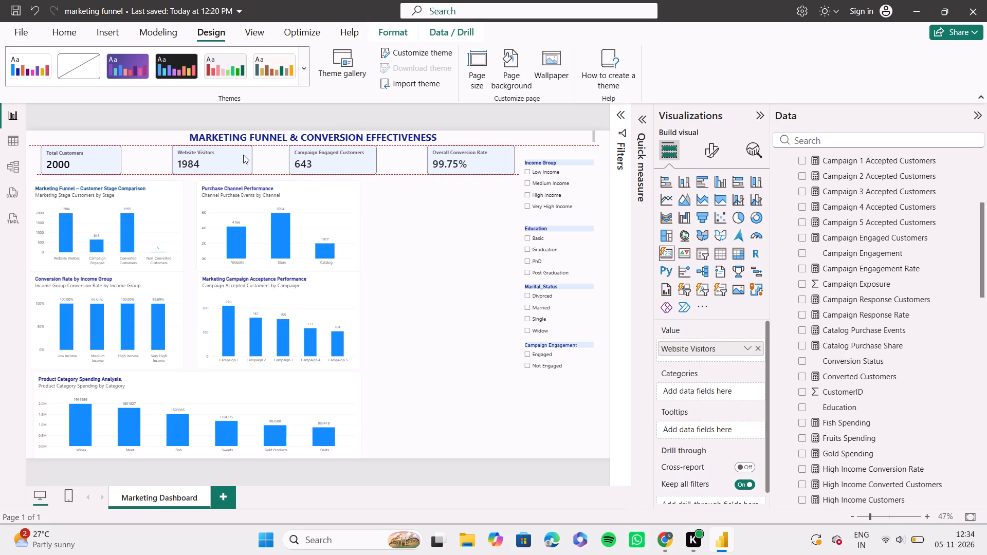
drag(243, 155, 243, 155)
drag(243, 155, 240, 155)
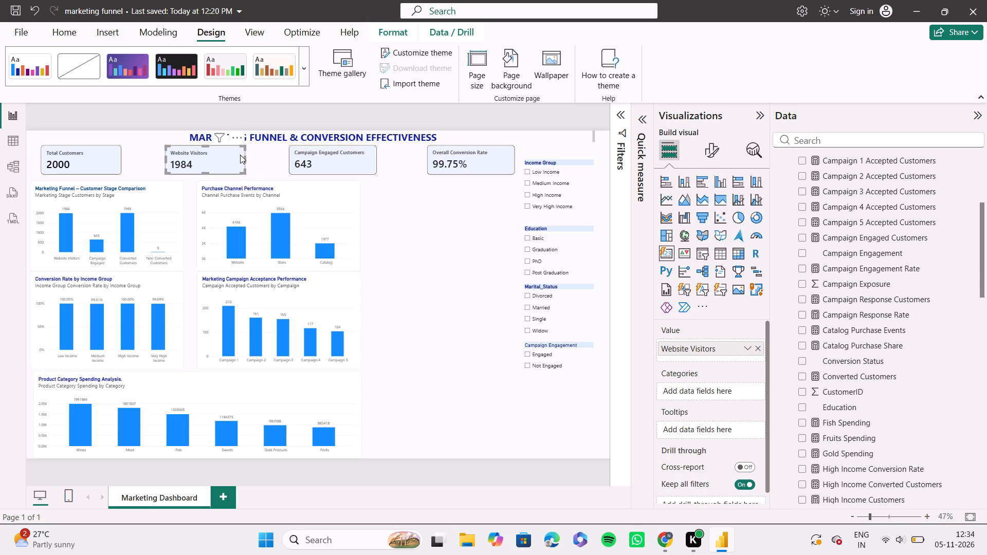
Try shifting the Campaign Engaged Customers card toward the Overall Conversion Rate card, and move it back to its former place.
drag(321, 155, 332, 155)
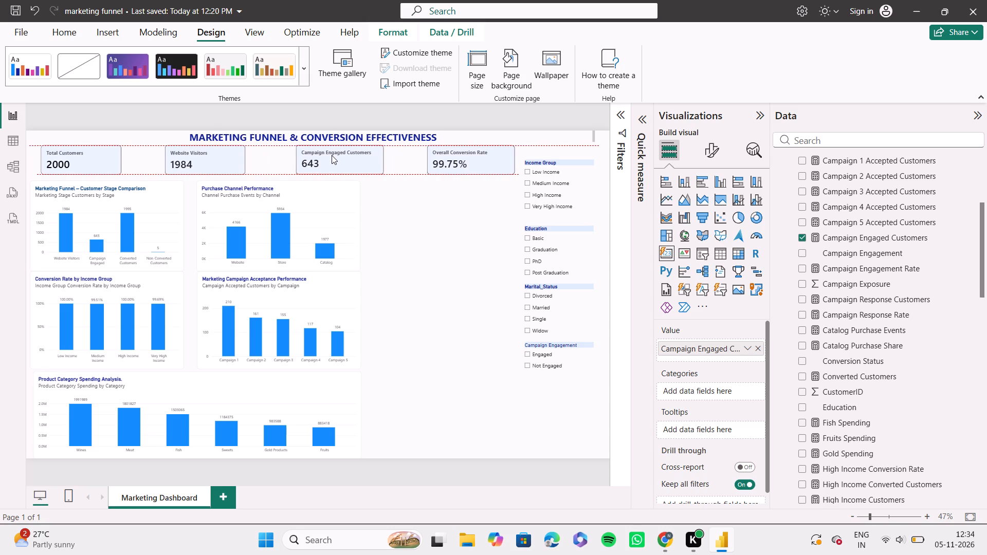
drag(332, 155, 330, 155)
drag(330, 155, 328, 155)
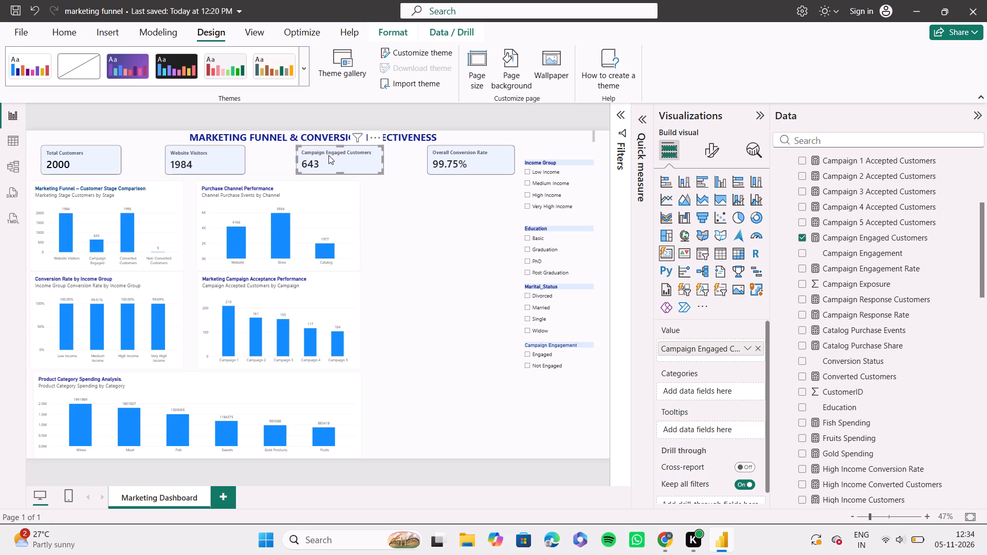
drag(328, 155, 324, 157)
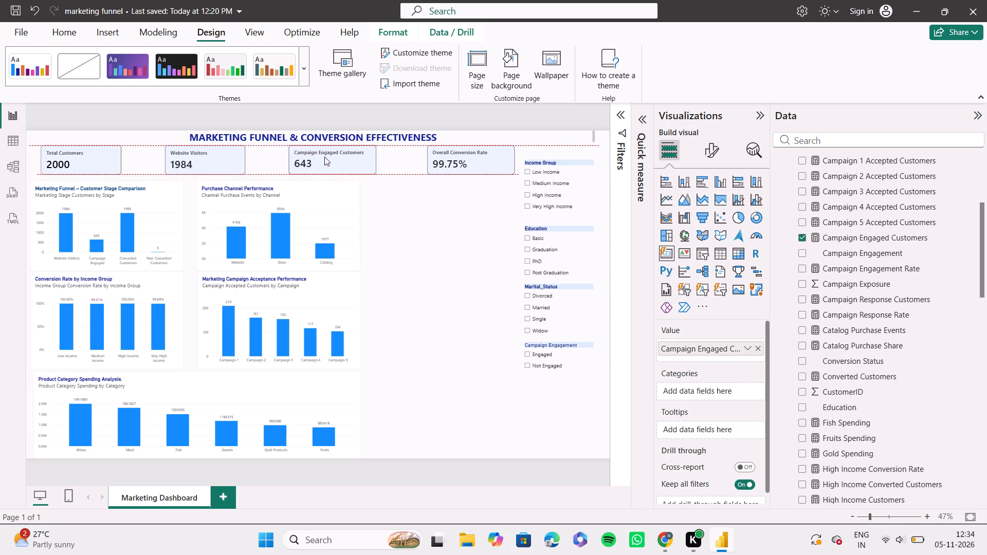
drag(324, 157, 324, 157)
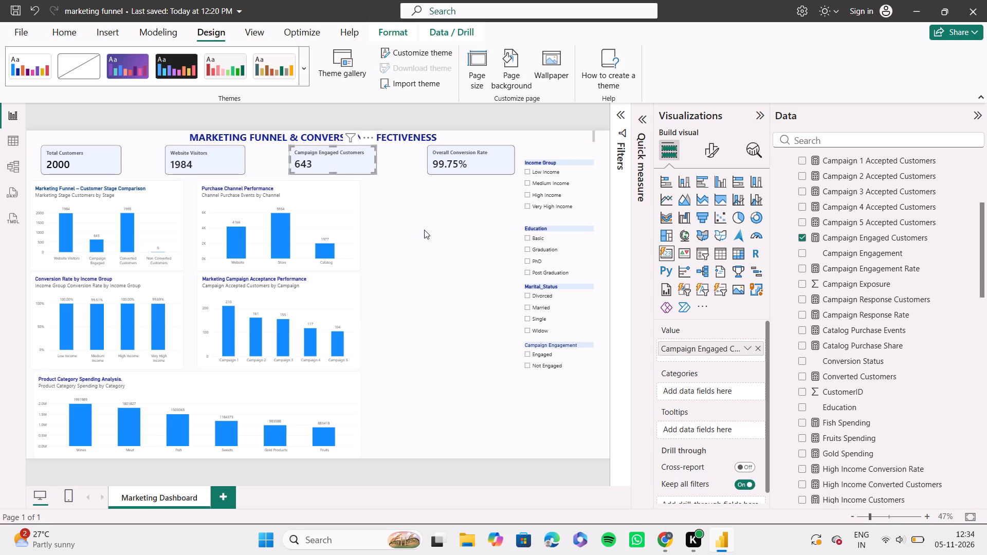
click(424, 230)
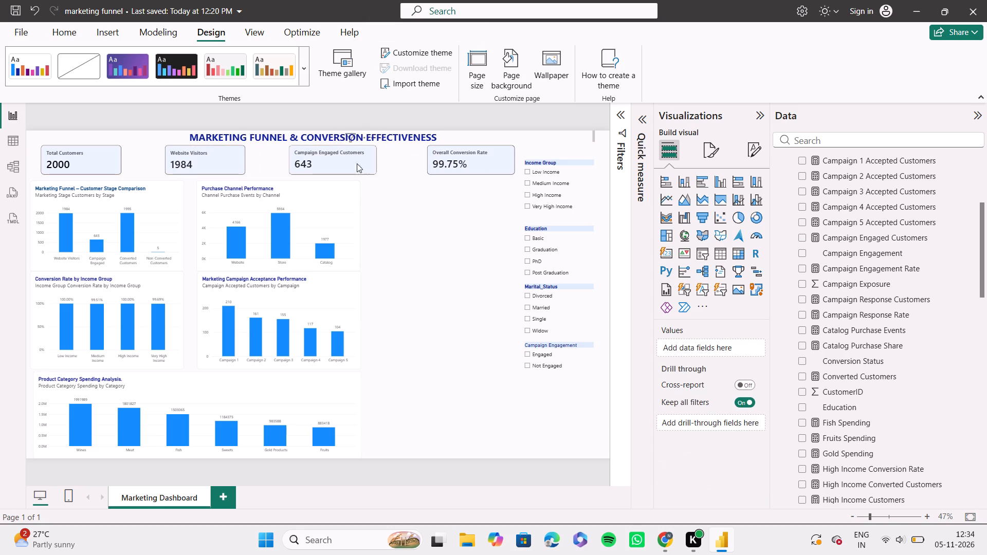
Move the Purchase Channel Performance chart beneath the Campaign Engaged Customers and Overall Conversion Rate cards, level with the Marketing Funnel chart.
drag(328, 217, 386, 225)
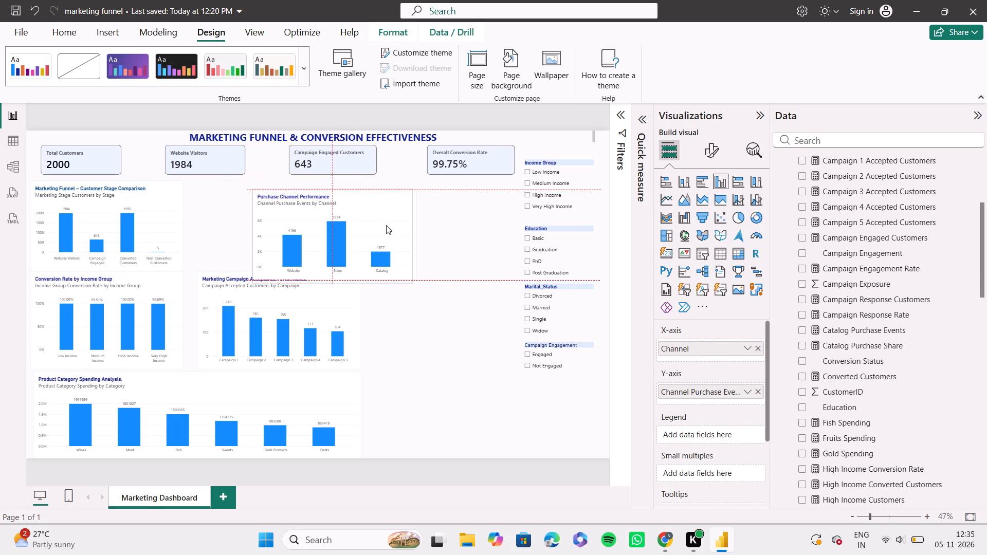
drag(386, 225, 440, 218)
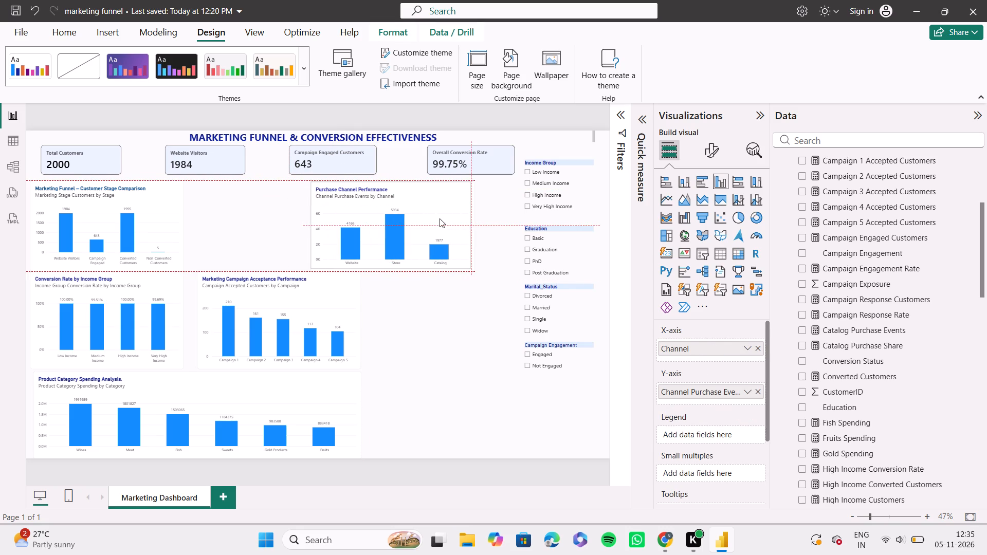
drag(440, 218, 443, 218)
Move the Marketing Funnel – Customer Stage Comparison chart inward beneath the first two cards and widen it toward the Purchase Channel Performance chart.
drag(148, 223, 166, 223)
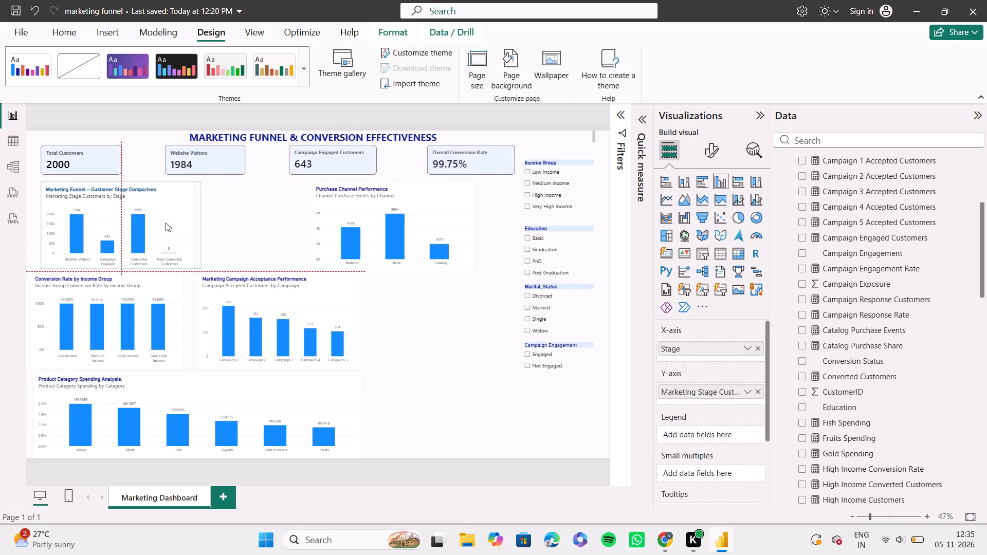
drag(166, 223, 176, 221)
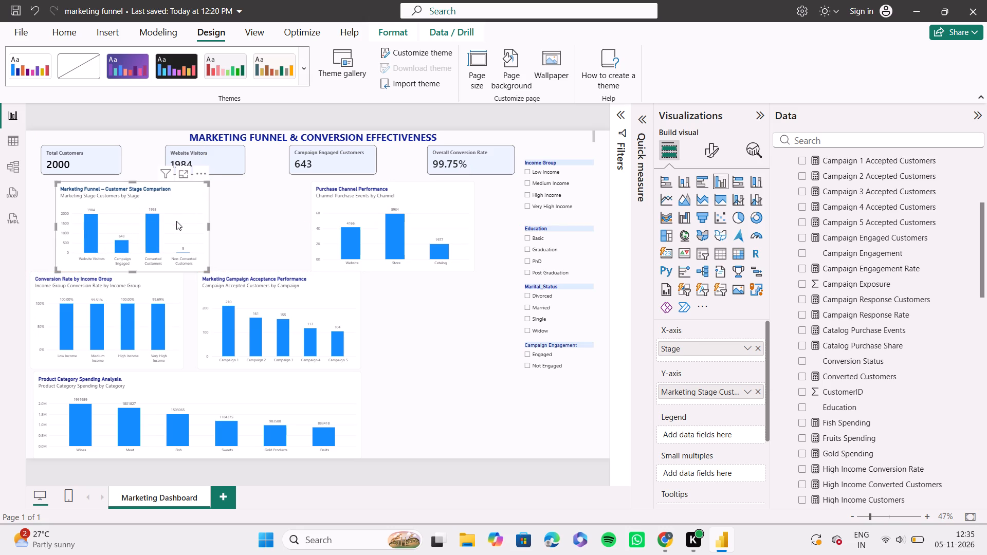
click(203, 221)
drag(203, 221, 211, 221)
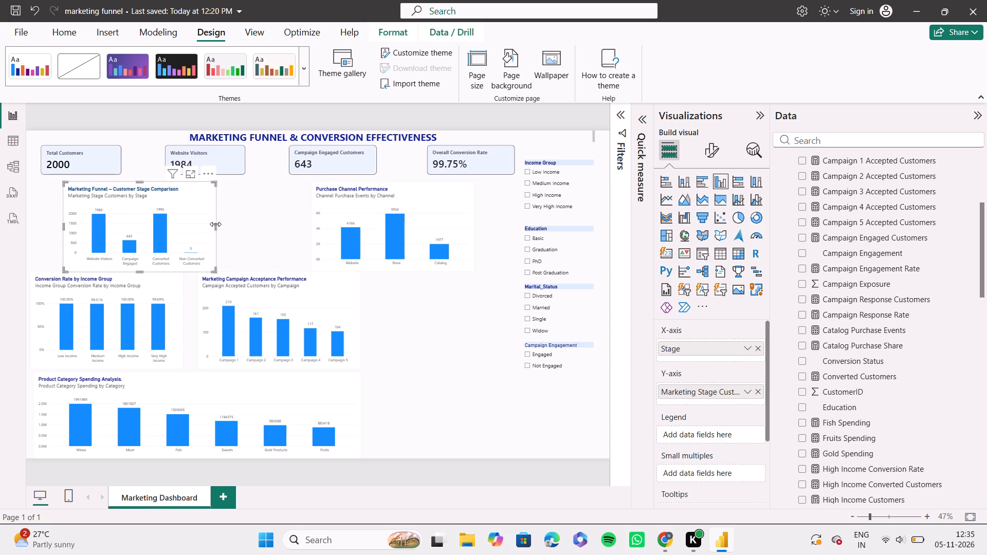
drag(216, 224, 255, 224)
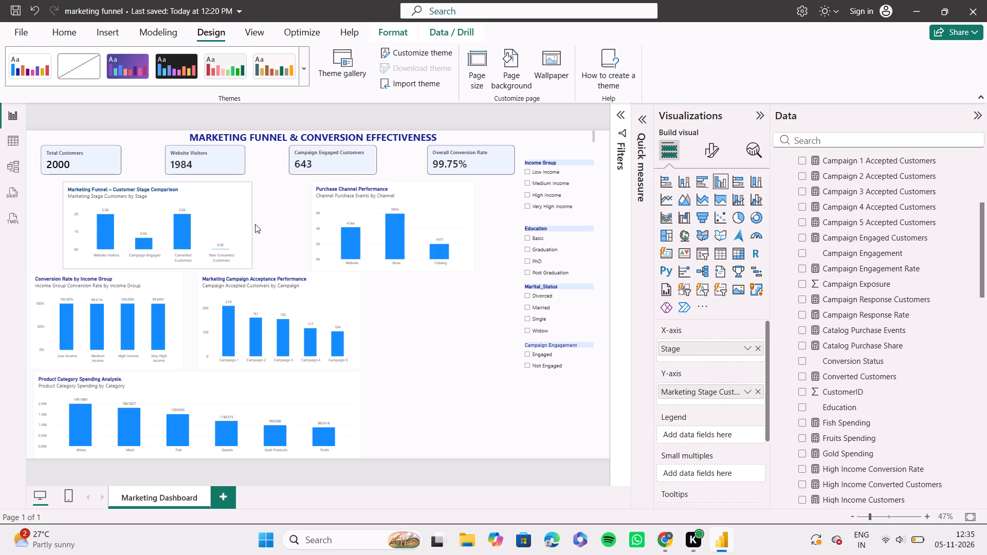
drag(255, 224, 257, 224)
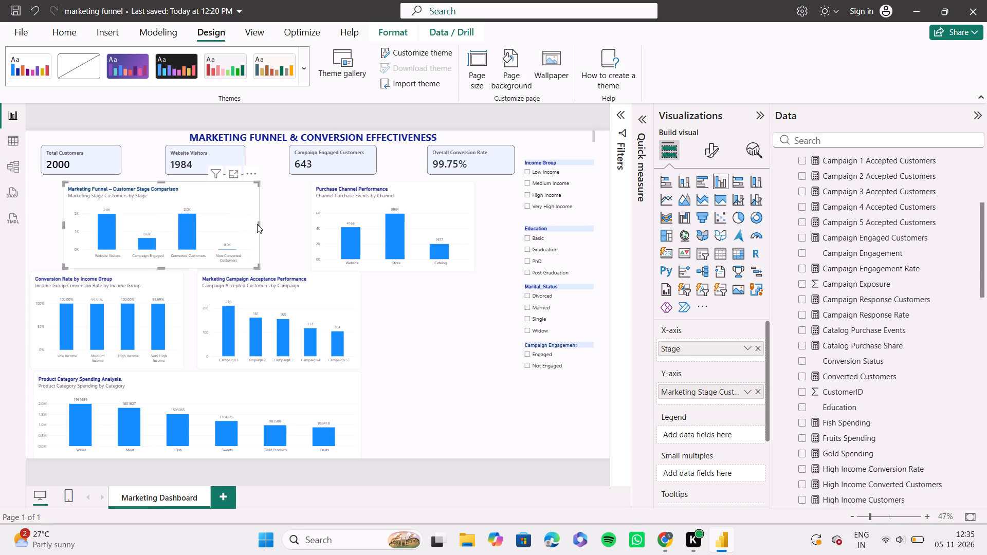
Set the data label values' display units to None for the Marketing Funnel – Customer Stage Comparison chart.
click(230, 224)
click(704, 152)
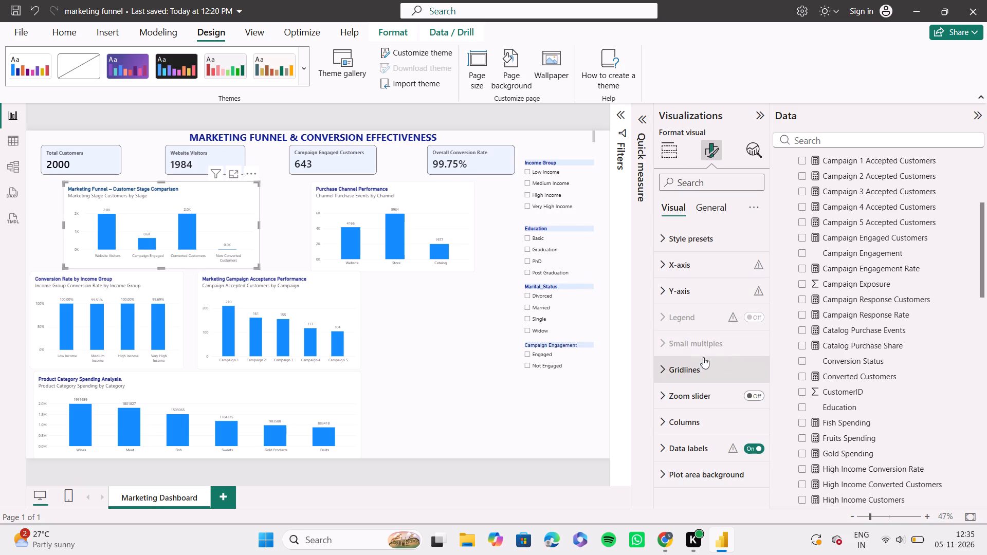
click(683, 442)
scroll(683, 442, down, 4)
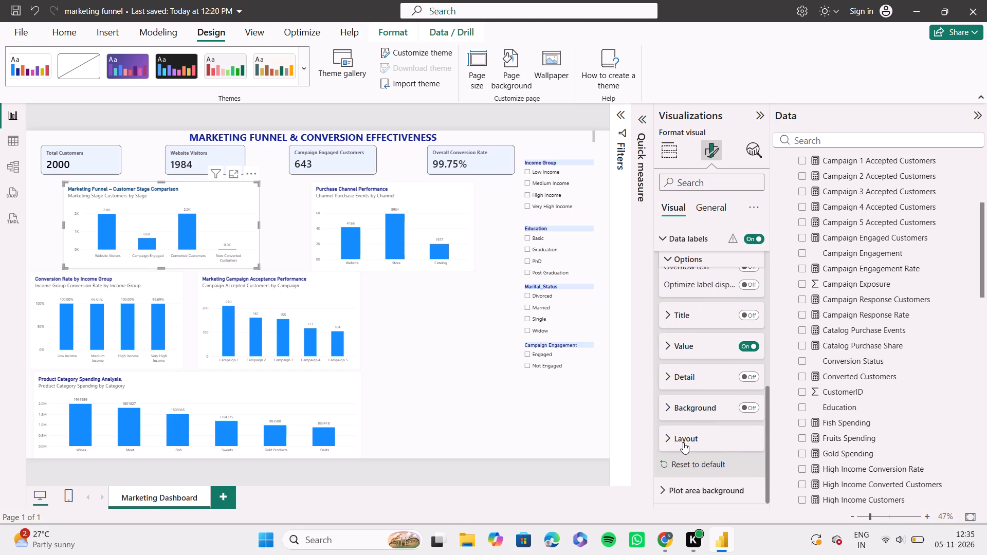
click(677, 343)
scroll(696, 443, down, 1)
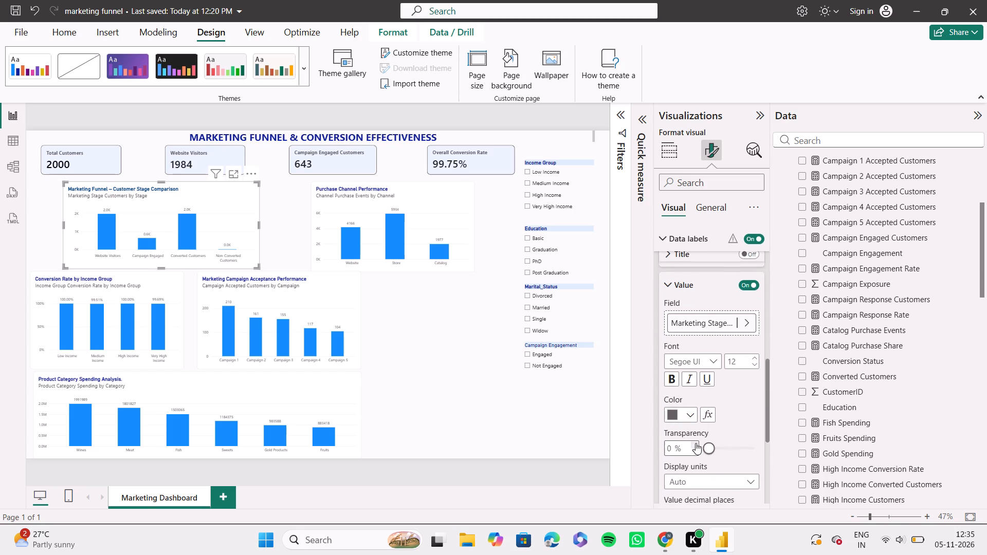
scroll(696, 443, down, 1)
click(696, 470)
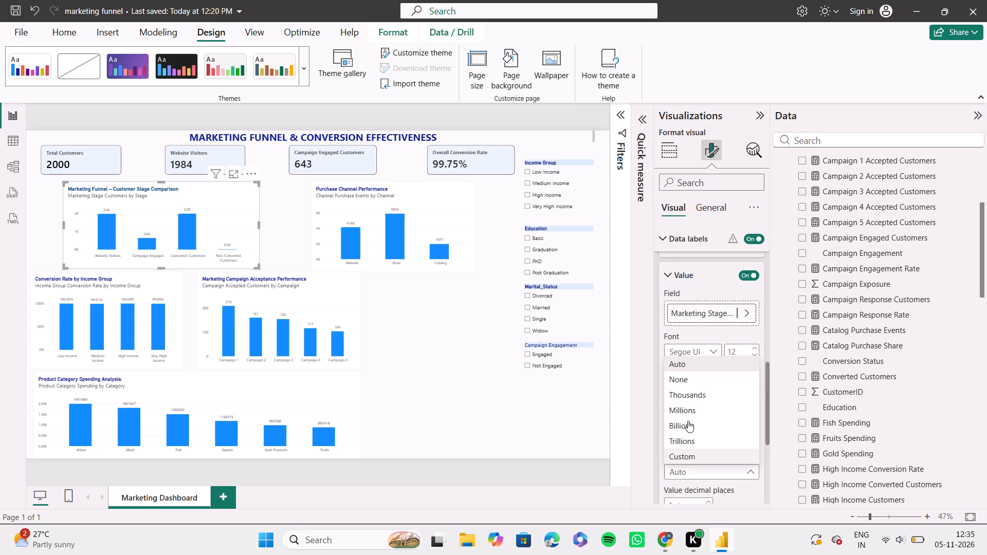
click(679, 383)
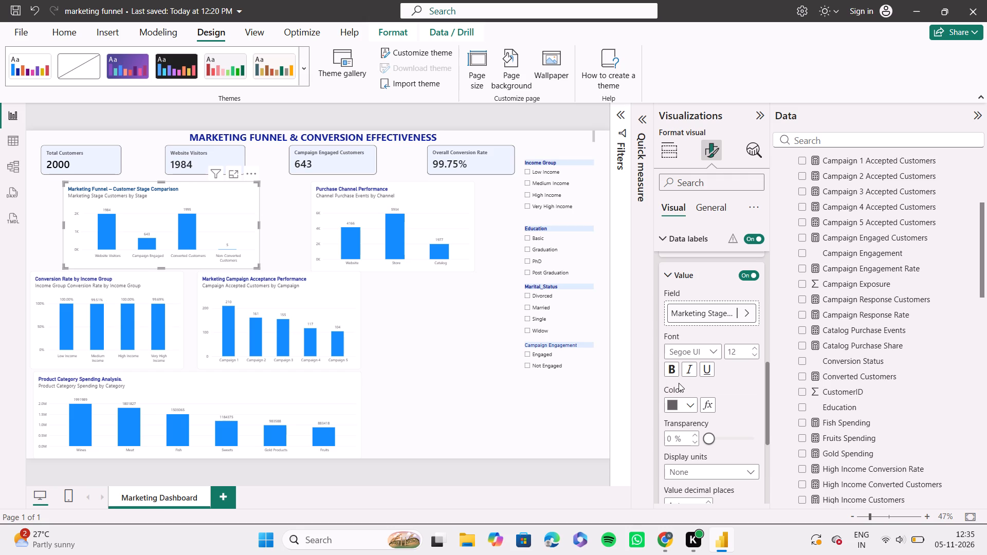
click(474, 357)
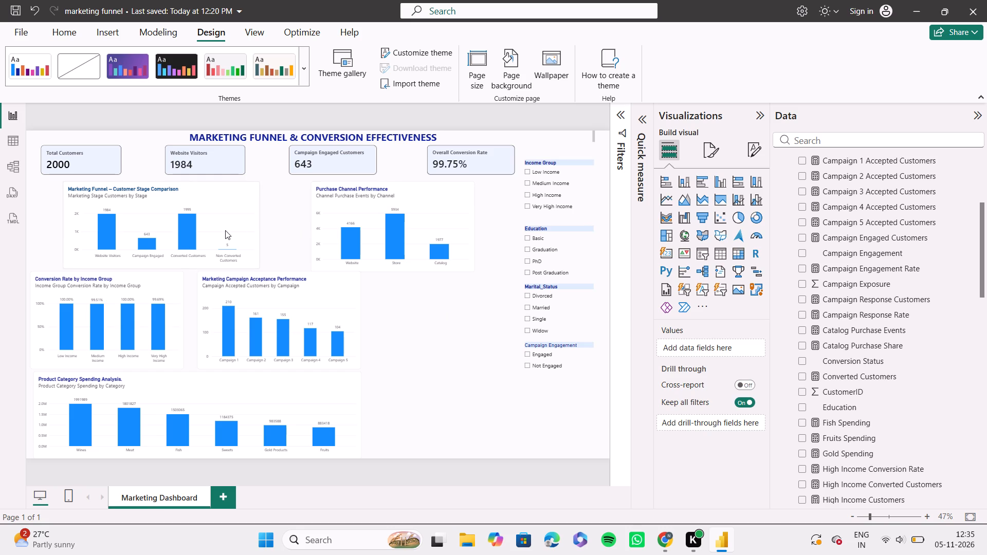
Nudge the Marketing Funnel – Customer Stage Comparison chart slightly toward the page's outer edge, keeping it level with the Purchase Channel chart.
drag(225, 230, 223, 228)
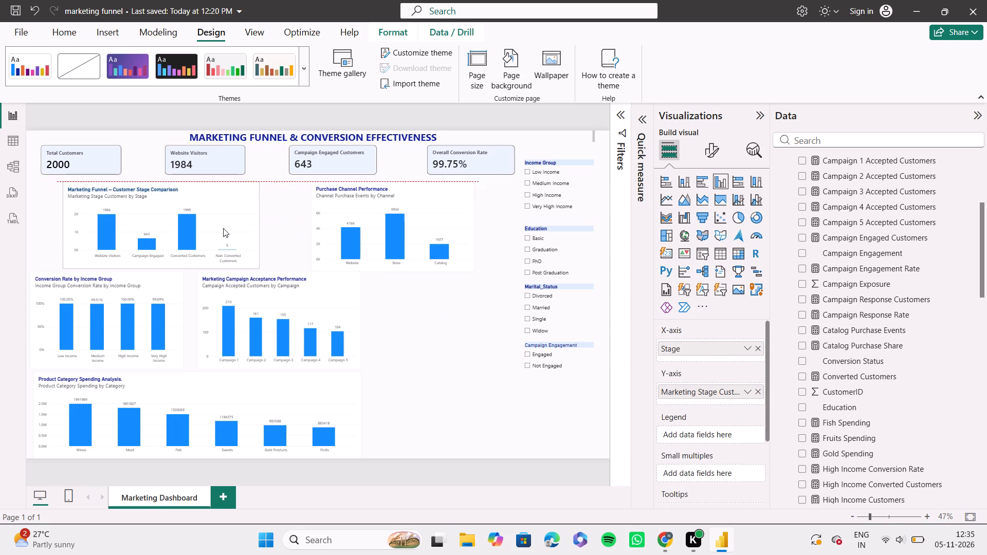
drag(223, 228, 221, 229)
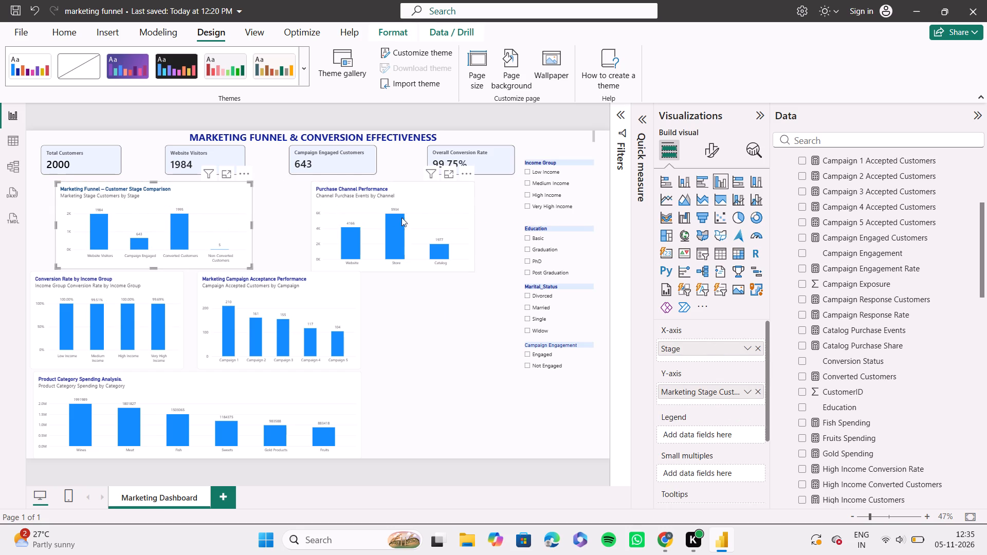
Widen the Purchase Channel Performance chart on both sides to nearly the width of the Marketing Funnel chart.
click(416, 222)
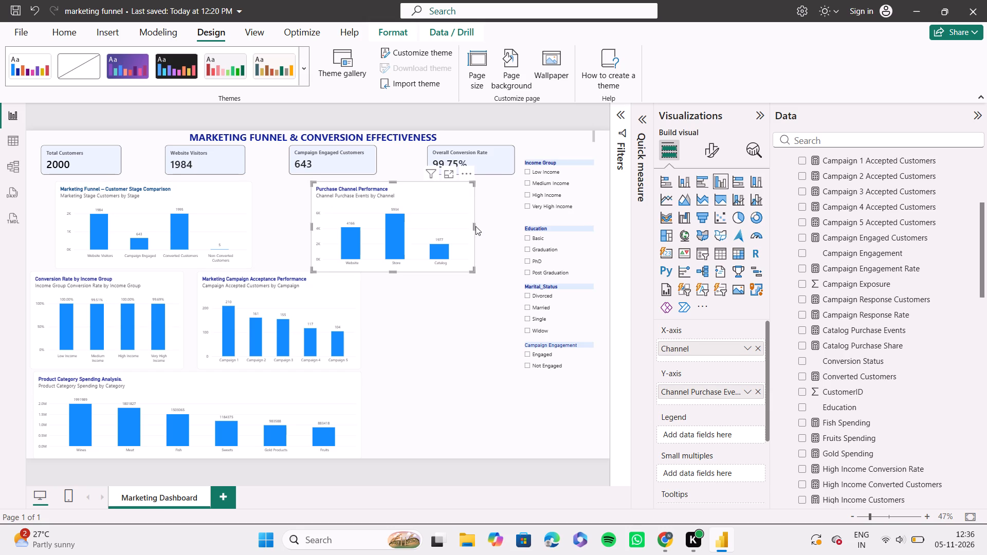
drag(476, 226, 493, 226)
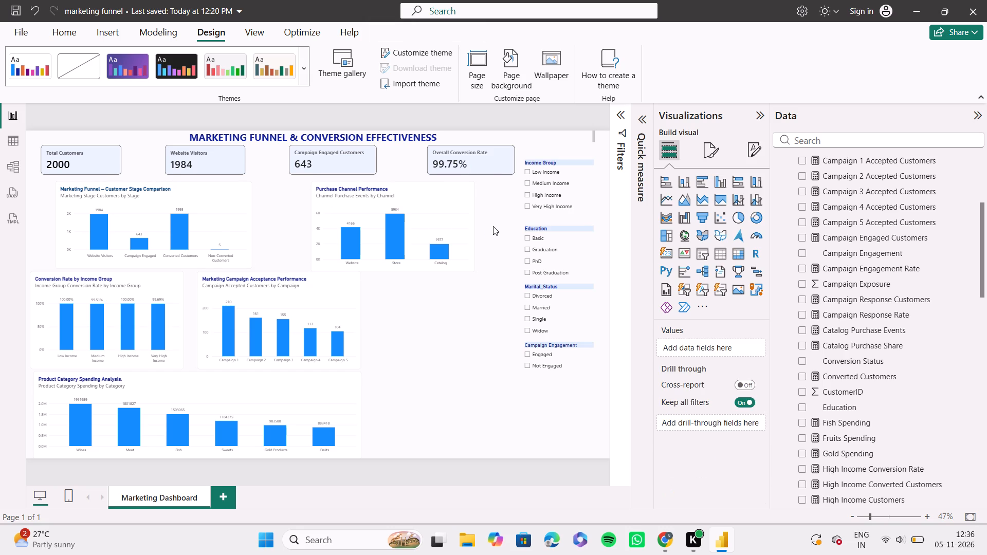
click(458, 221)
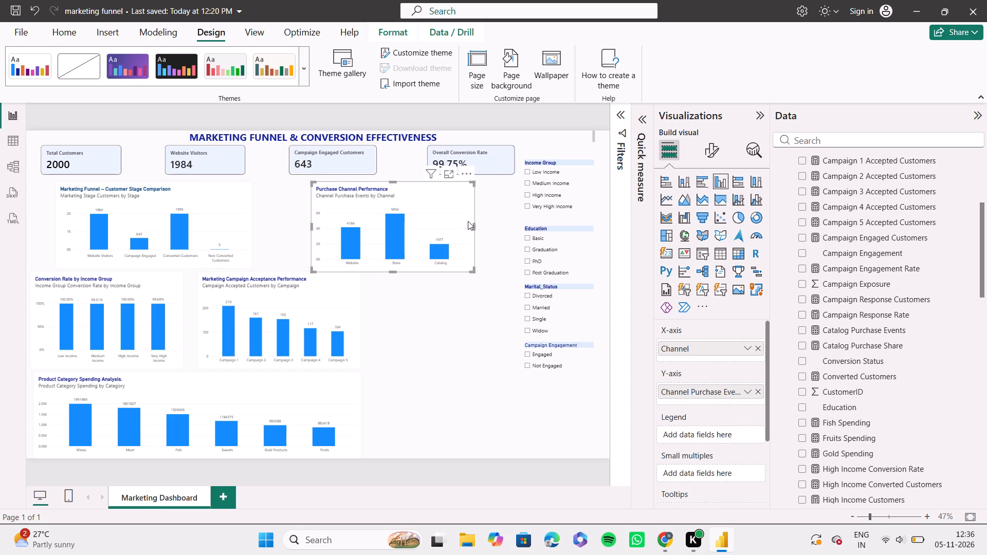
drag(473, 224, 484, 224)
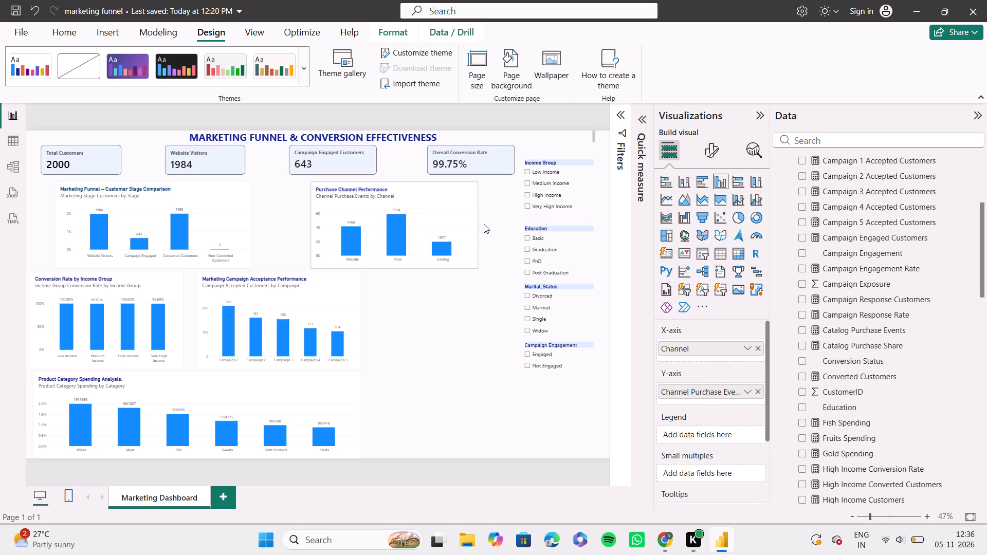
drag(484, 224, 490, 229)
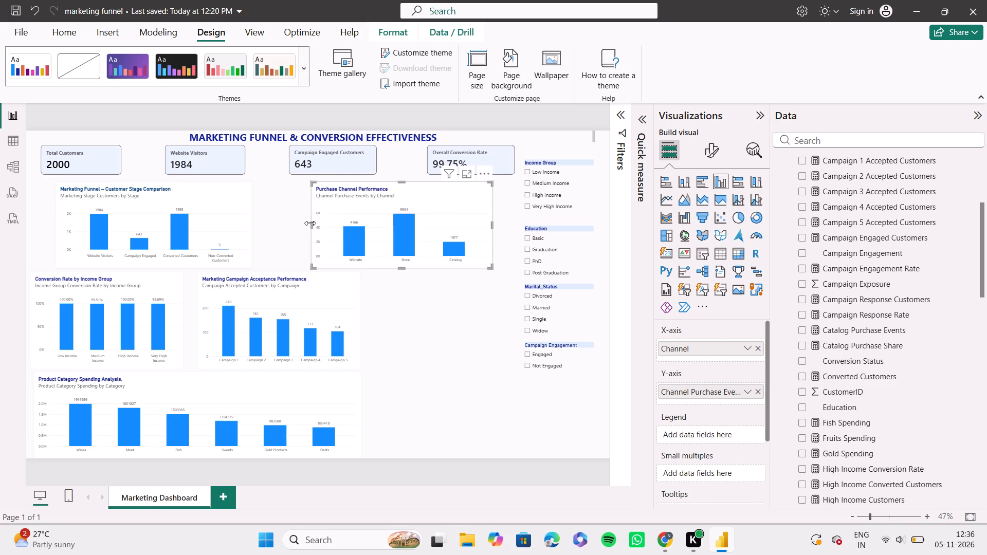
drag(310, 223, 304, 224)
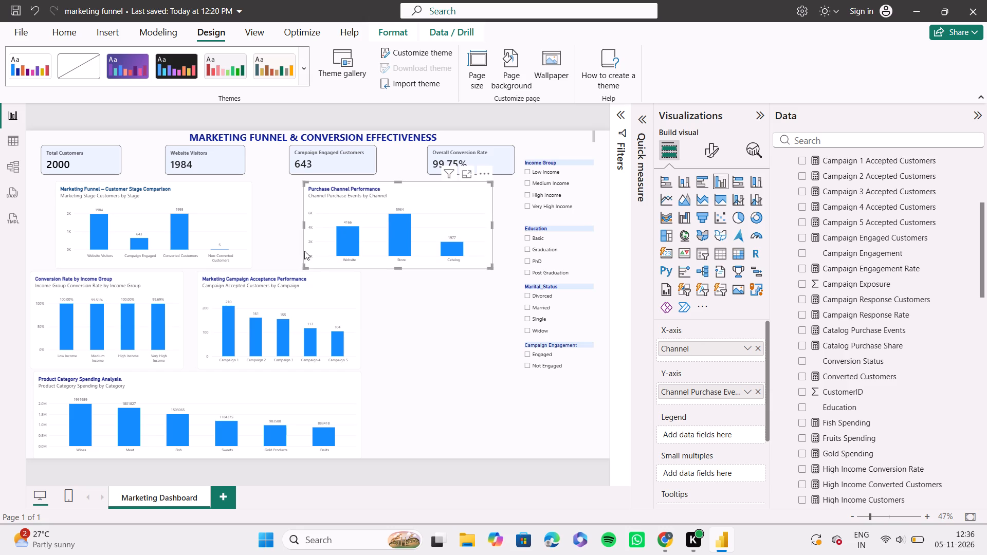
Move the Marketing Campaign Acceptance Performance chart beneath the Purchase Channel Performance chart and widen it to the same width.
drag(313, 293, 389, 298)
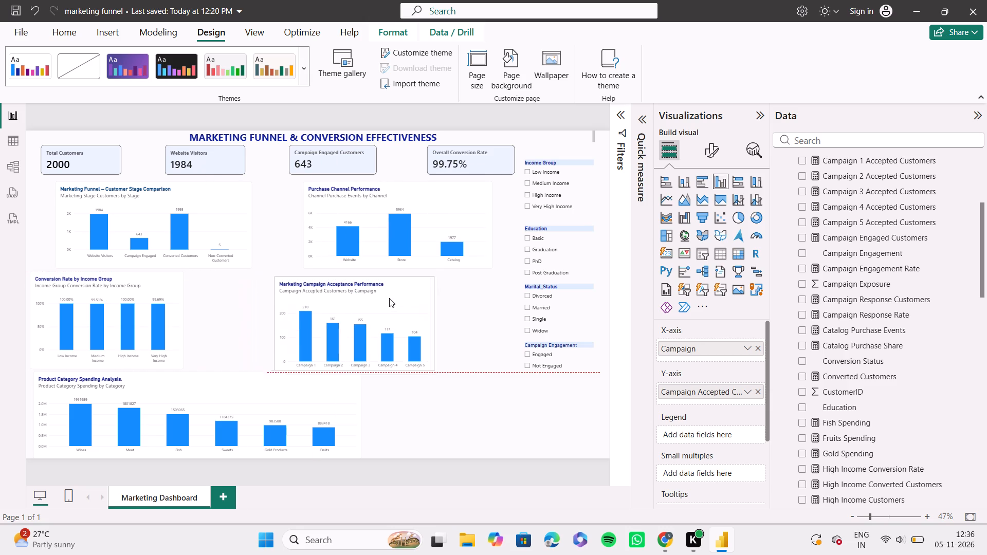
drag(389, 298, 419, 289)
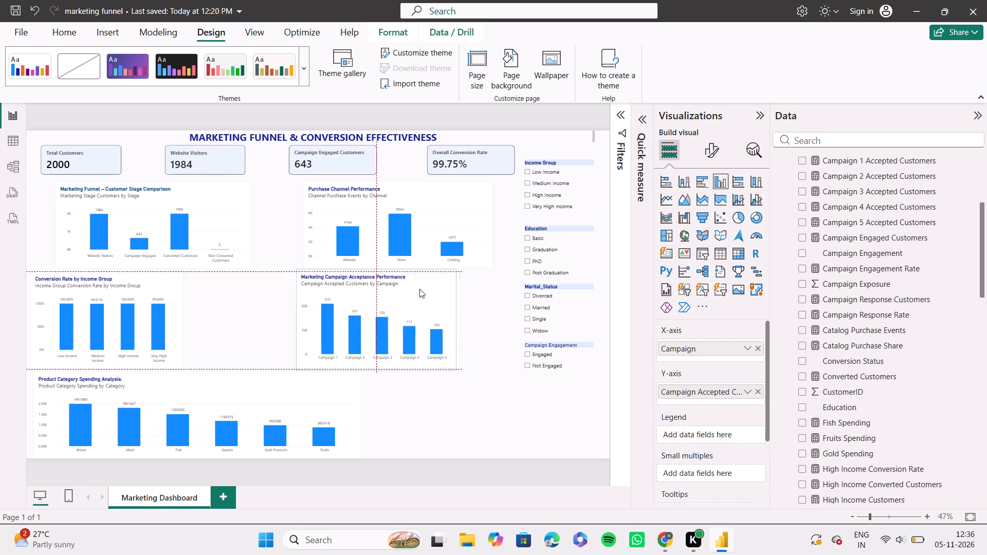
drag(419, 289, 416, 291)
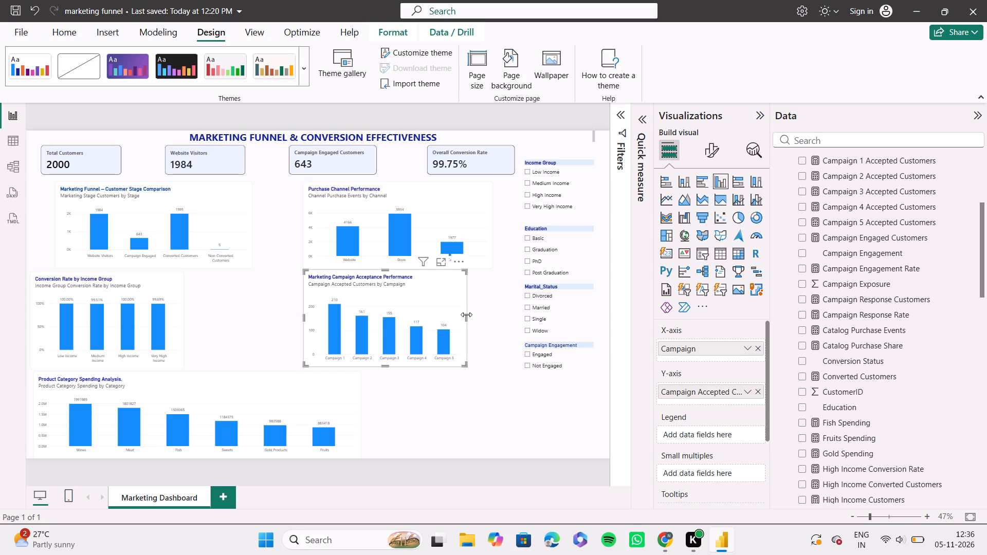
drag(466, 314, 487, 314)
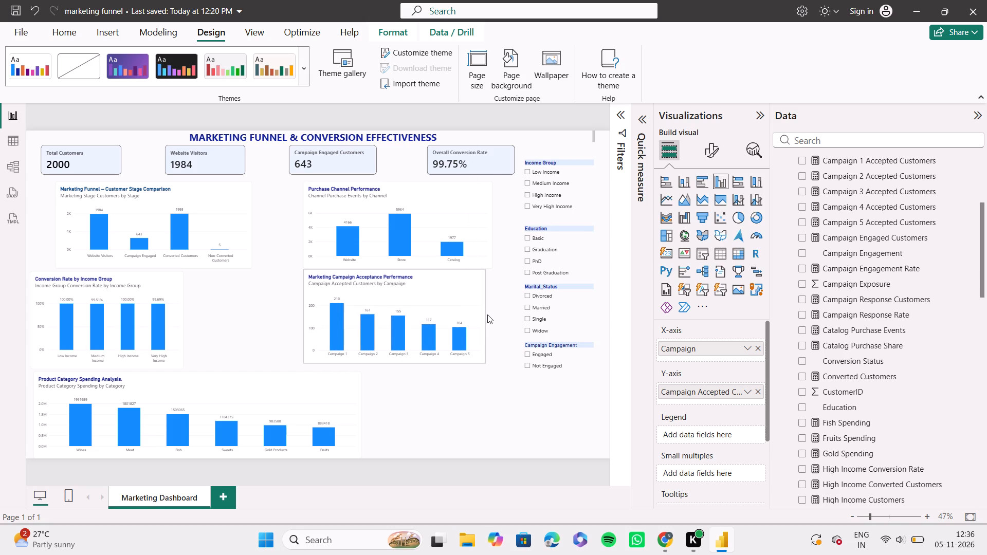
drag(487, 314, 494, 316)
Lower the Marketing Campaign Acceptance Performance chart slightly to leave a gap above it, and shorten it while keeping both side edges aligned with the Purchase Channel chart.
drag(476, 306, 476, 312)
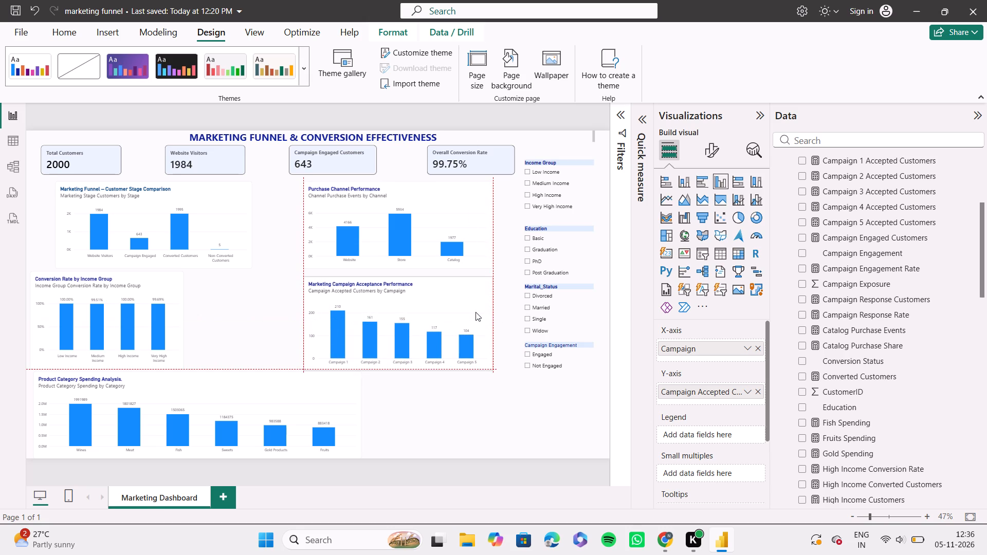
drag(476, 312, 476, 310)
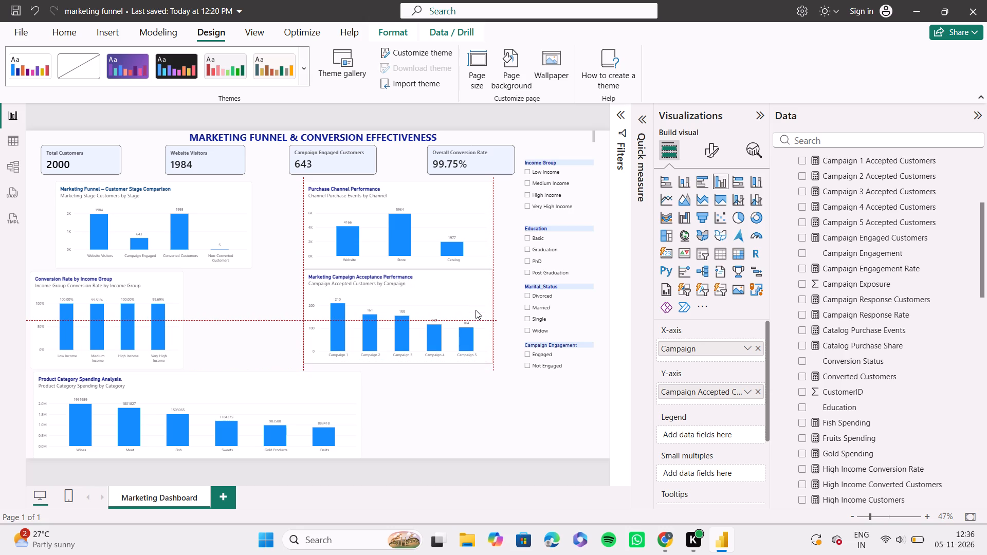
drag(476, 310, 476, 310)
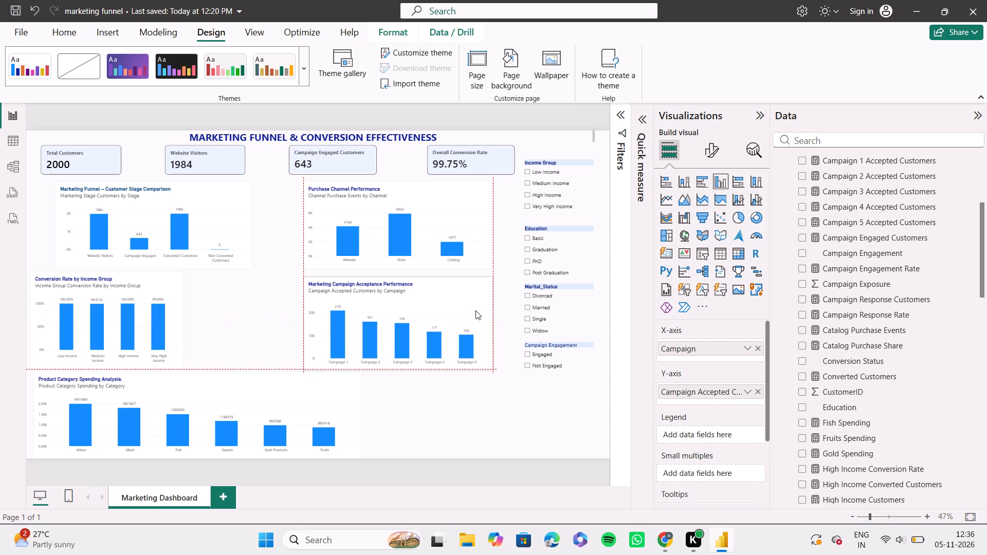
drag(476, 310, 476, 309)
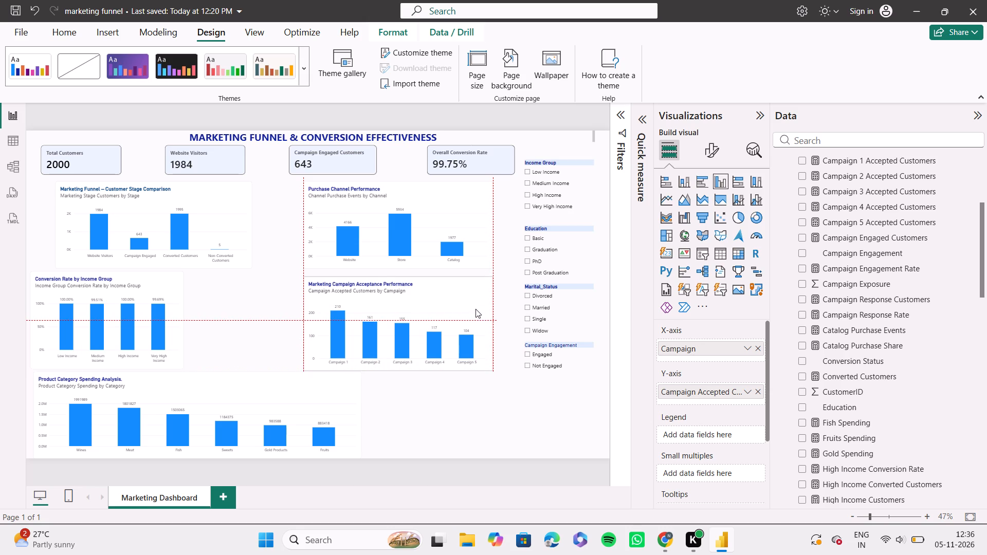
drag(476, 309, 476, 308)
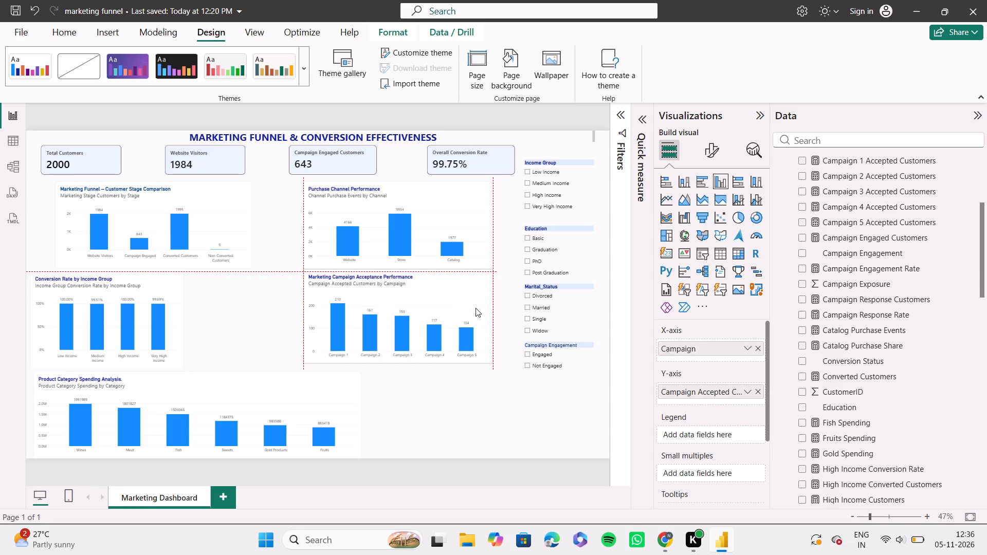
drag(476, 308, 476, 310)
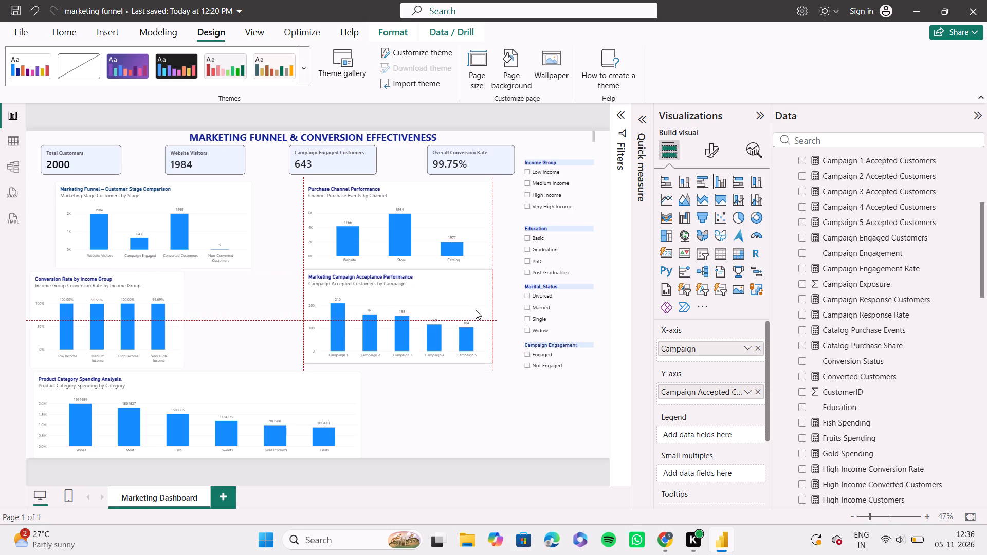
drag(476, 310, 476, 311)
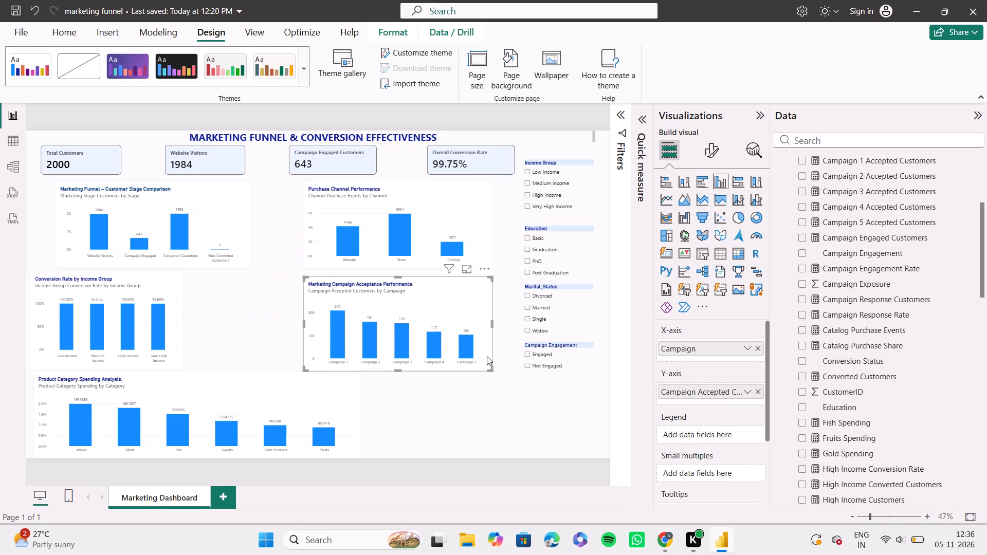
drag(491, 367, 490, 366)
drag(490, 366, 487, 361)
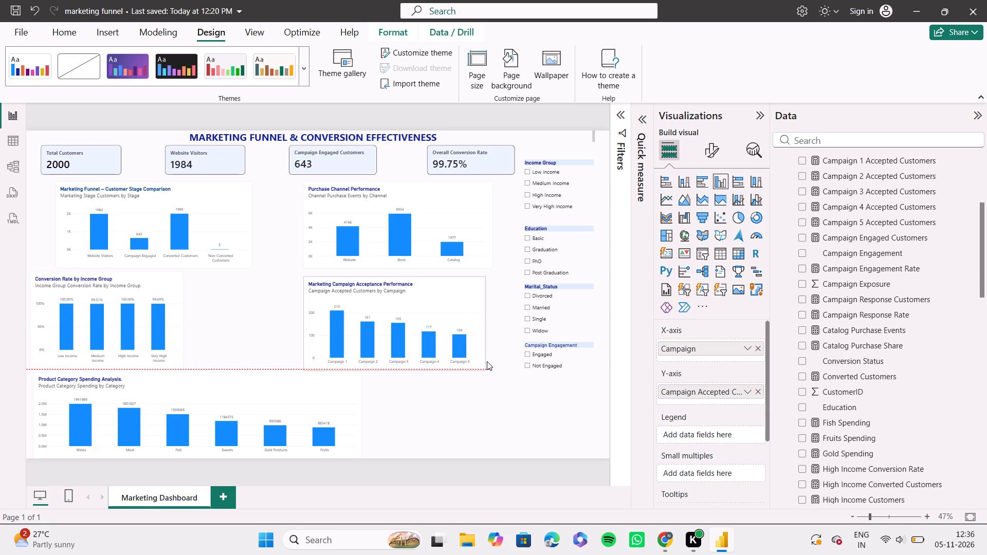
drag(487, 361, 487, 360)
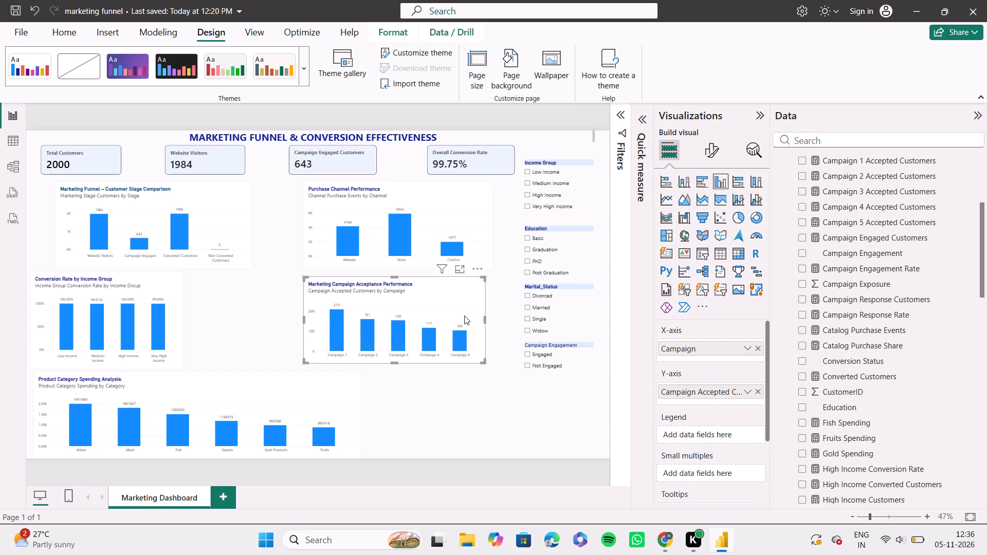
click(464, 316)
drag(485, 319, 493, 318)
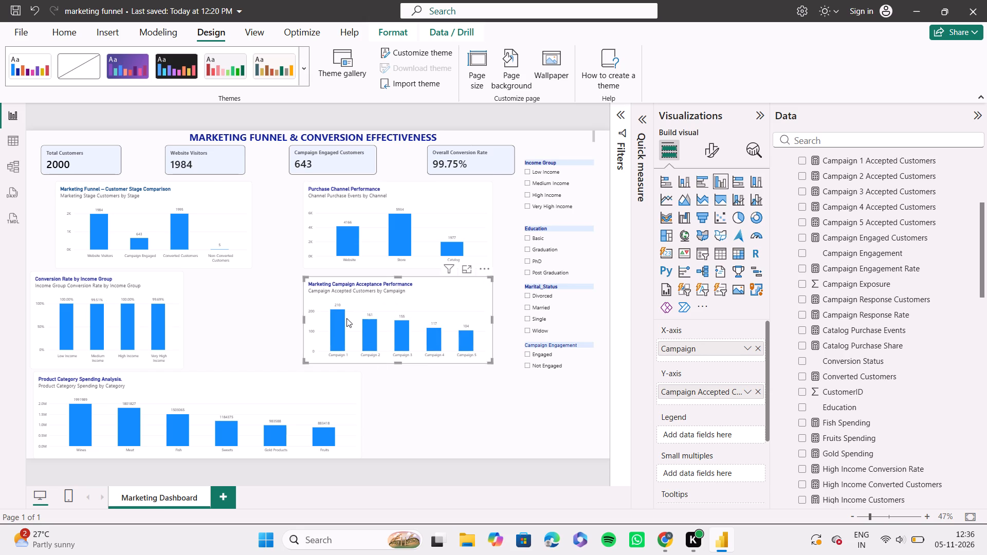
Enlarge the Conversion Rate by Income Group chart's width and move it beneath the Marketing Funnel chart, aligning their outer edges and leaving a gap.
click(128, 296)
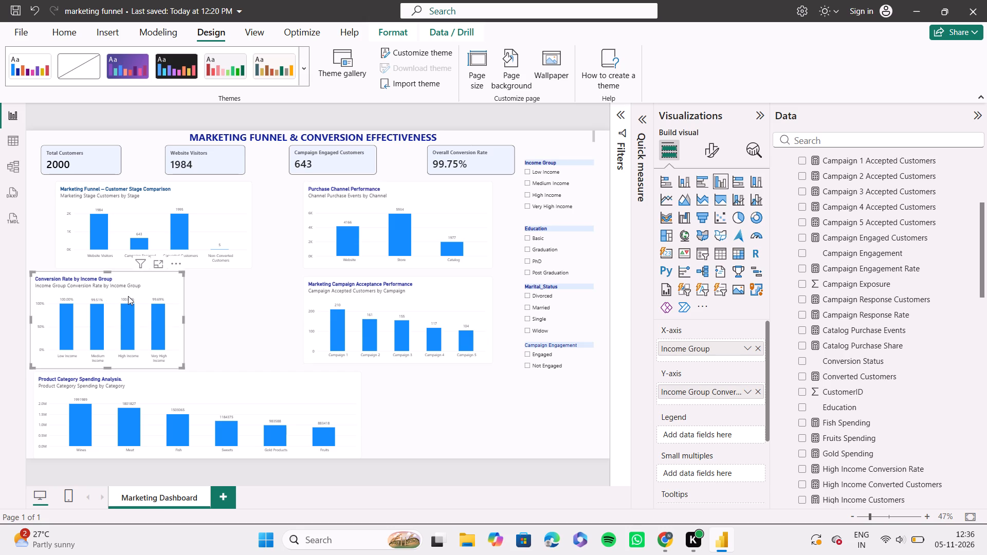
click(181, 363)
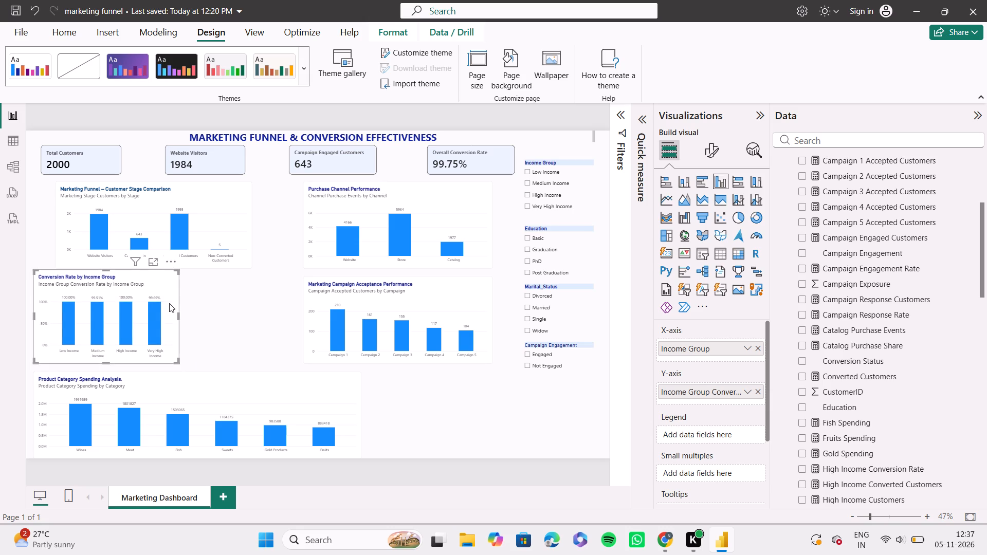
drag(169, 303, 169, 308)
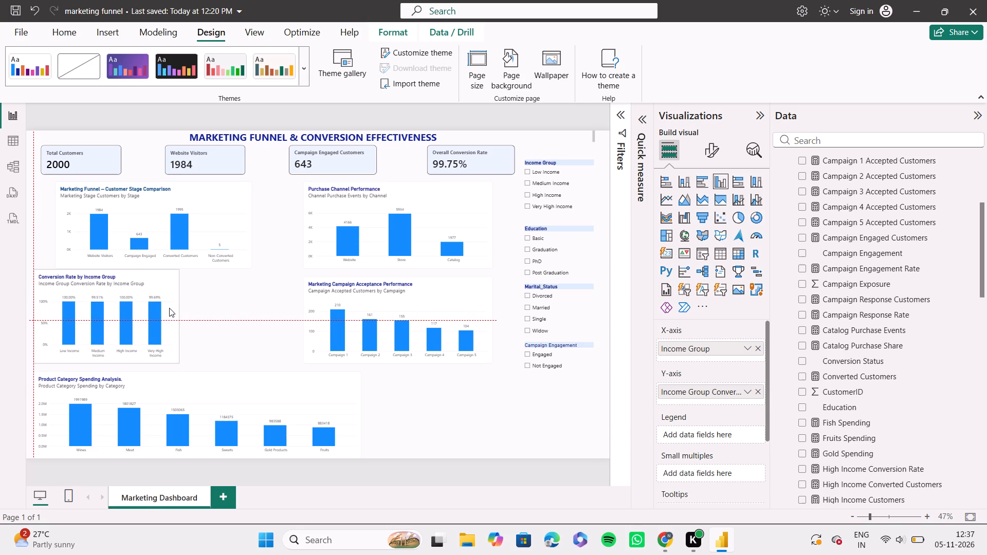
drag(169, 308, 169, 308)
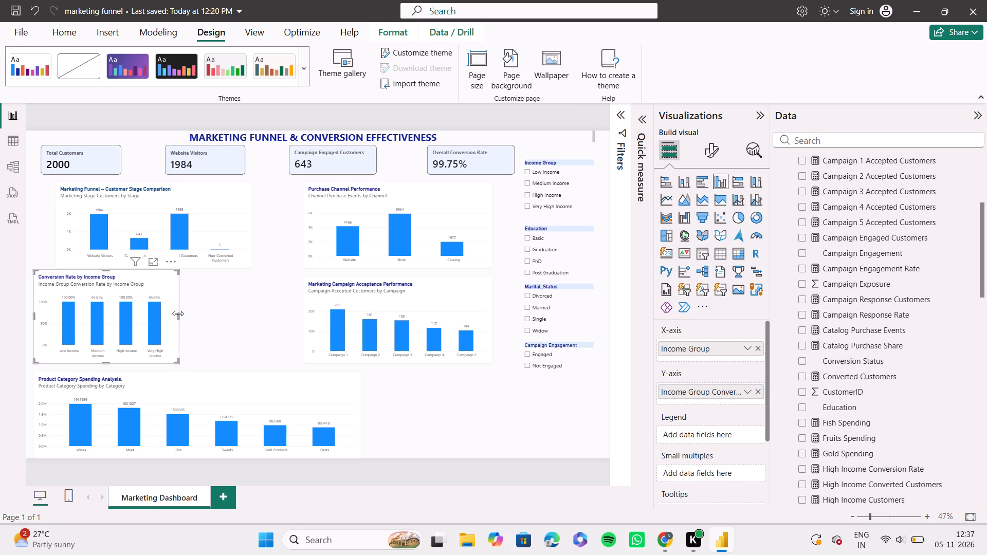
drag(178, 313, 209, 314)
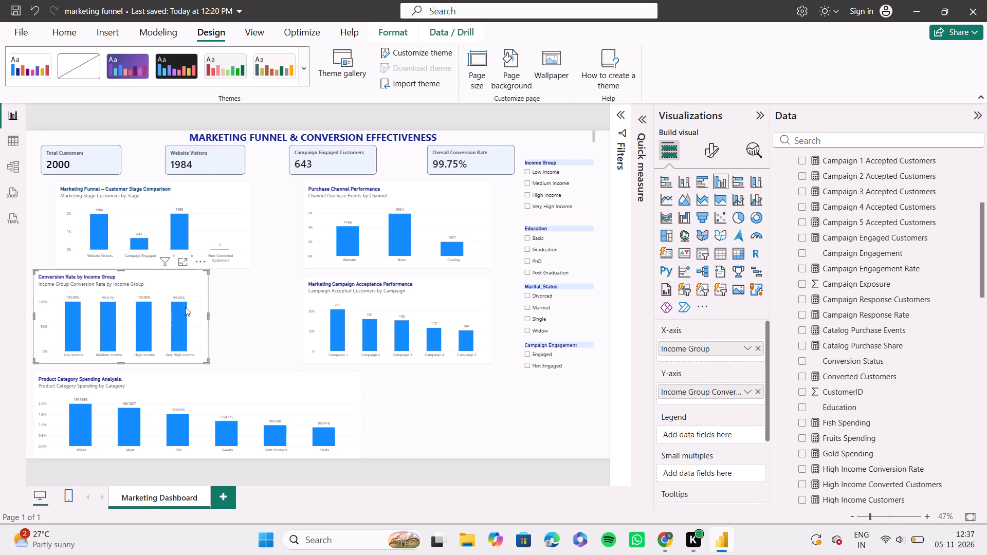
drag(199, 301, 211, 302)
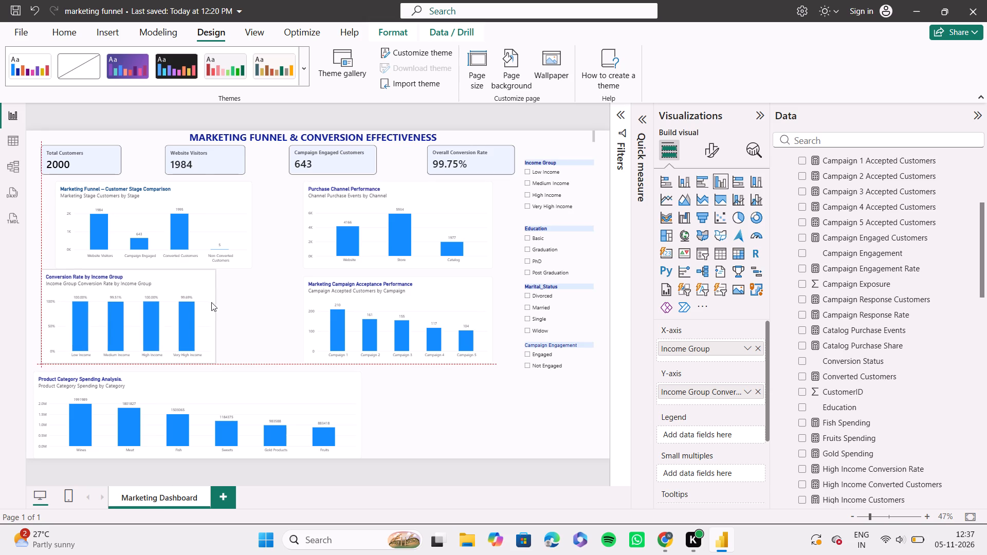
drag(211, 302, 221, 304)
Widen the Conversion Rate by Income Group chart to the Marketing Funnel chart's inner edge and shorten it to match the Campaign Acceptance chart's height.
drag(230, 321, 236, 321)
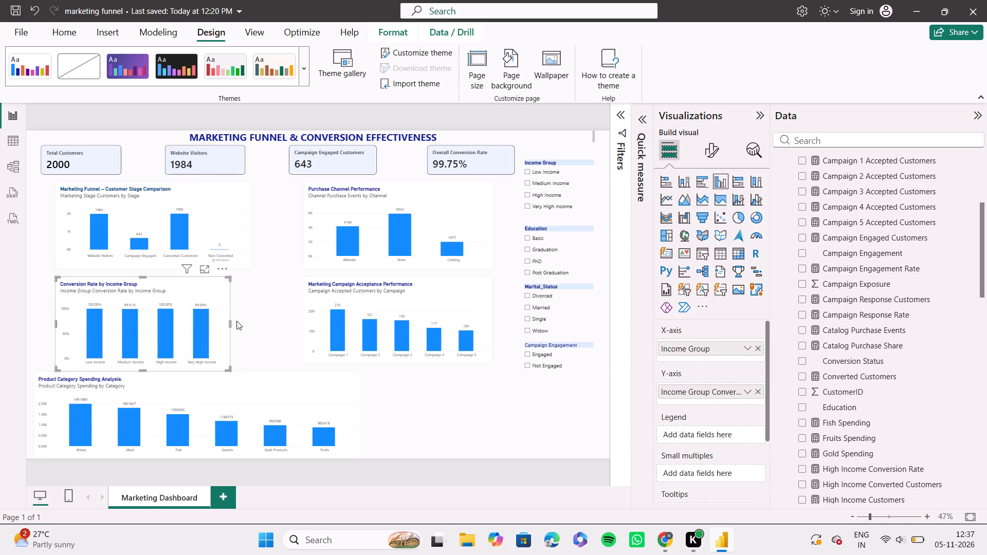
drag(236, 321, 250, 321)
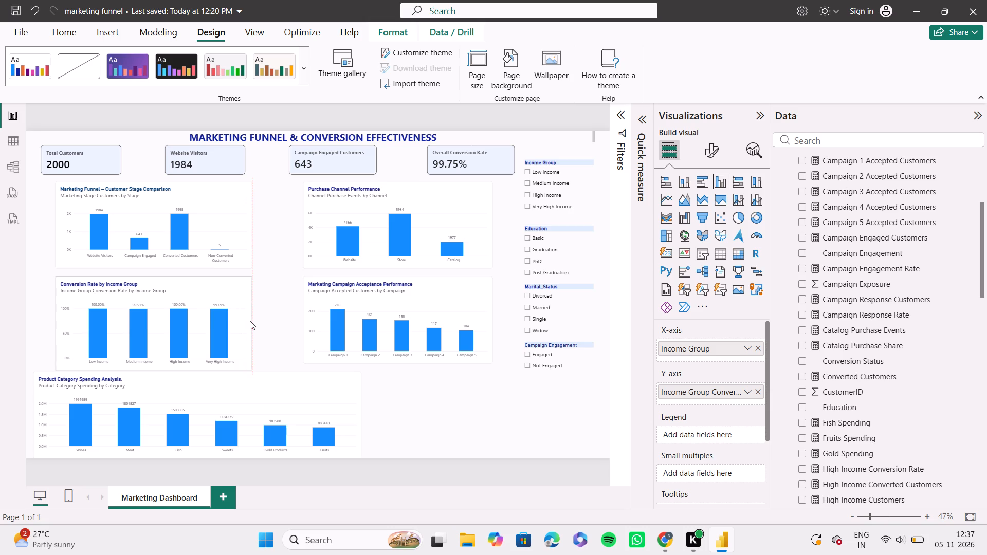
drag(250, 321, 251, 321)
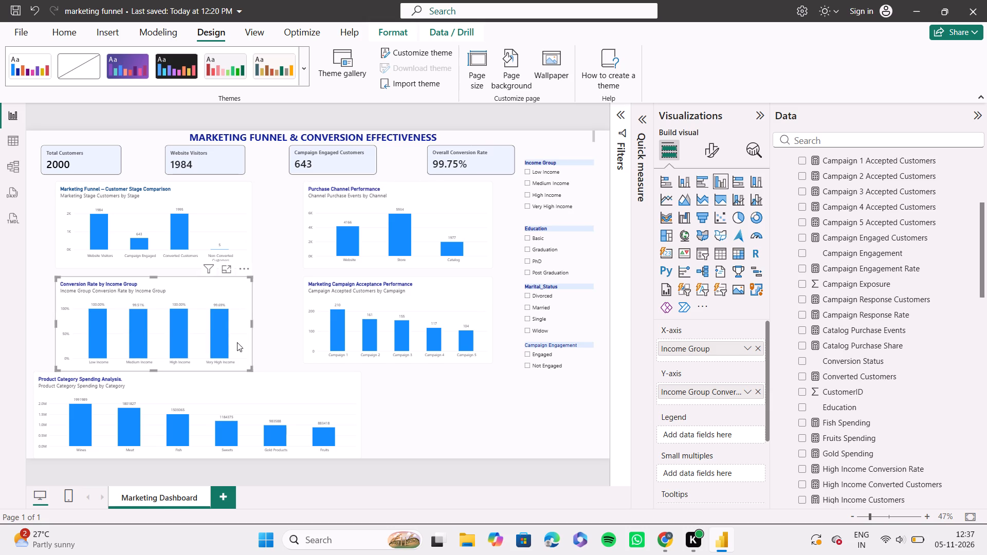
click(248, 363)
drag(251, 368, 250, 363)
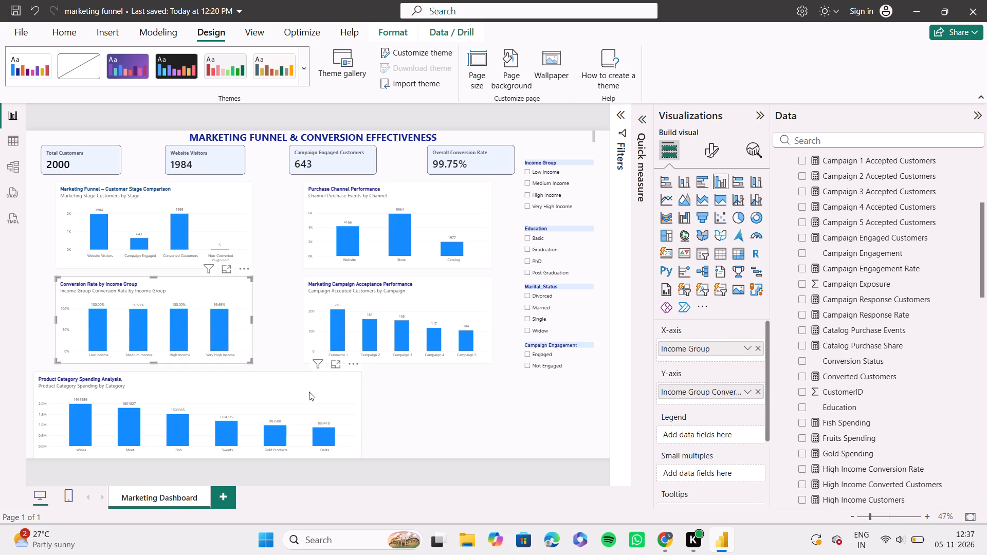
Shift the Product Category Spending Analysis chart inward along the bottom row and widen it to the Campaign Acceptance chart's outer edge.
drag(306, 392, 337, 392)
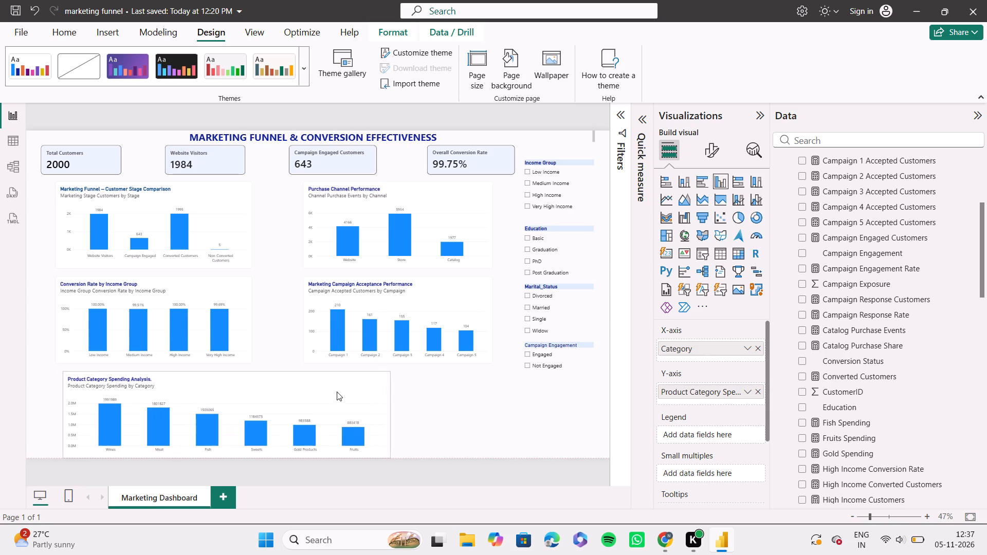
drag(337, 392, 329, 391)
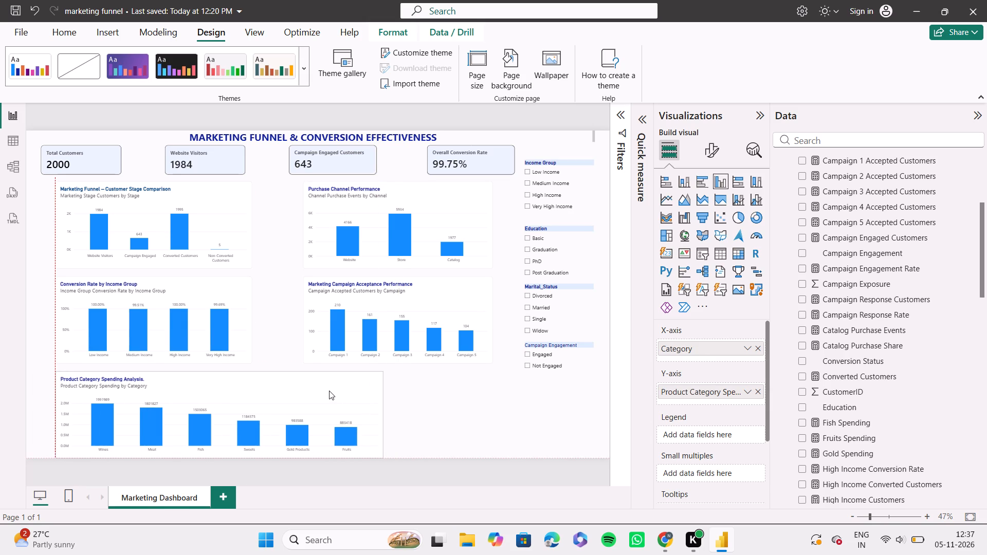
drag(329, 391, 332, 391)
drag(391, 414, 416, 414)
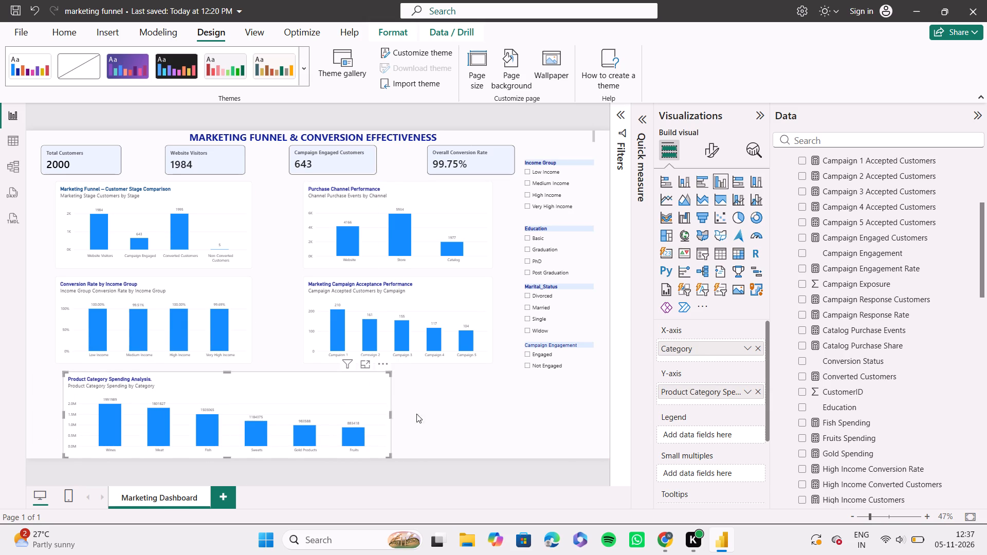
drag(416, 414, 492, 412)
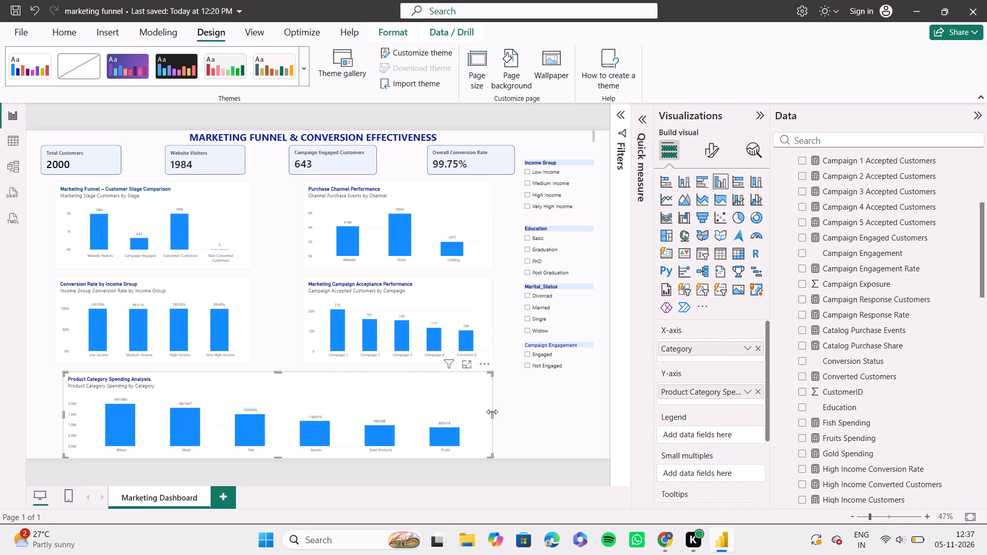
click(447, 396)
Save the marketing funnel report.
key(ctrl+s)
key(Print)
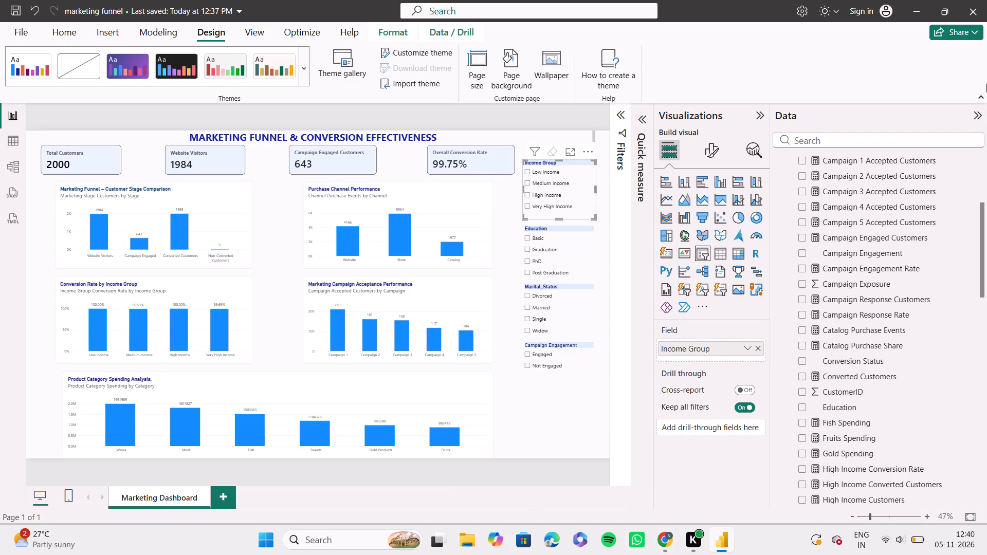
click(917, 10)
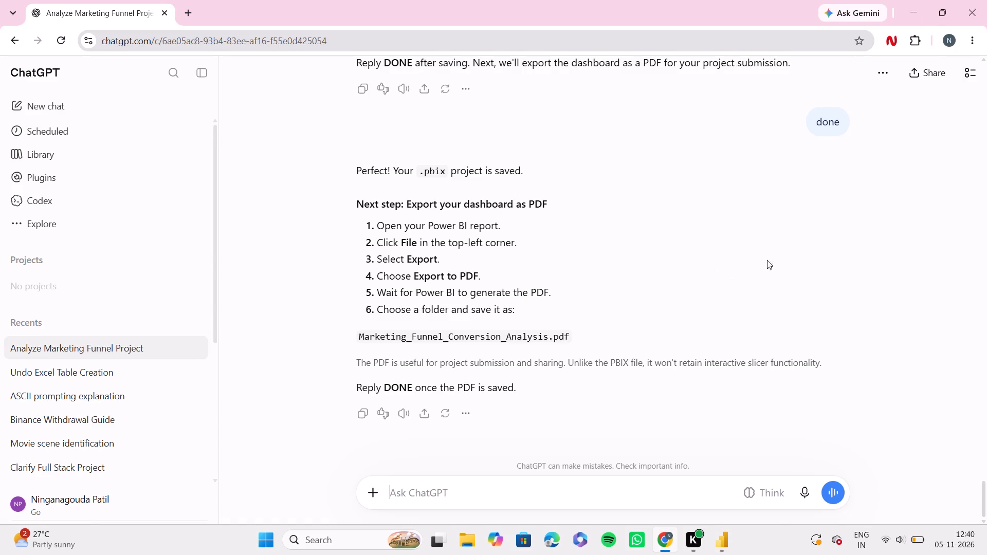
Switch to File Explorer, open the Documents folder and look through its contents for the project files.
click(468, 546)
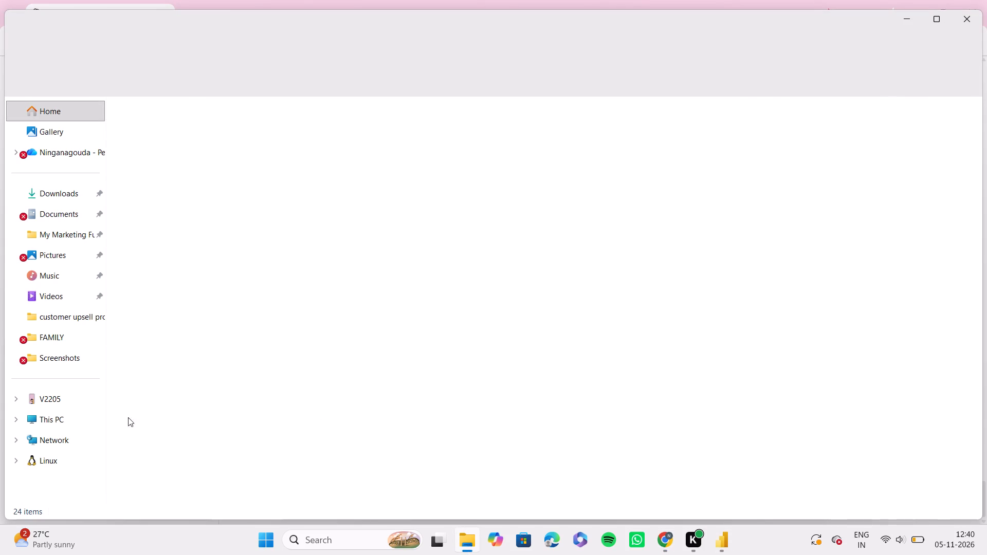
click(74, 219)
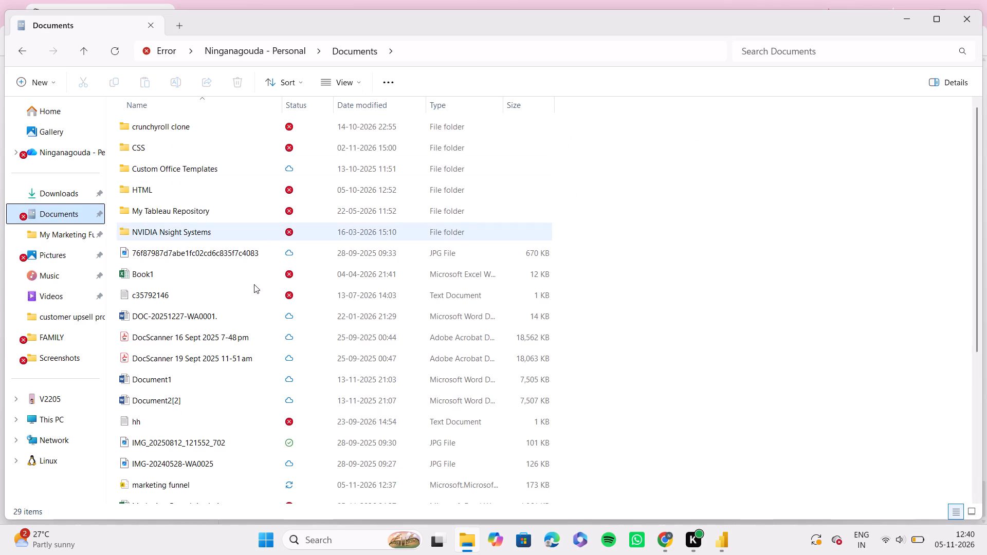
scroll(225, 318, down, 1)
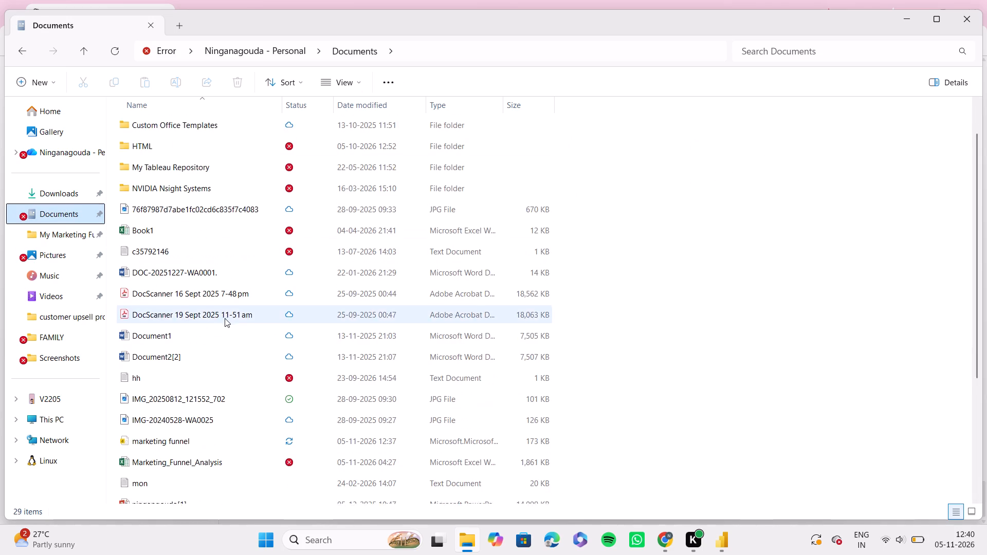
scroll(225, 318, down, 5)
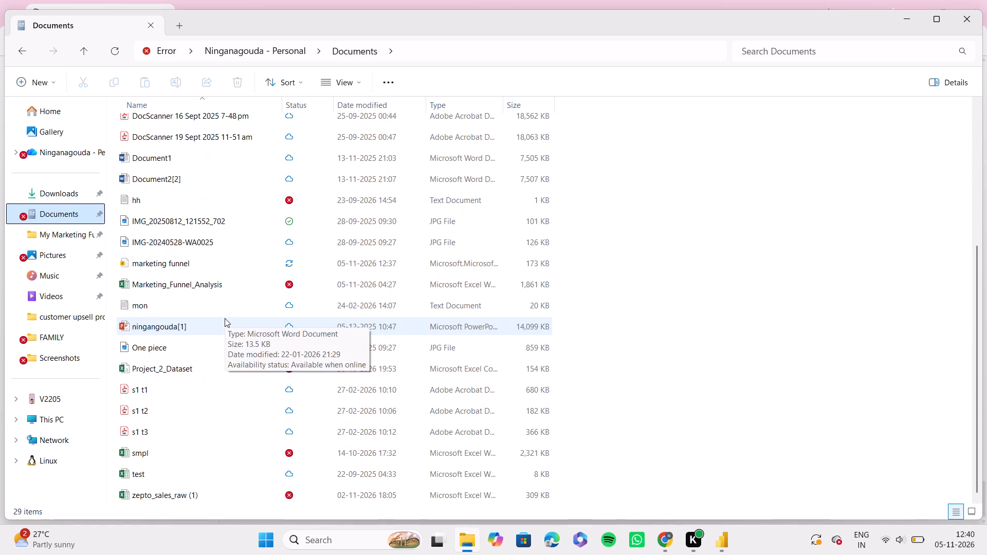
scroll(225, 318, up, 3)
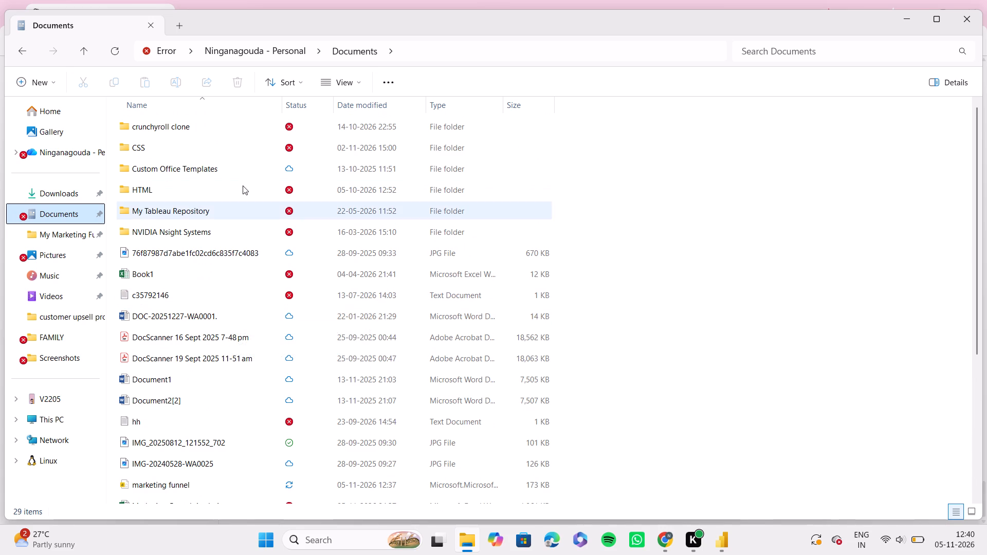
Create a new folder named "marketing funnel" in Documents.
click(44, 84)
click(59, 113)
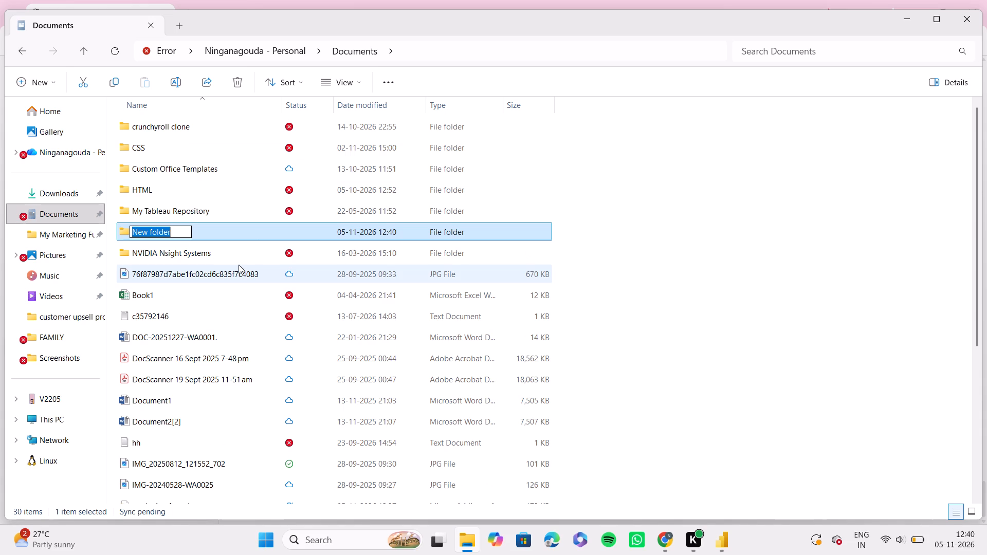
key(BackSpace)
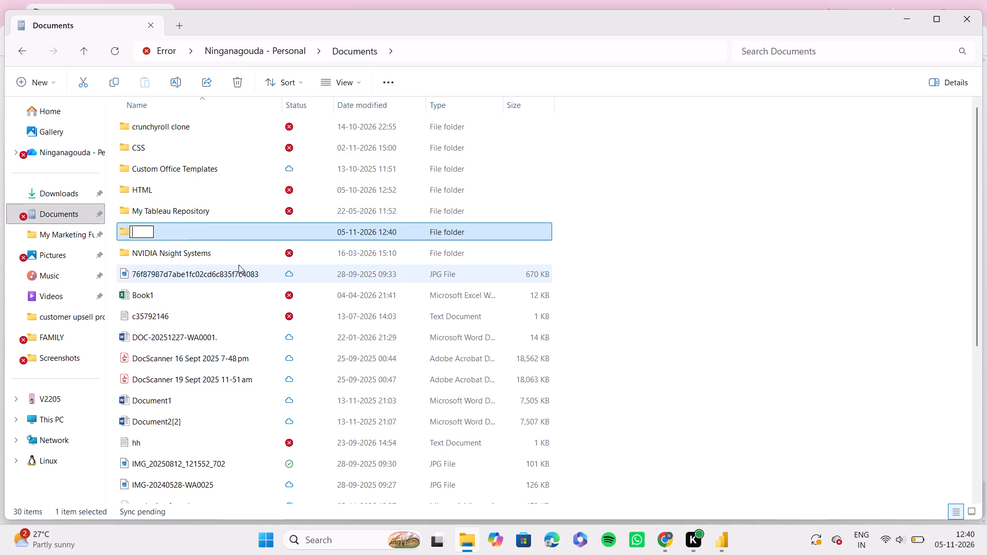
key(m)
key(a)
key(r)
text(keting)
key(space)
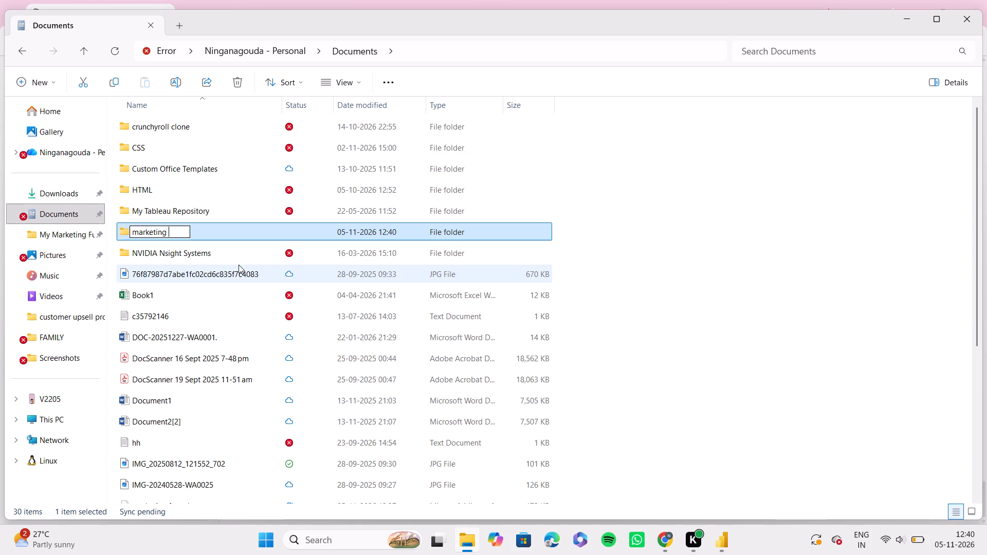
text(funnel)
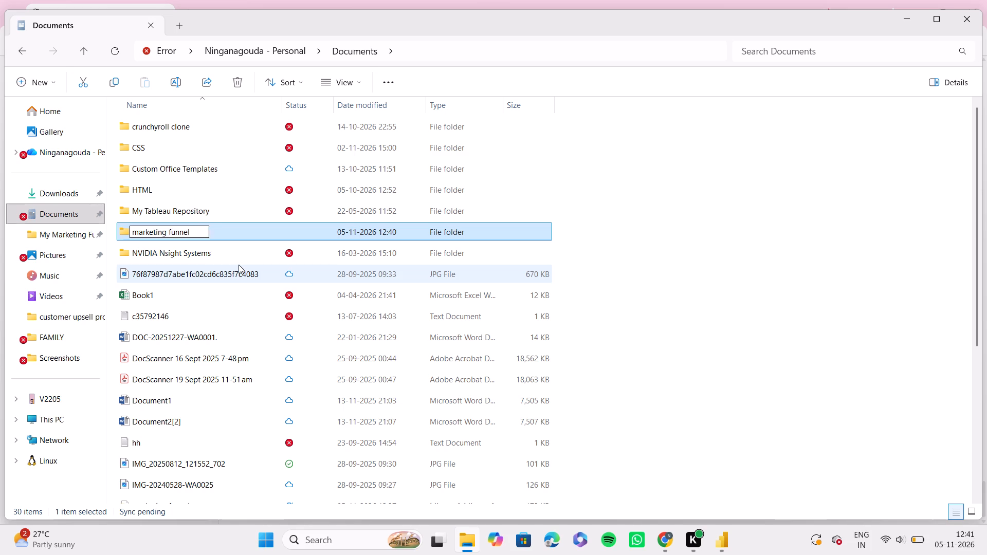
key(space)
key(Return)
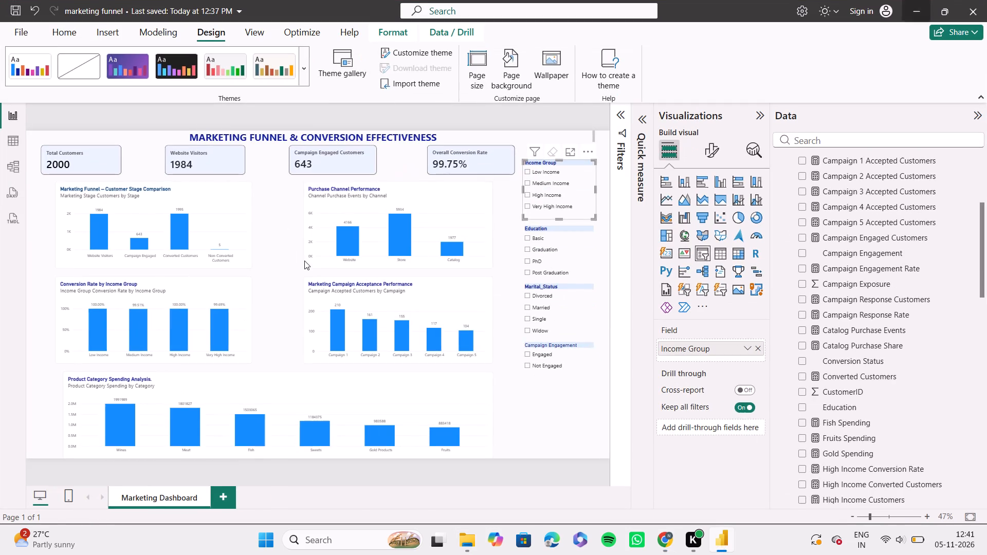
Switch to Power BI and export the marketing funnel report to PDF.
click(25, 32)
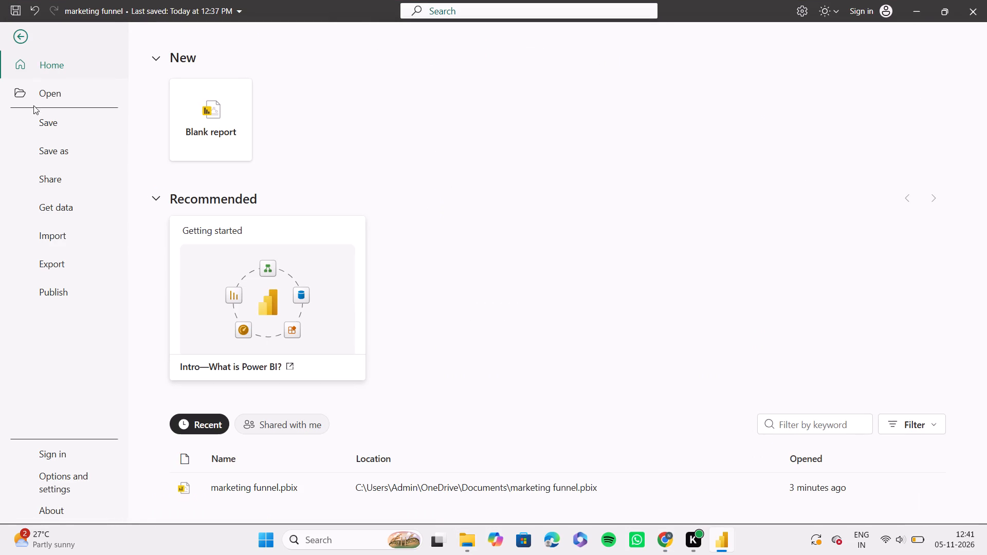
click(52, 261)
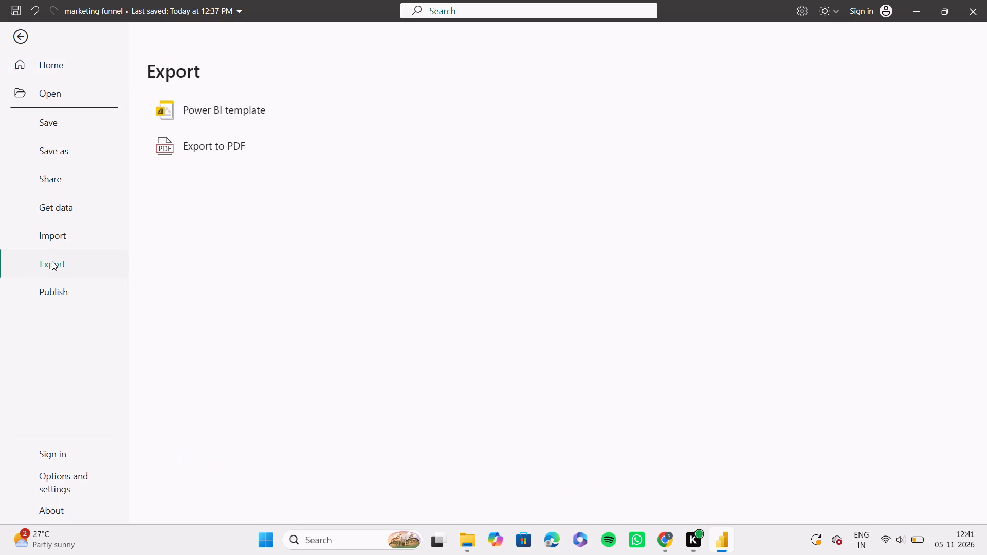
click(227, 153)
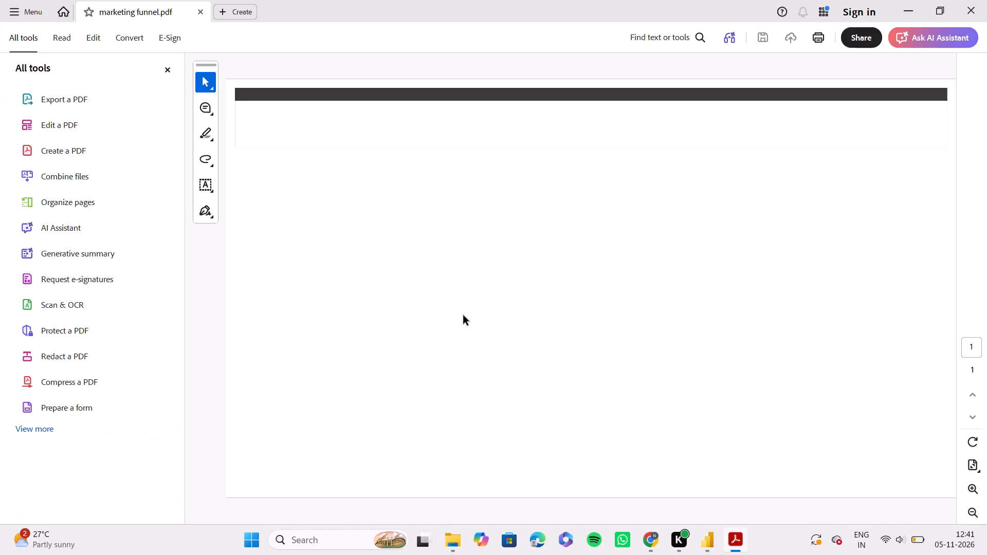
Inspect the page of the exported marketing funnel PDF in Adobe Acrobat.
scroll(468, 305, down, 1)
scroll(465, 305, up, 1)
click(840, 239)
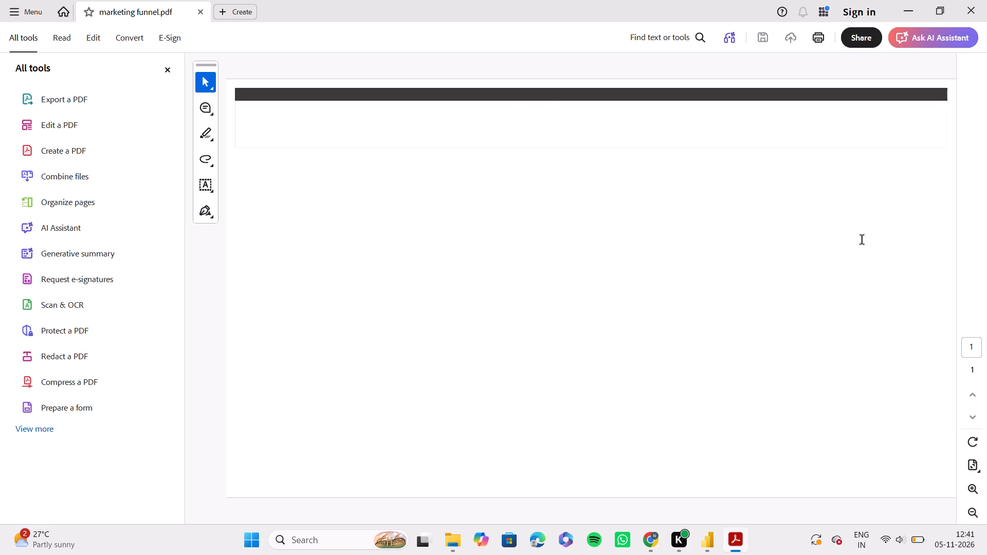